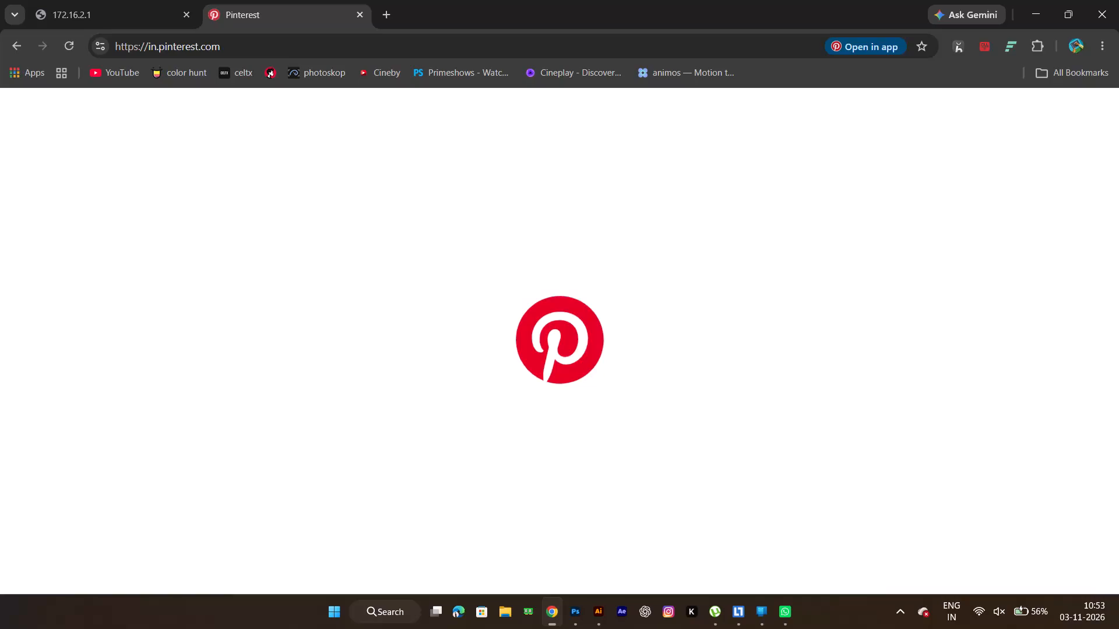
Reload the Pinterest home feed and search for pins with the recent search "illustration design graphic".
click(68, 47)
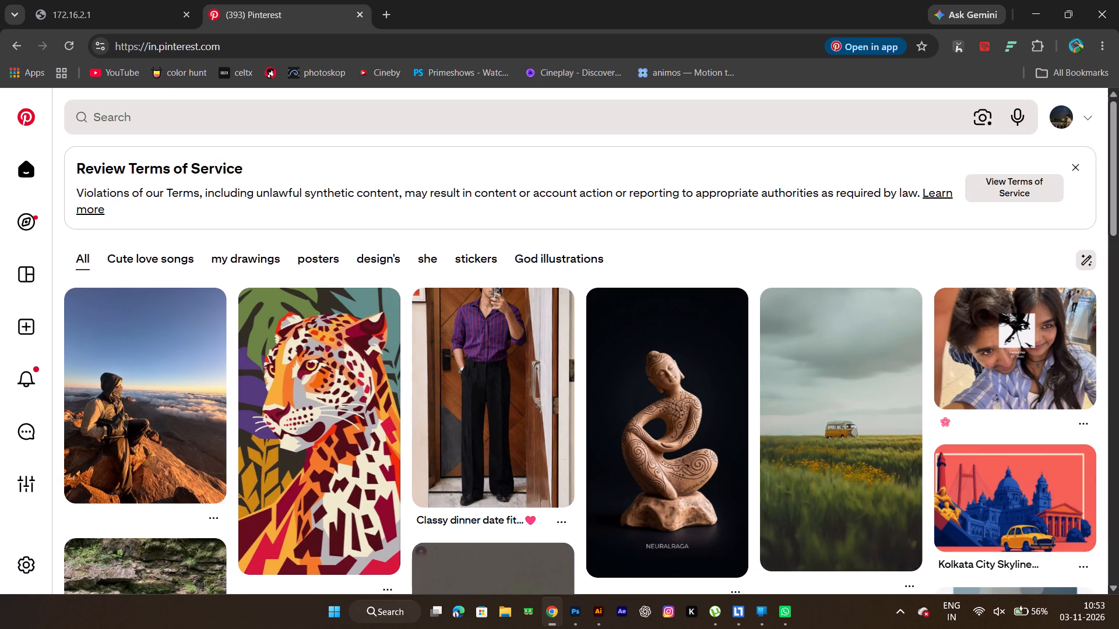
scroll(582, 342, down, 7)
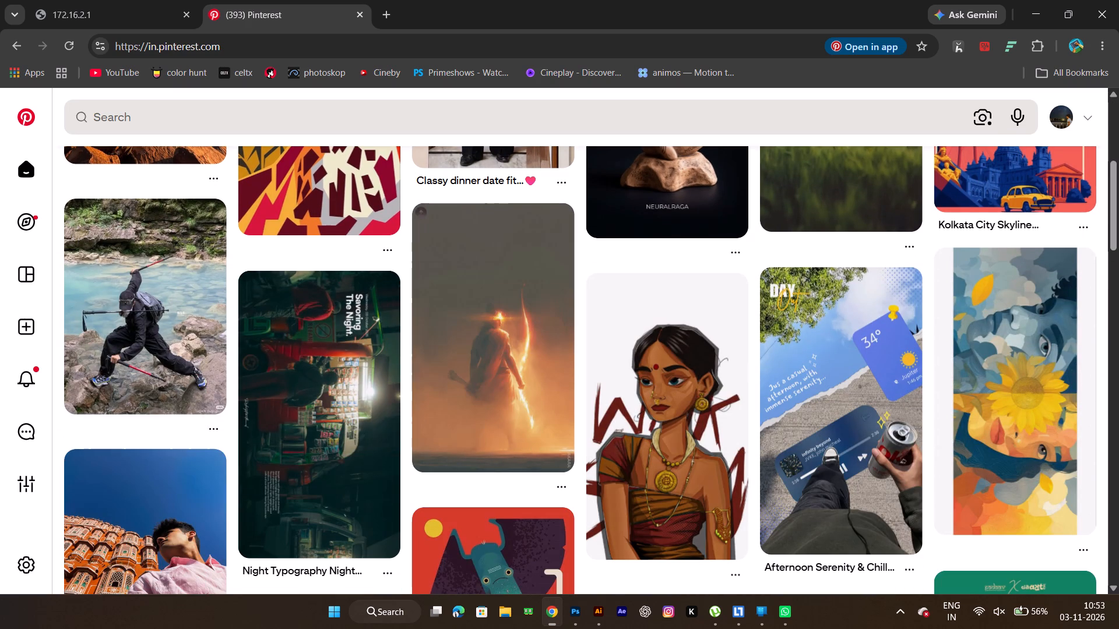
scroll(252, 390, up, 7)
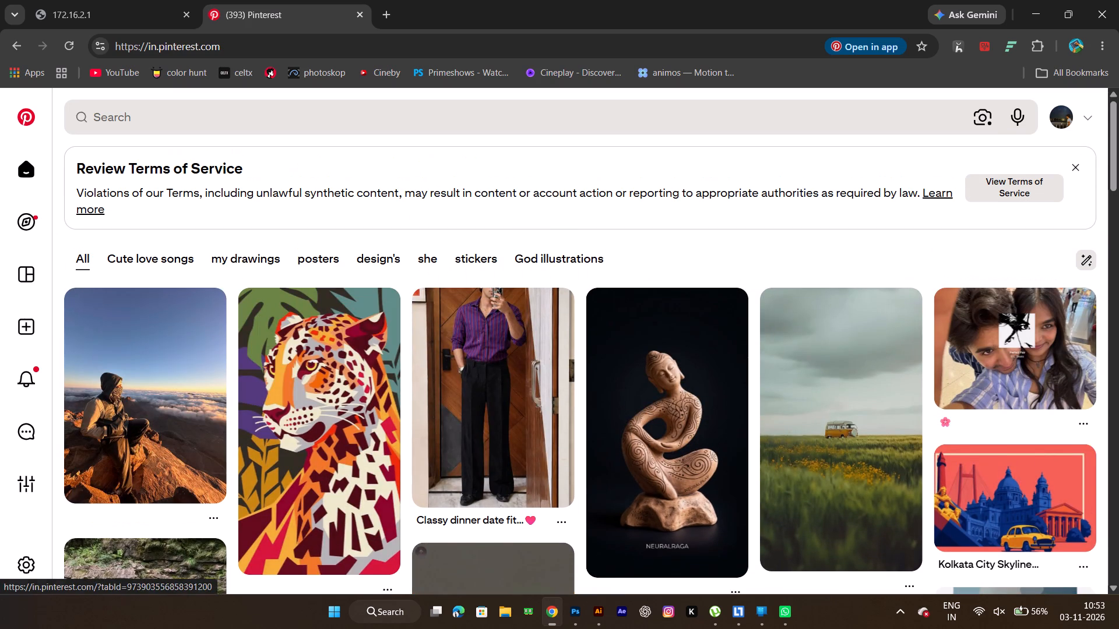
click(341, 122)
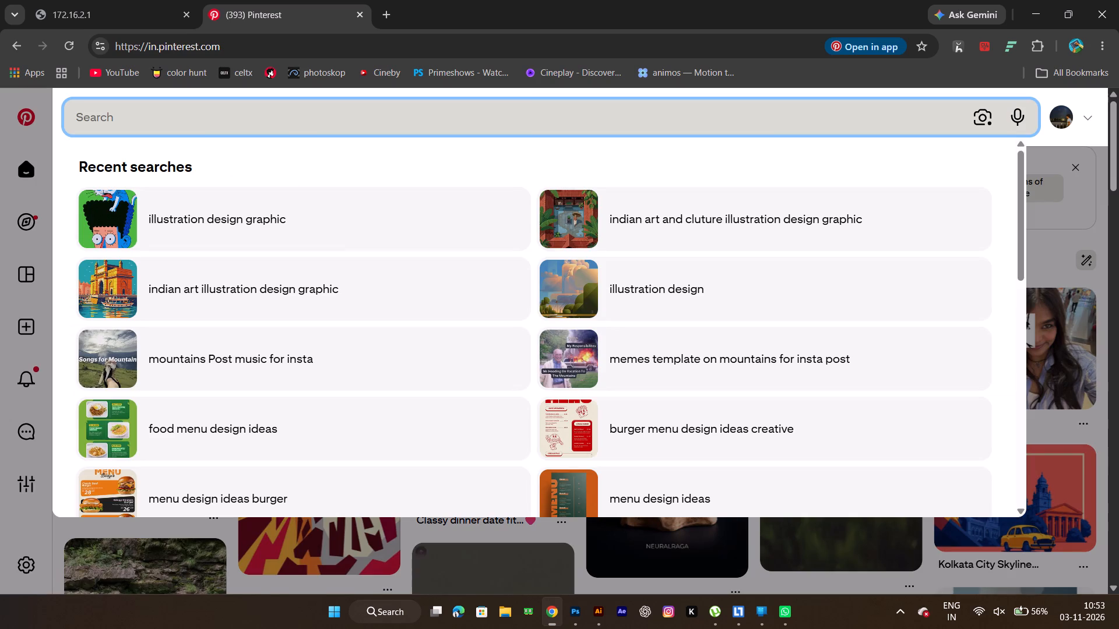
click(316, 211)
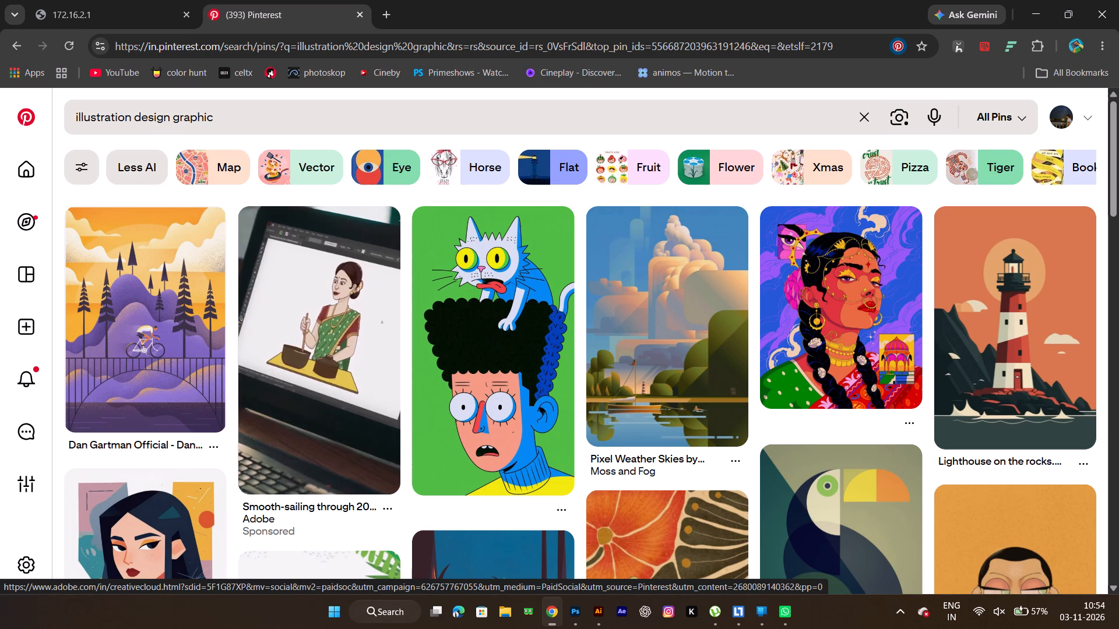
Browse the illustration results and open the pin showing a cat asleep on a green armchair beside a record player.
scroll(326, 236, down, 2)
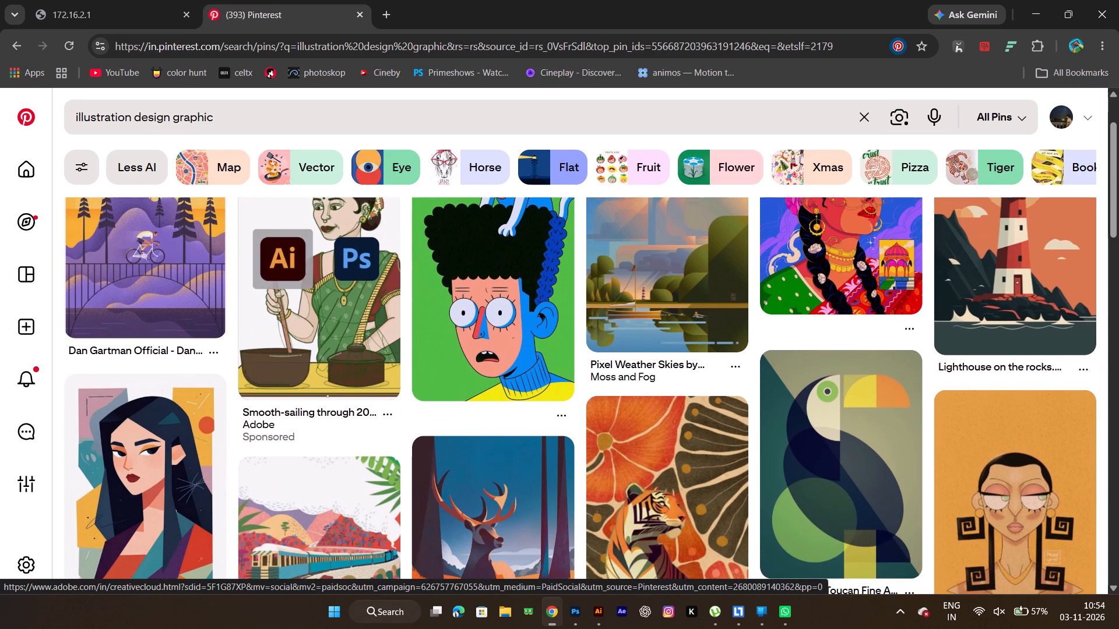
scroll(326, 236, down, 3)
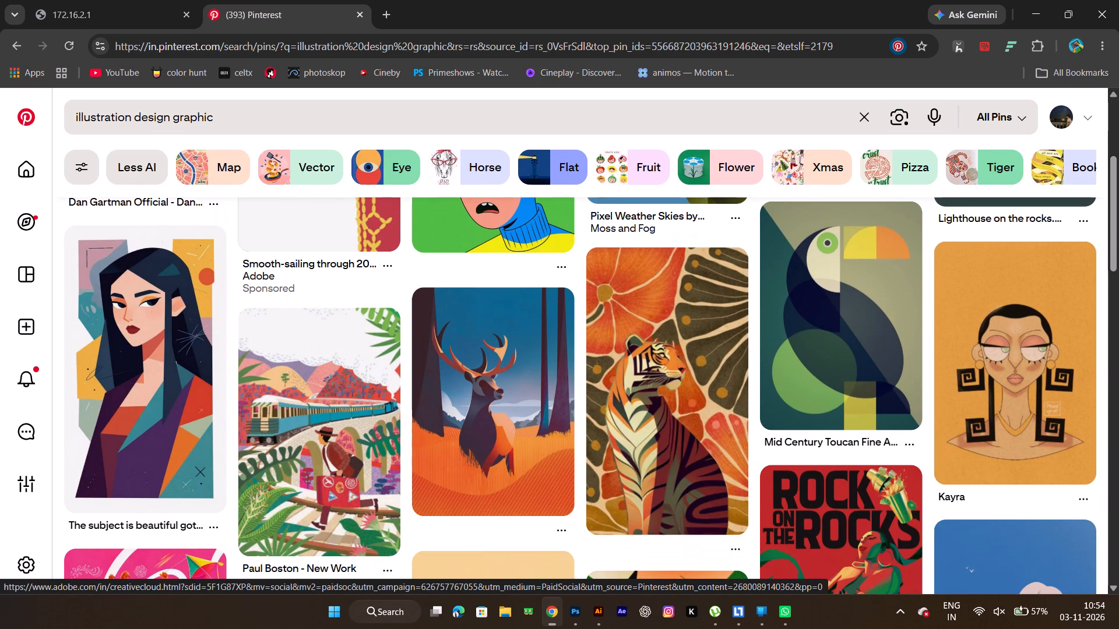
scroll(326, 236, down, 4)
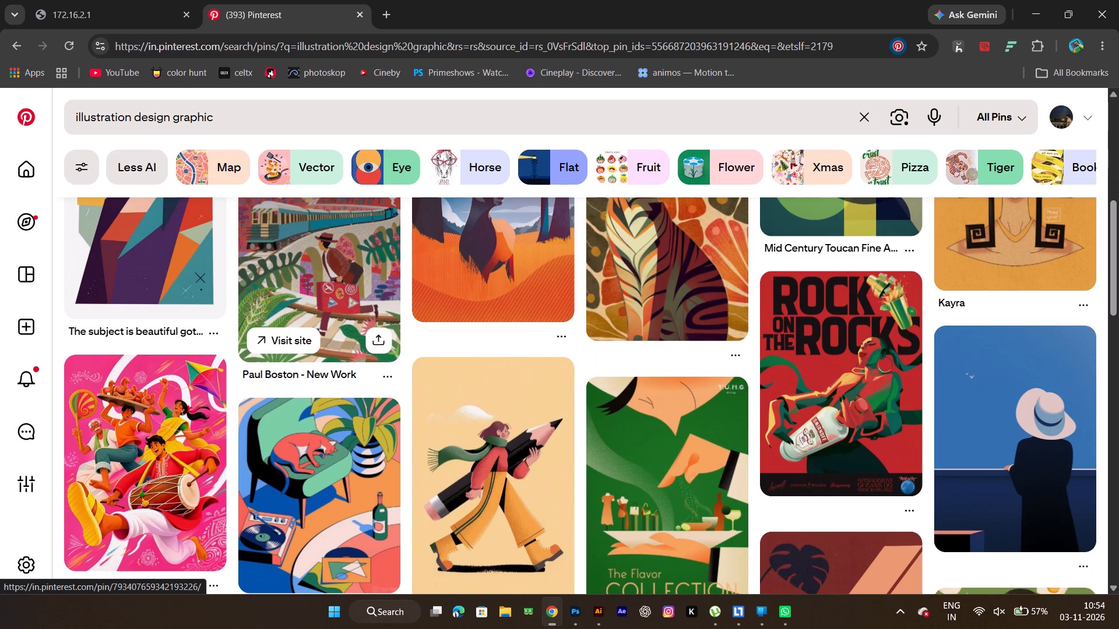
scroll(326, 266, down, 6)
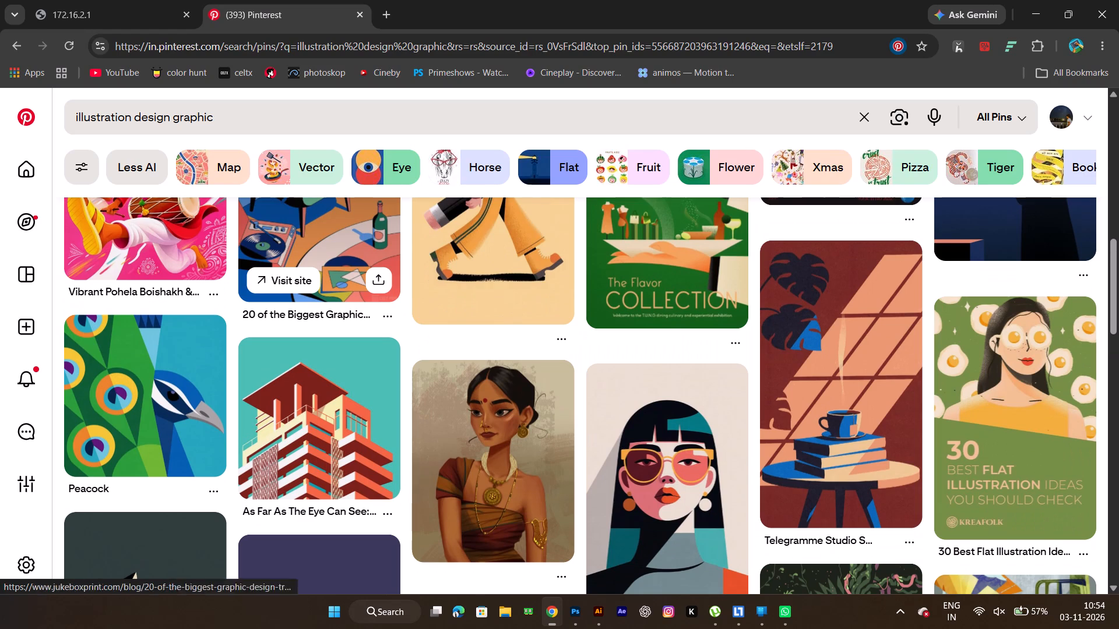
click(337, 227)
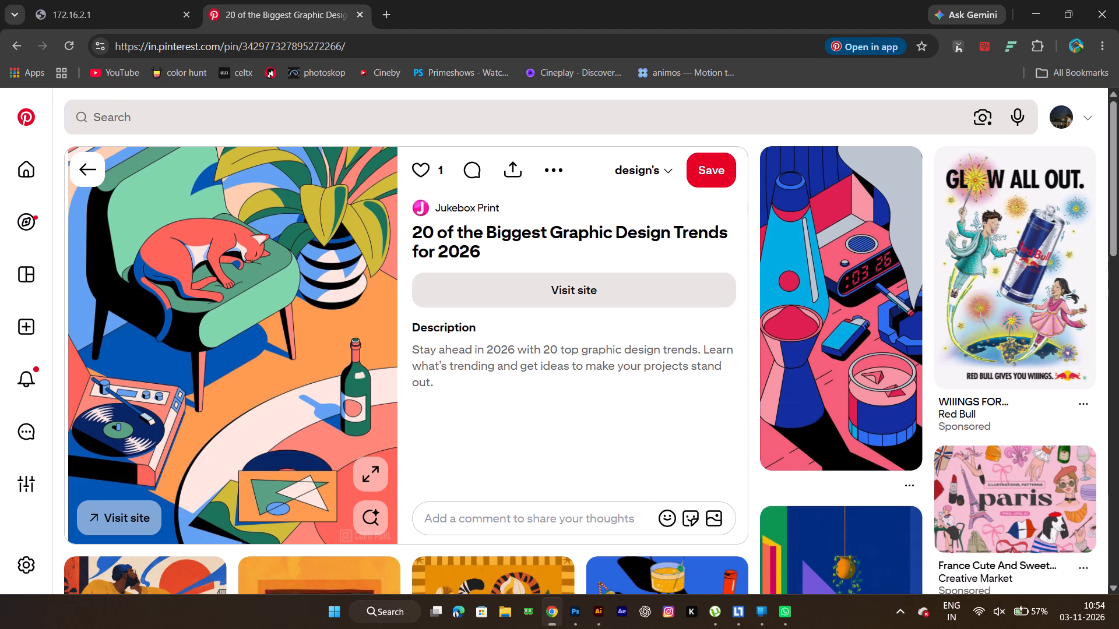
Examine the related illustration pins beneath the opened cat-and-armchair pin for flat, colourful design references.
scroll(337, 227, down, 4)
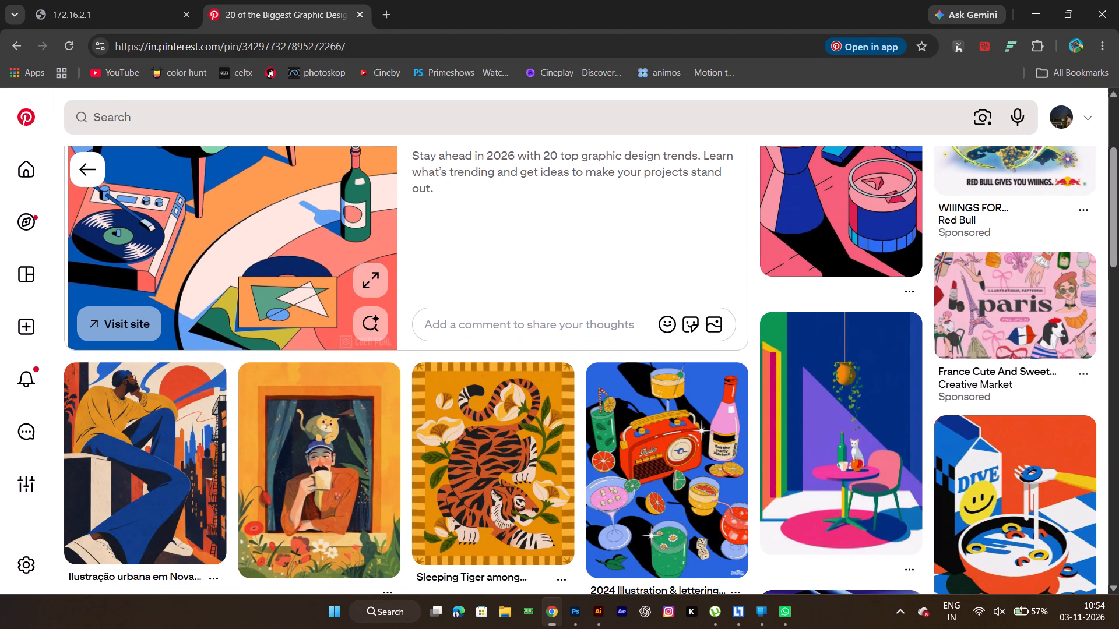
scroll(337, 227, down, 7)
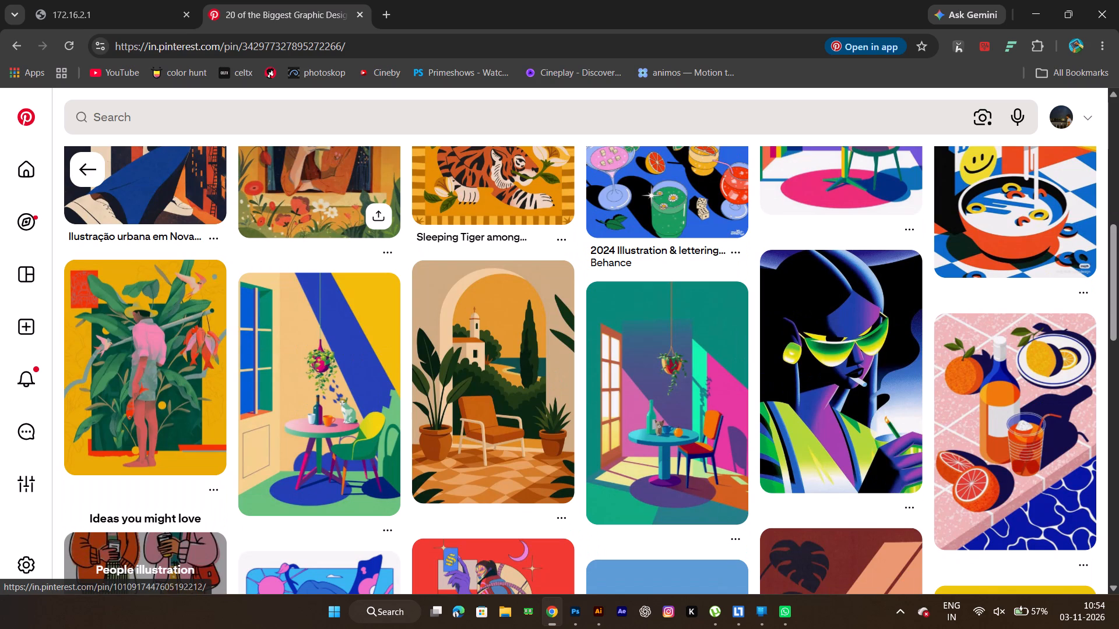
scroll(337, 227, down, 3)
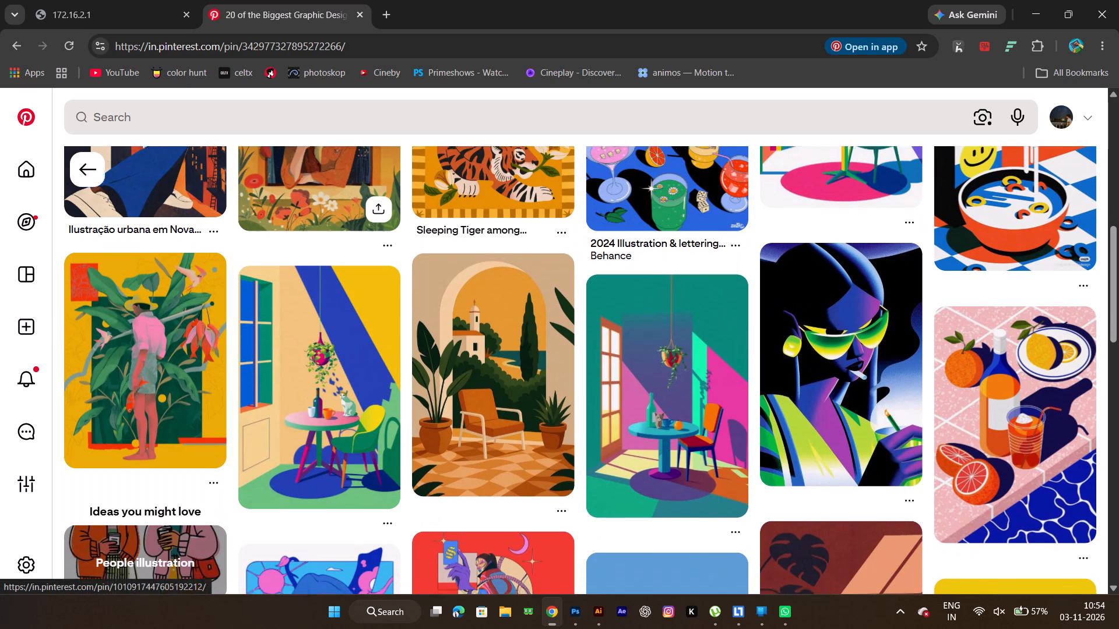
scroll(337, 227, down, 2)
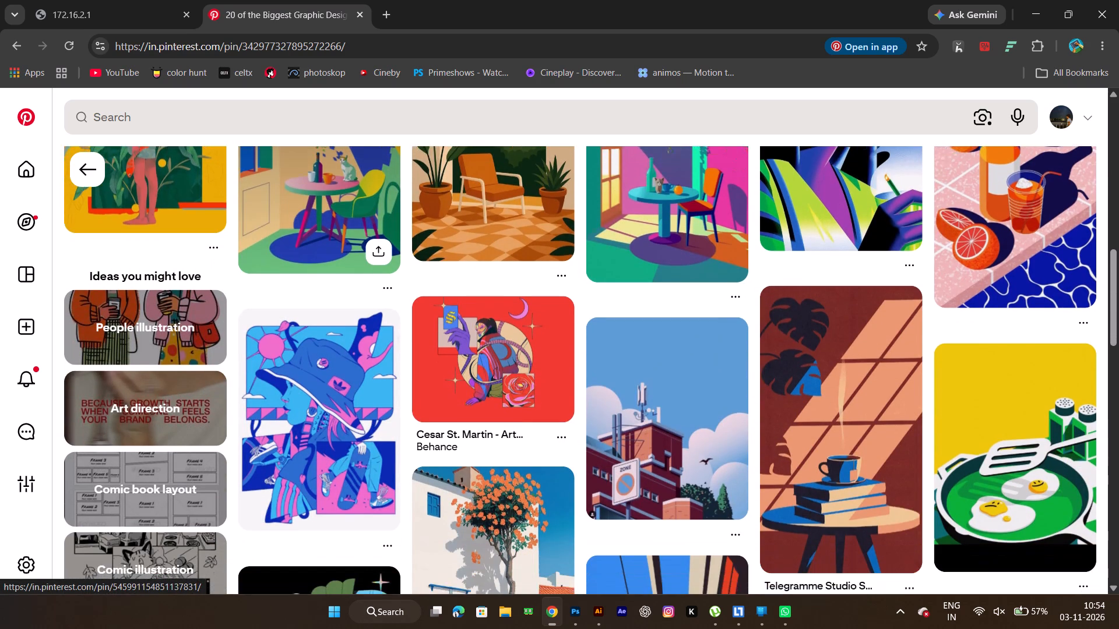
scroll(337, 227, down, 2)
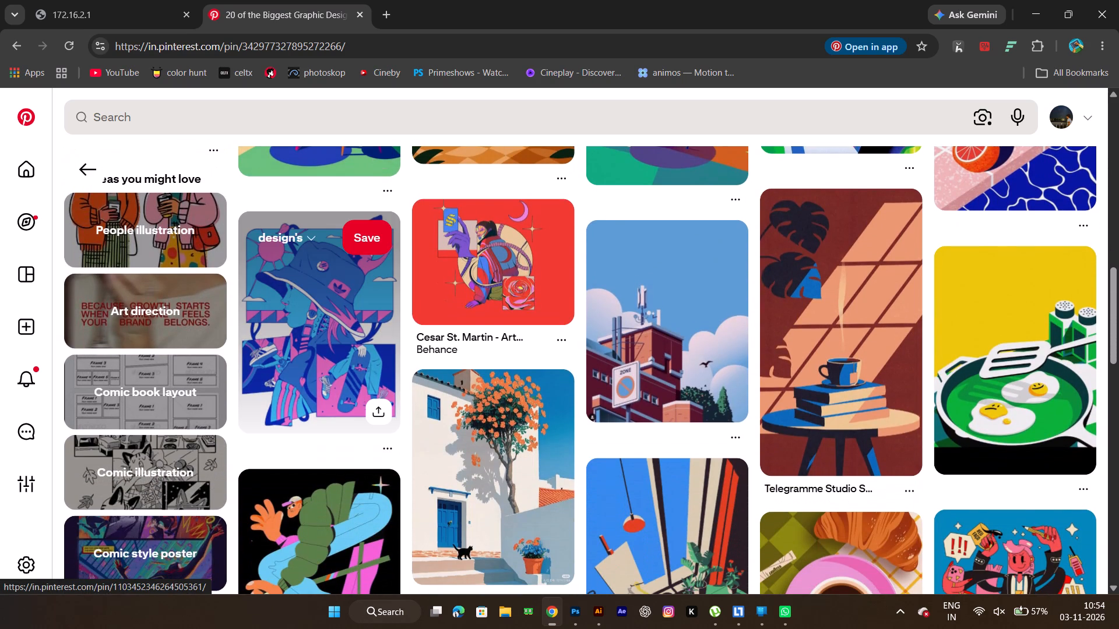
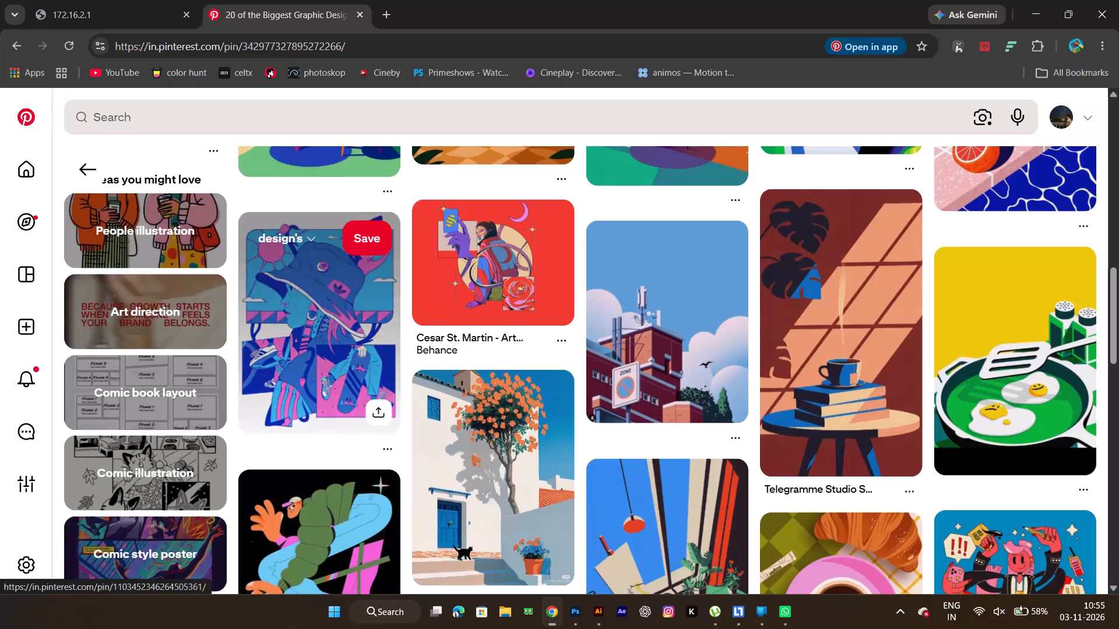
Switch from the Pinterest pin to the panther illustration in Illustrator and deselect the selected path.
scroll(351, 351, up, 3)
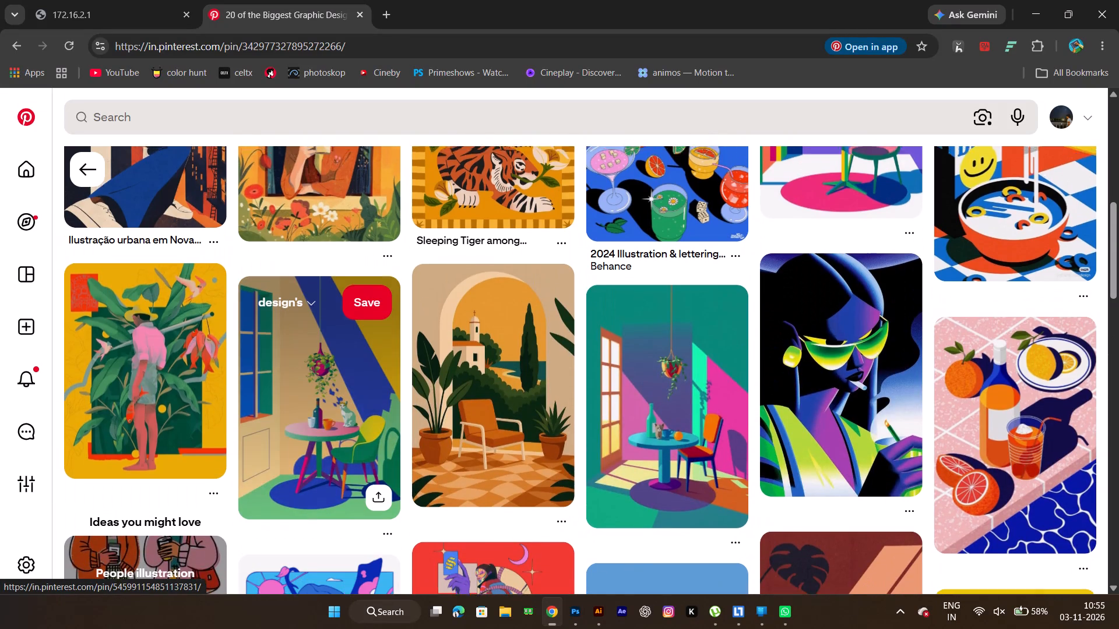
scroll(351, 351, up, 13)
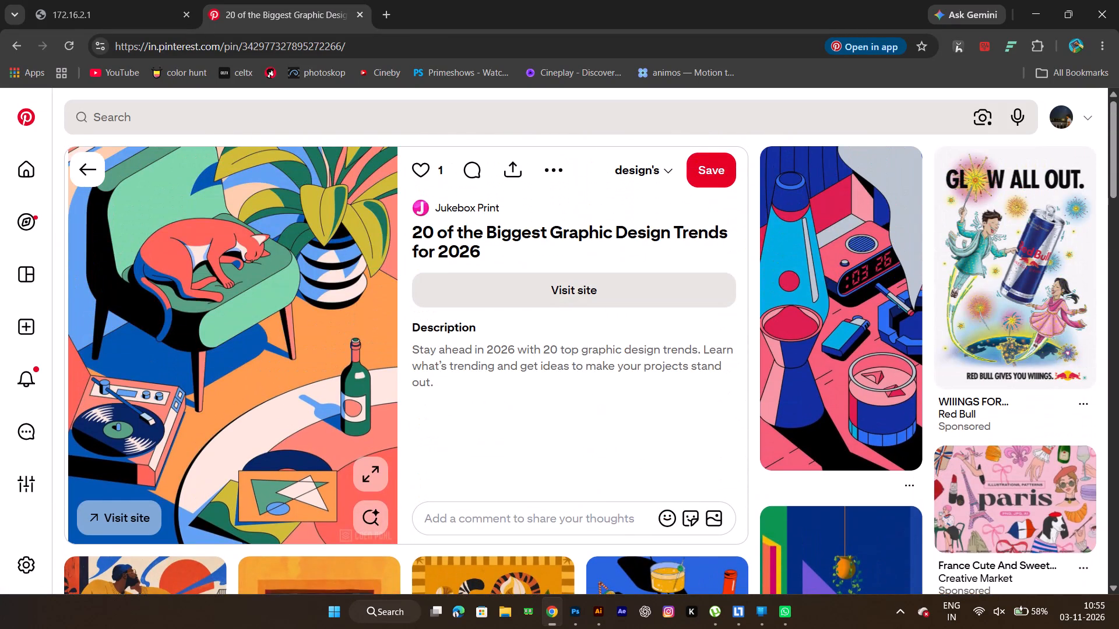
key(alt+Tab)
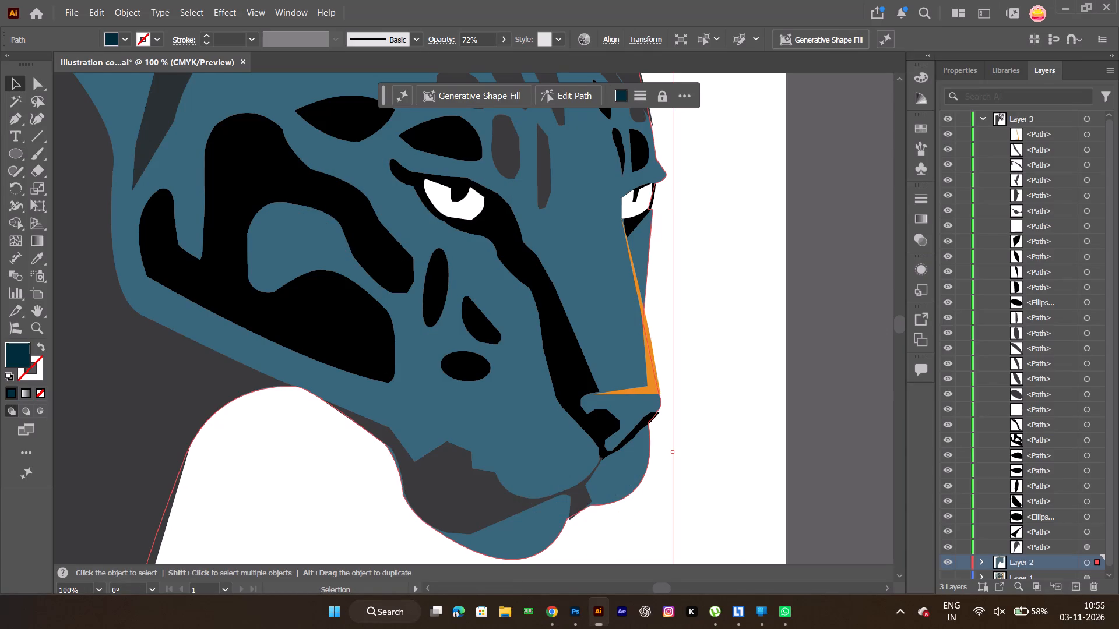
scroll(1050, 502, down, 5)
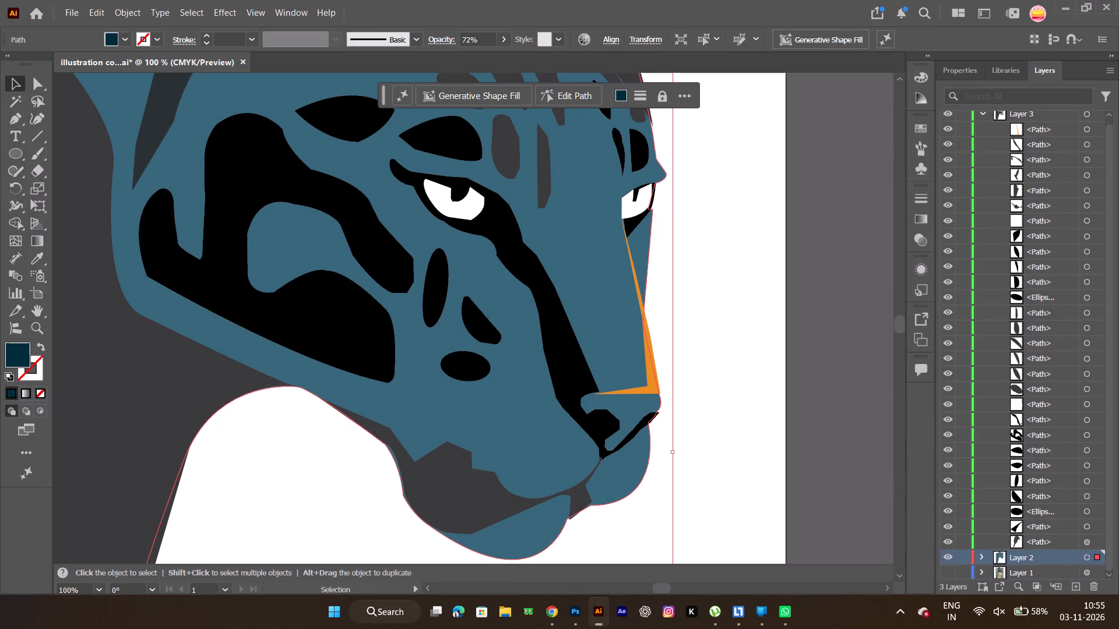
ctrl+alt+scroll(558, 457, down, 3)
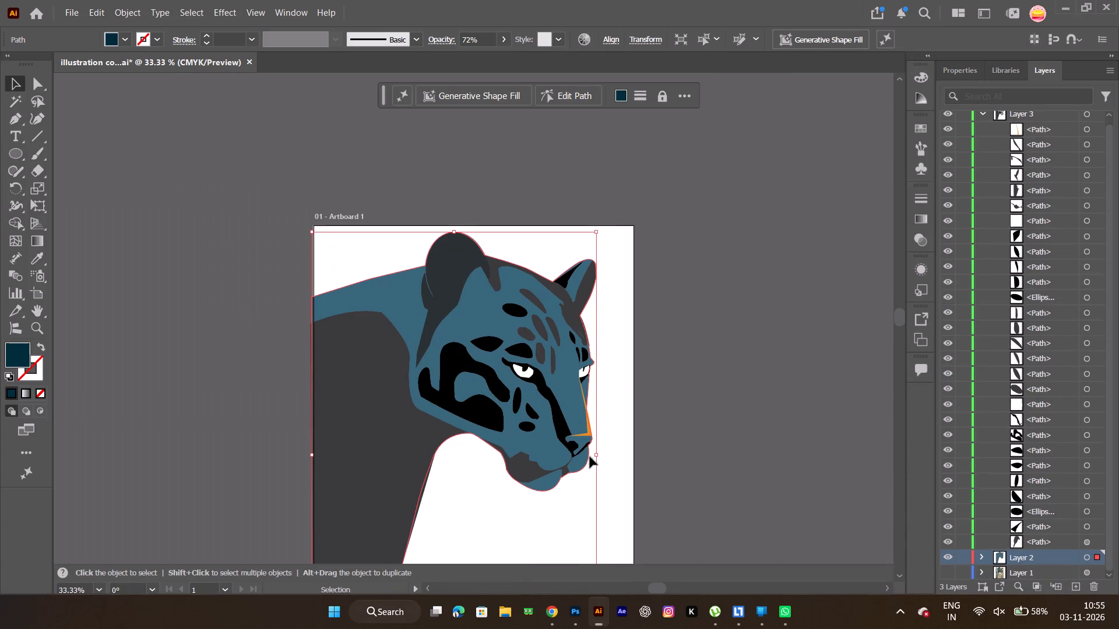
click(718, 375)
Show the reference picture in Layer 1 and hide the traced artwork in Layer 2 and Layer 3.
key(space)
key(space)
key(space)
key(space)
key(space)
key(space)
key(space)
key(space)
key(space)
key(space)
key(space)
key(space)
key(space)
key(space)
key(space)
key(space)
key(space)
key(space)
key(space)
key(space)
drag(516, 446, 511, 294)
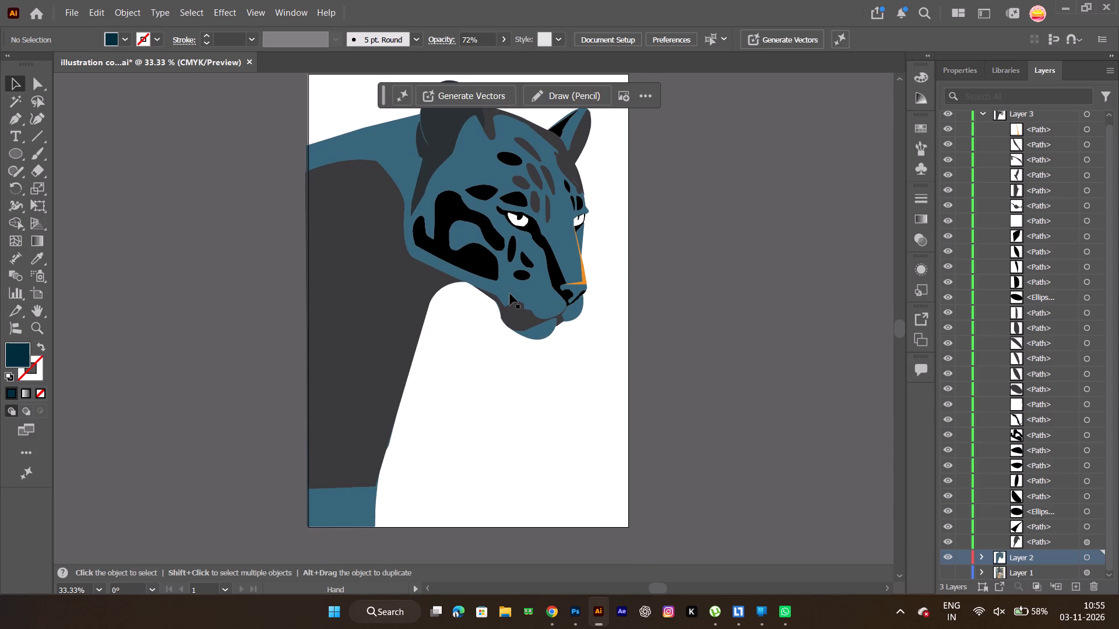
click(945, 568)
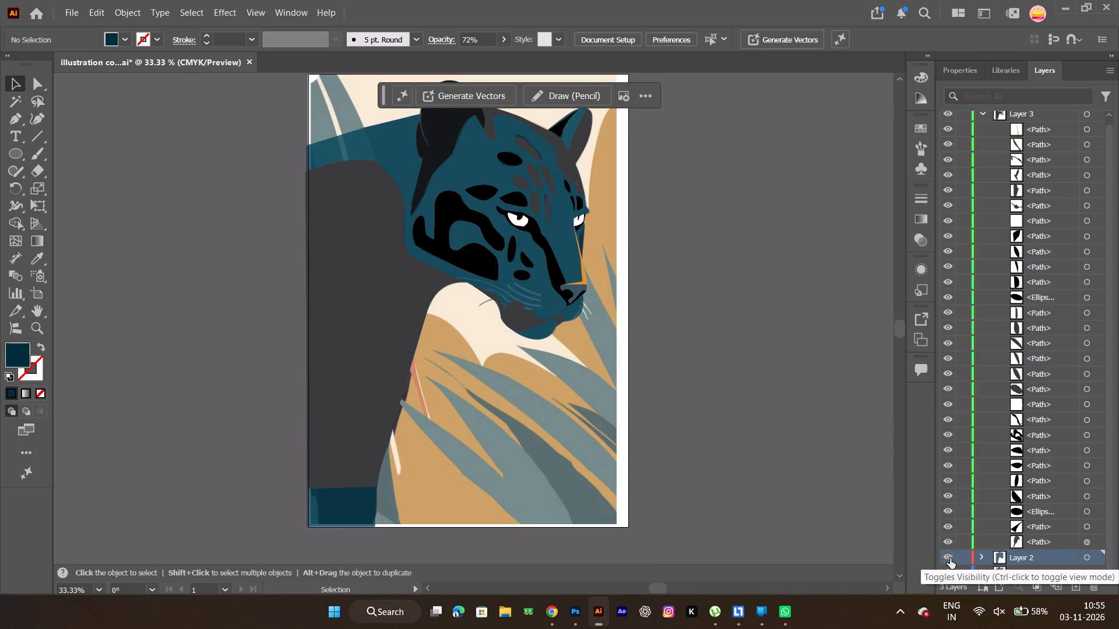
click(945, 554)
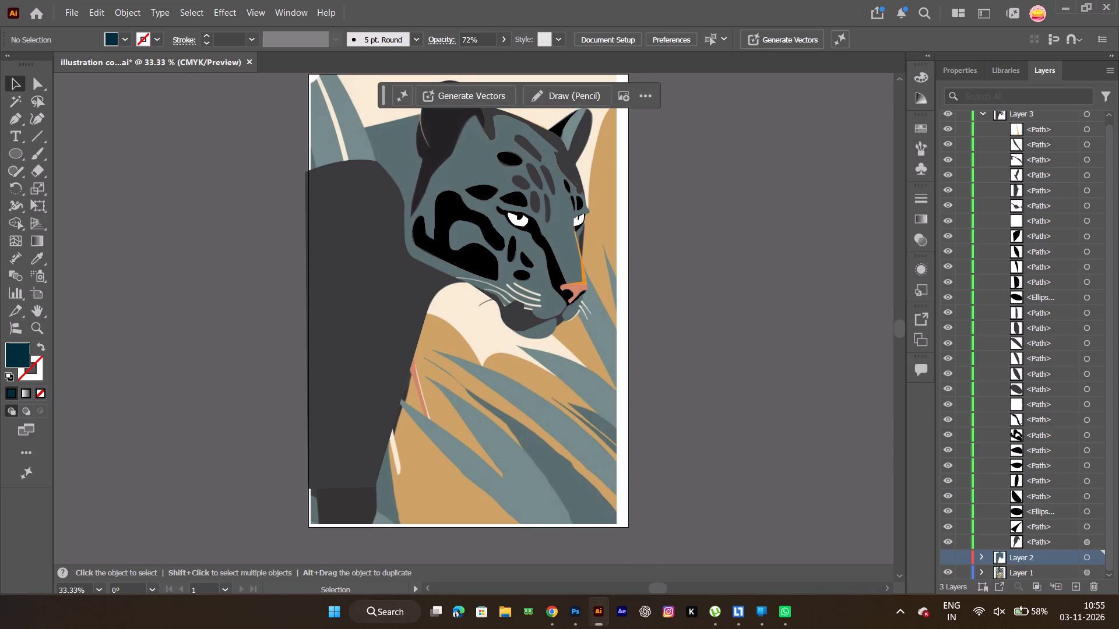
scroll(966, 234, up, 5)
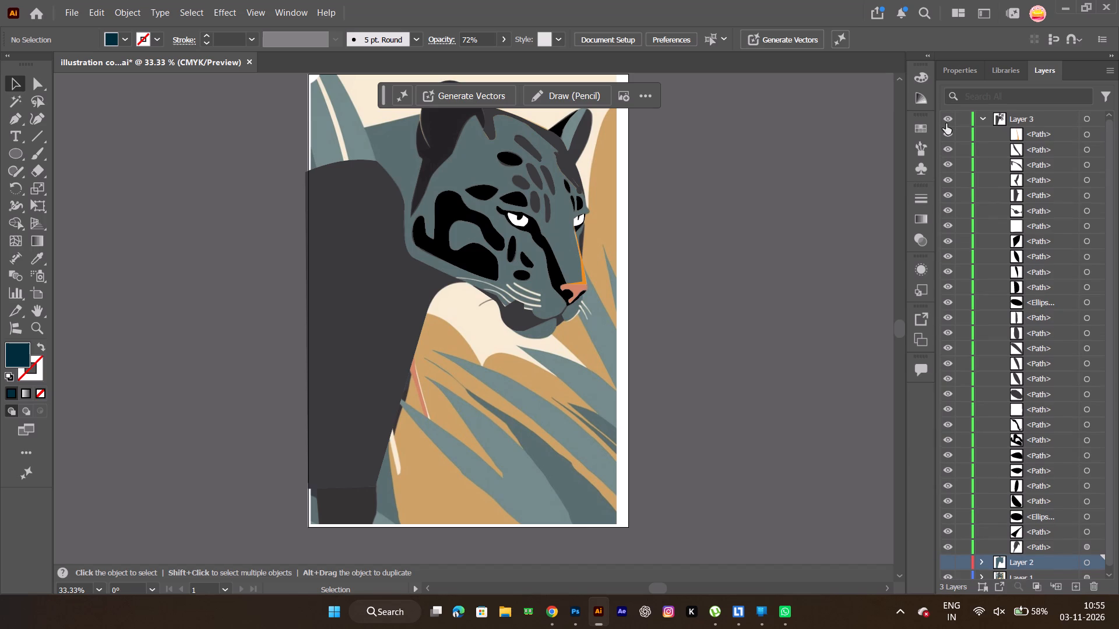
click(944, 119)
click(792, 411)
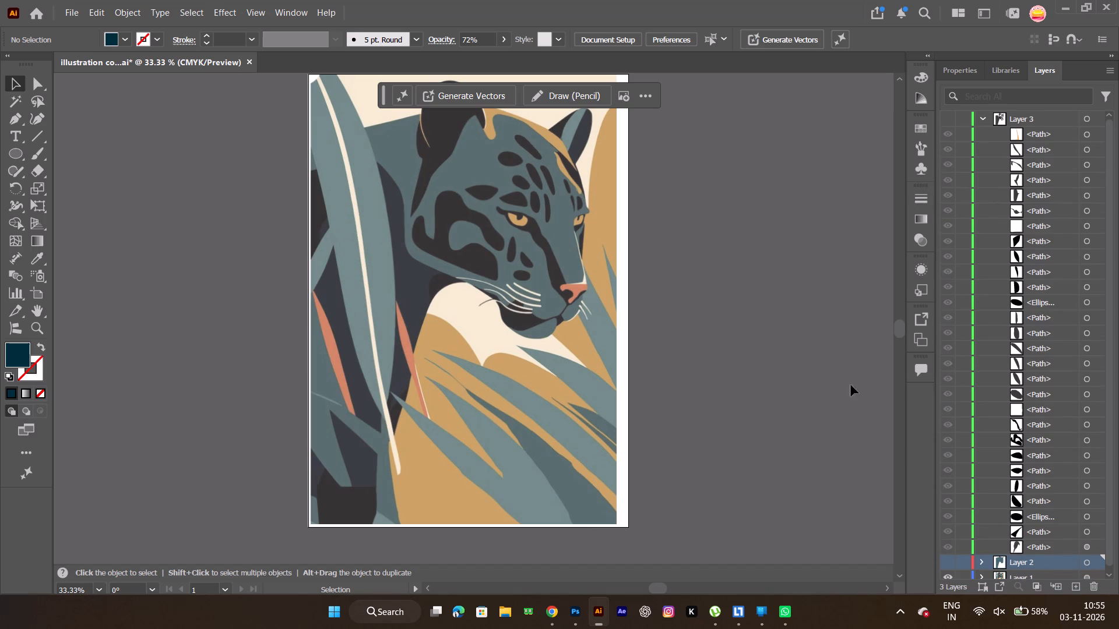
Create a new layer and move it to the top of the layer stack, above Layer 3.
click(1071, 585)
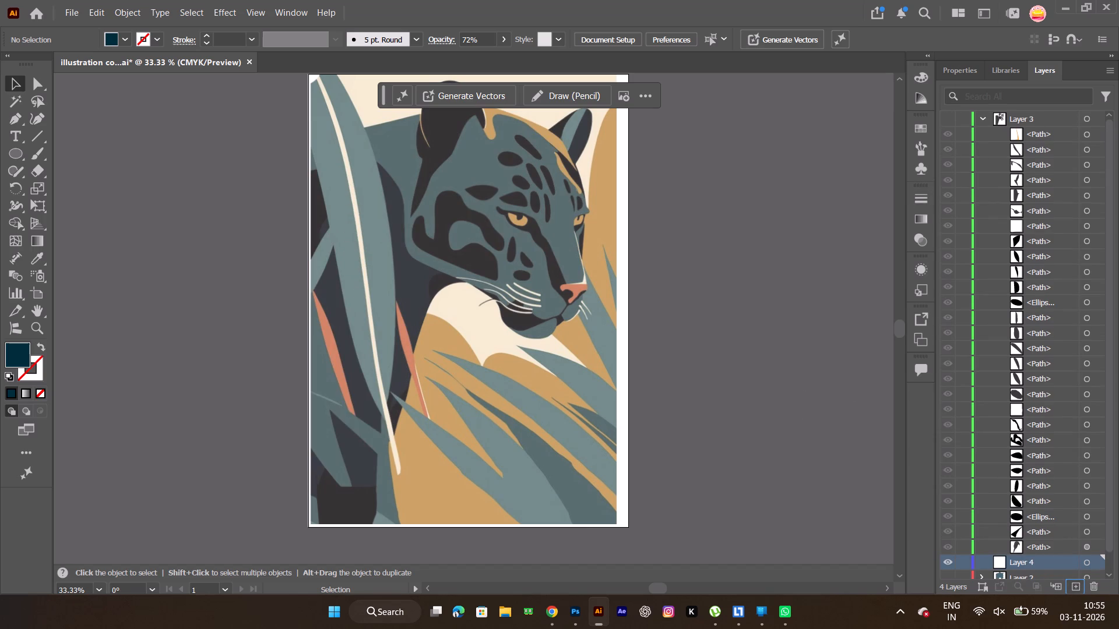
scroll(1051, 564, down, 2)
drag(1036, 552, 1036, 559)
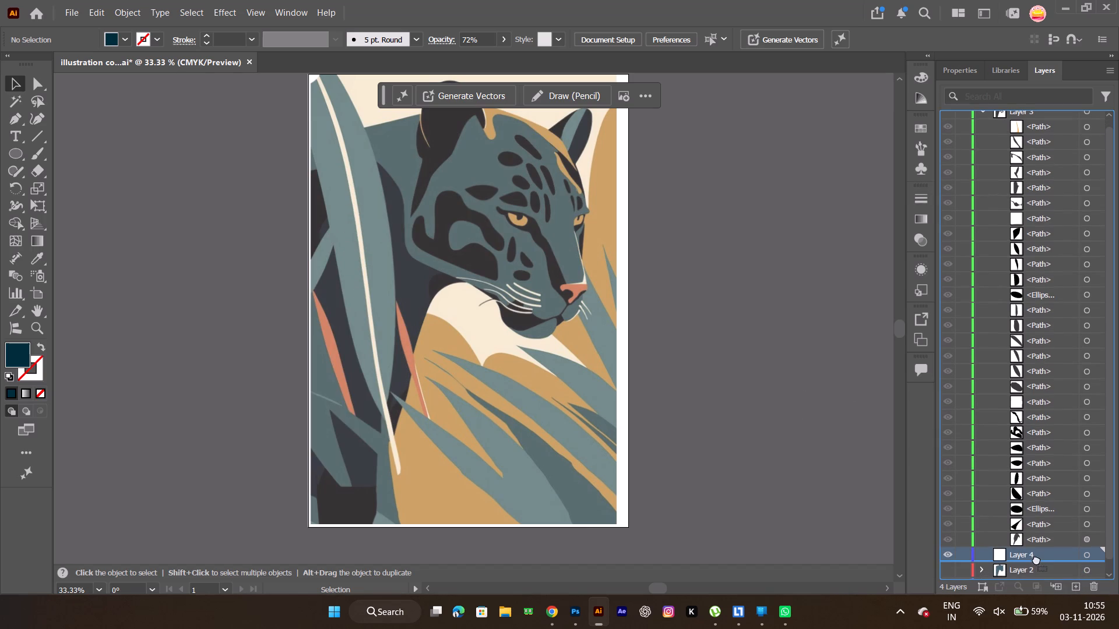
drag(1036, 559, 1040, 573)
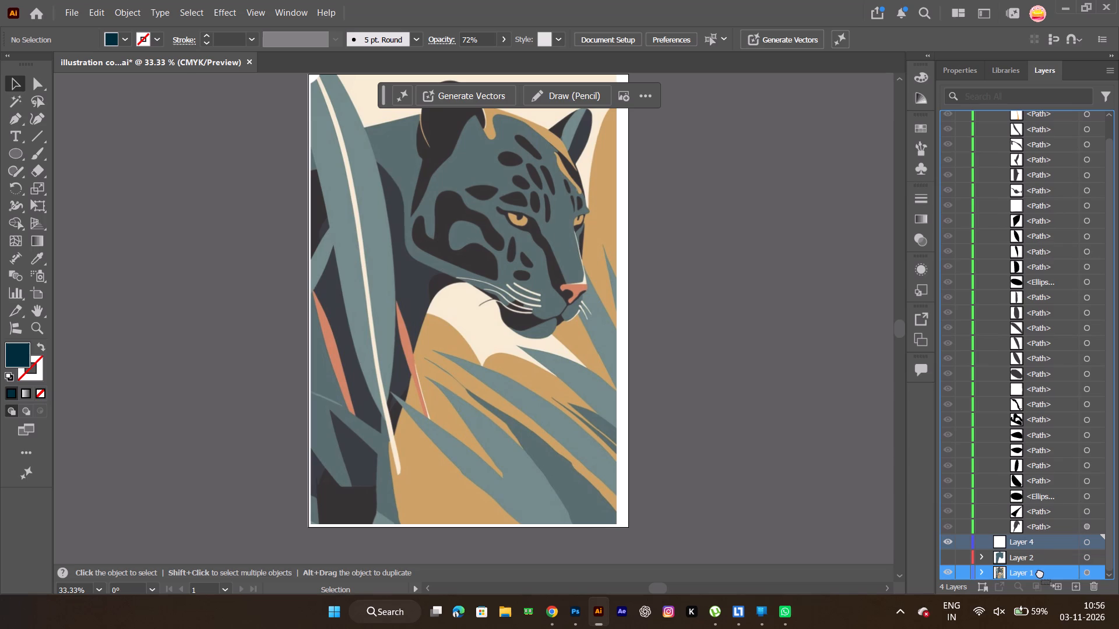
drag(1040, 573, 1047, 112)
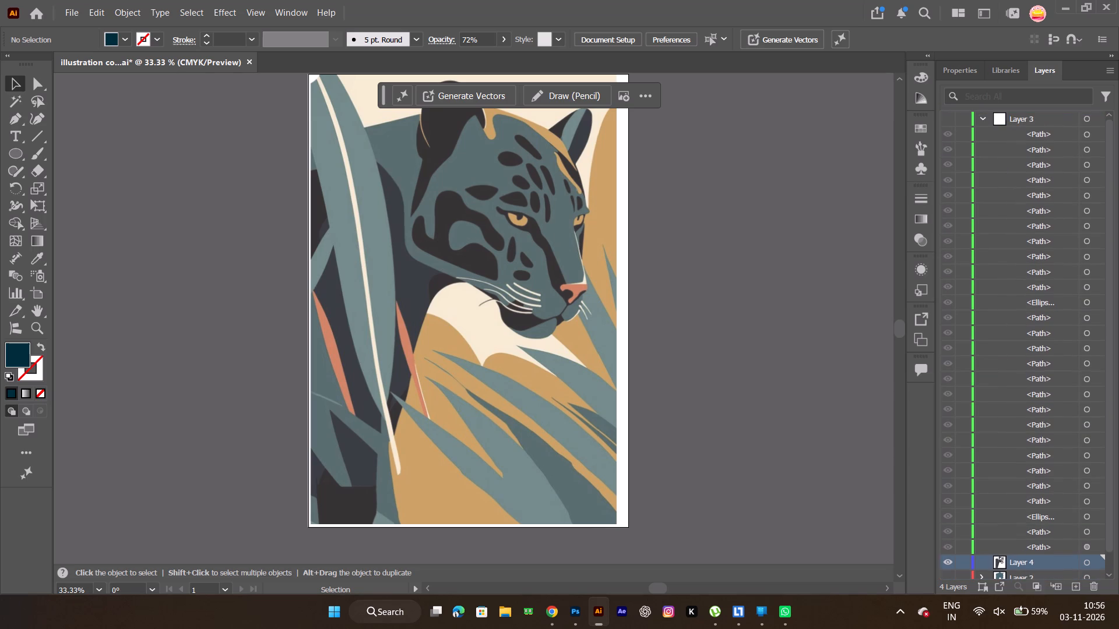
With the Pen tool, trace the tall foreground leaf's right edge from the artboard's top, curving to about X 219, Y 411 pt.
key(space)
key(space)
key(space)
key(space)
key(space)
key(space)
key(space)
key(space)
key(space)
key(space)
key(space)
key(space)
drag(606, 288, 670, 393)
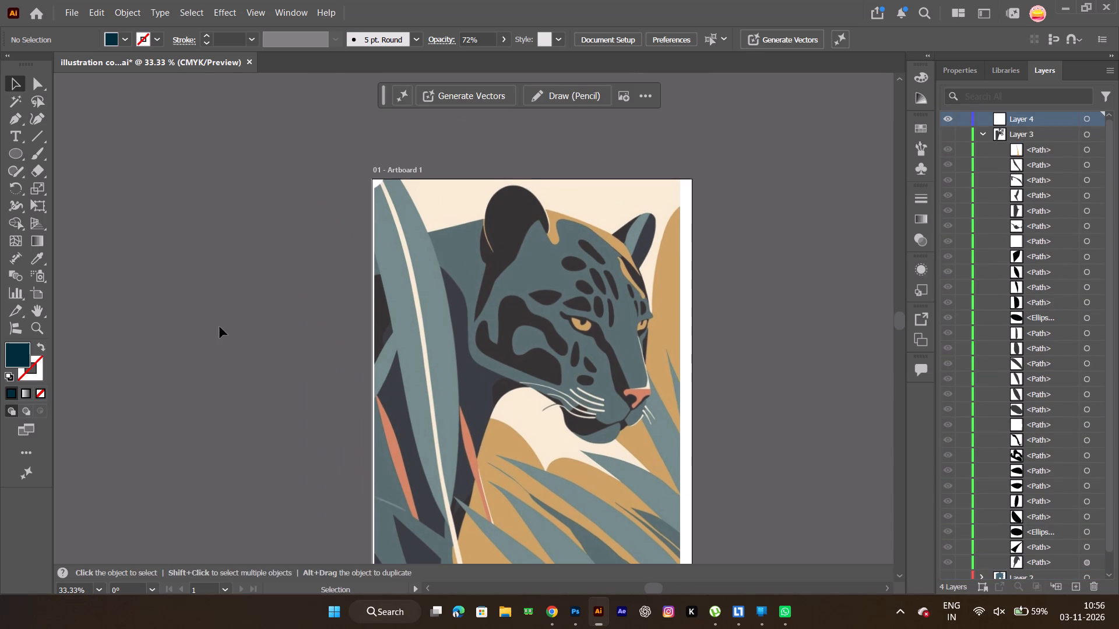
key(space)
key(space)
drag(435, 287, 428, 231)
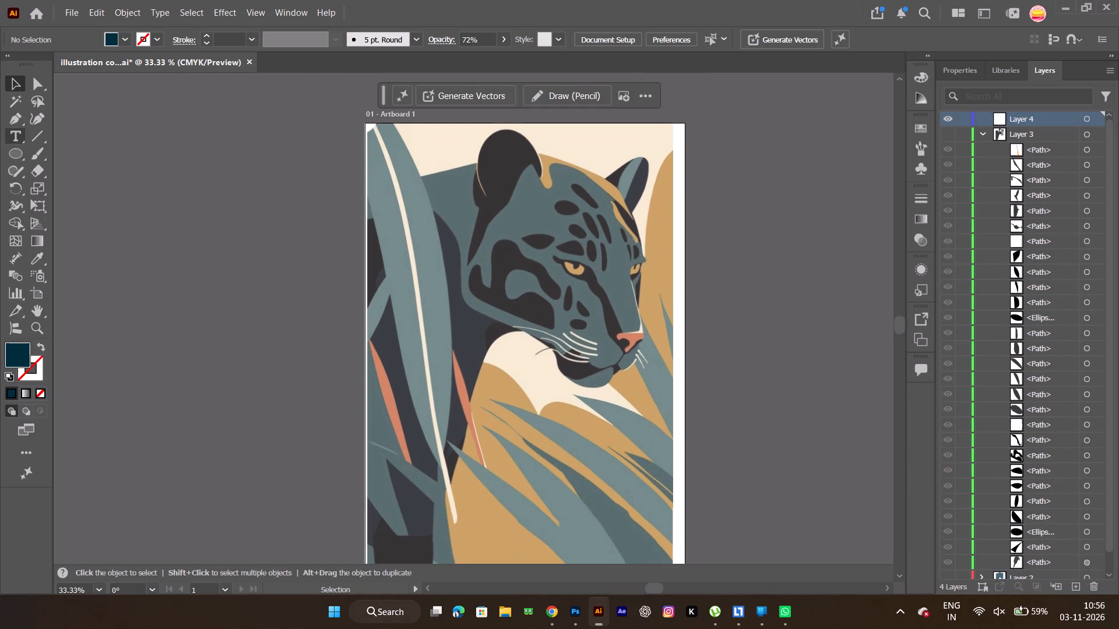
click(14, 118)
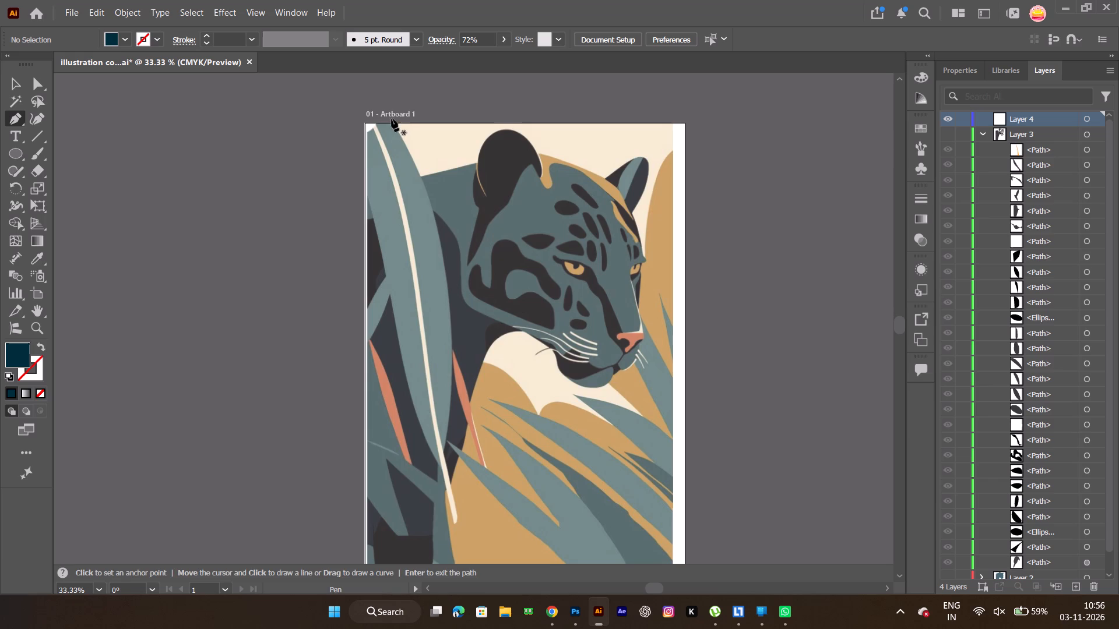
ctrl+alt+scroll(395, 125, up, 9)
ctrl+alt+scroll(395, 125, down, 5)
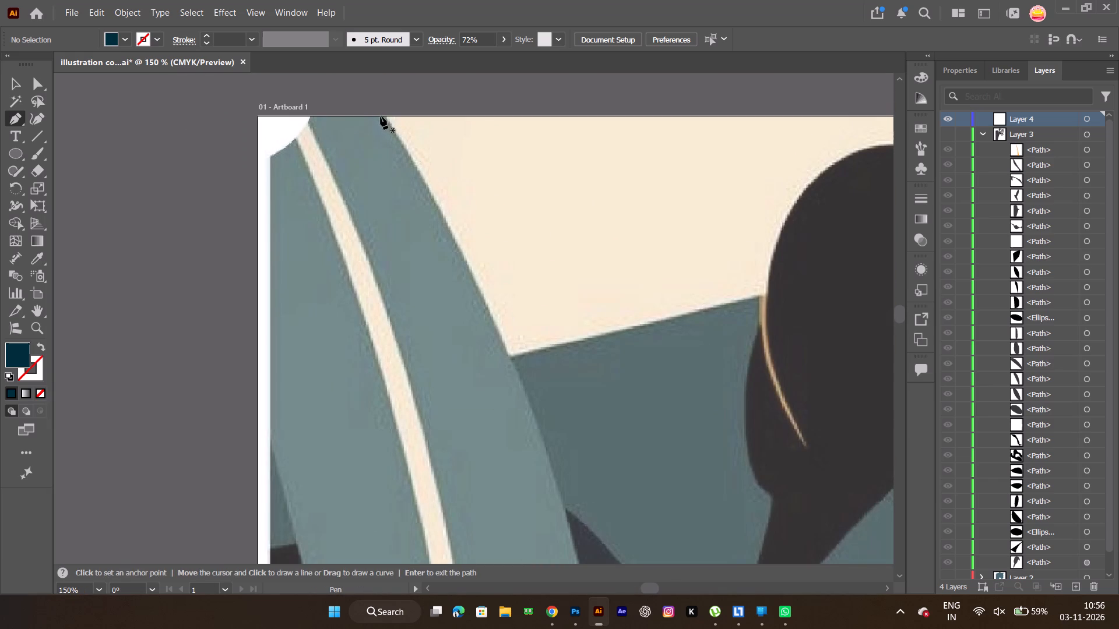
click(381, 116)
key(space)
key(space)
key(space)
key(space)
key(space)
key(space)
key(space)
key(space)
key(space)
key(space)
drag(491, 282, 417, 63)
ctrl+alt+scroll(470, 184, down, 4)
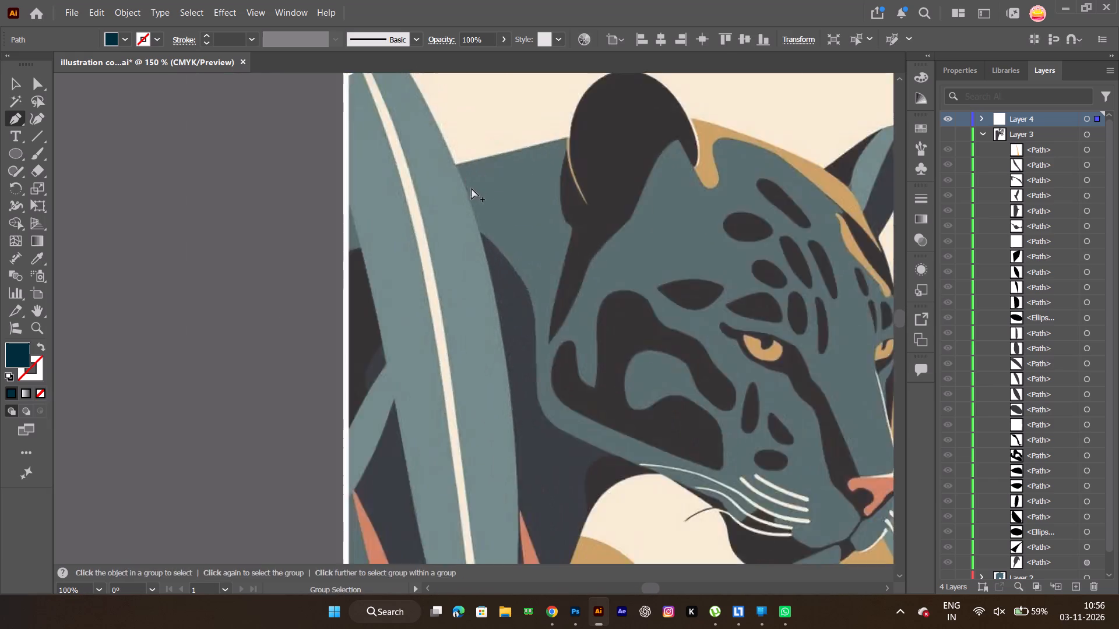
ctrl+alt+scroll(471, 188, down, 2)
drag(481, 234, 484, 257)
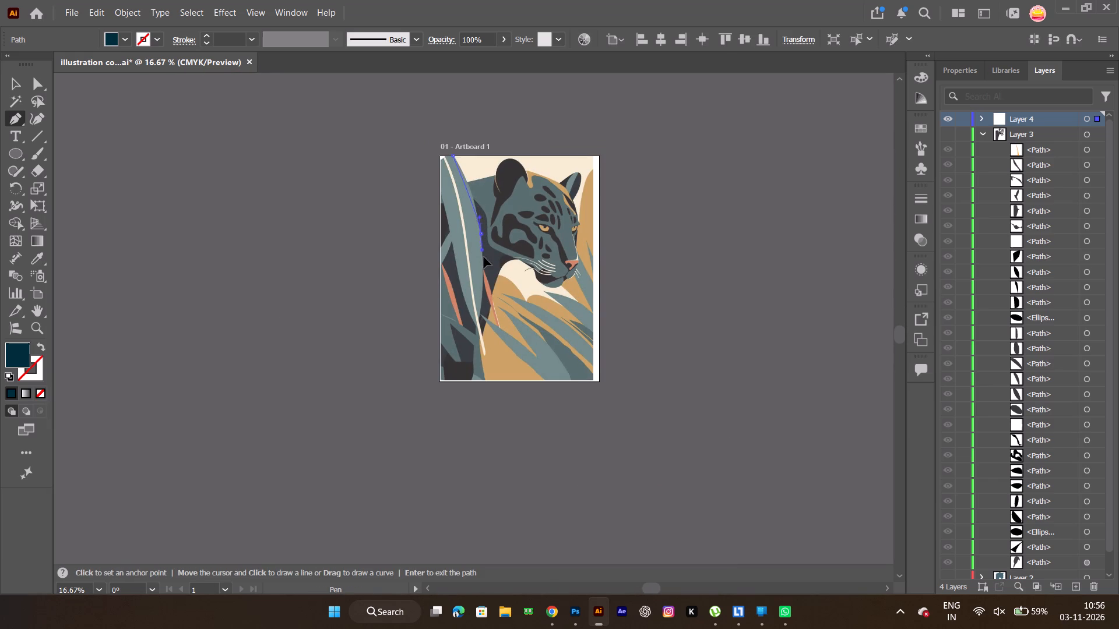
drag(484, 257, 491, 292)
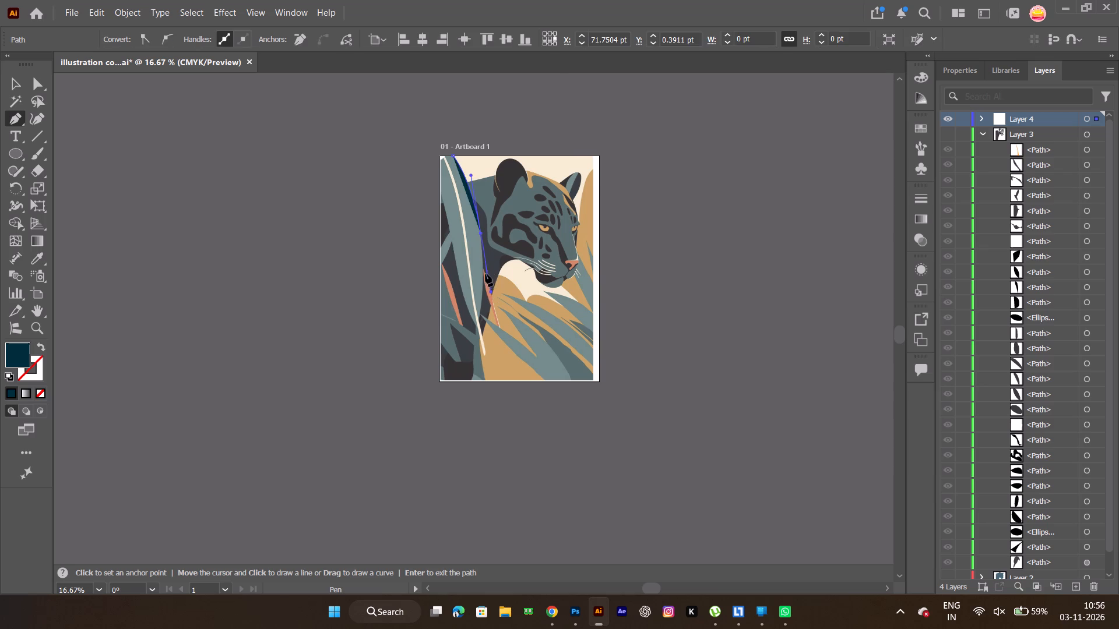
click(480, 234)
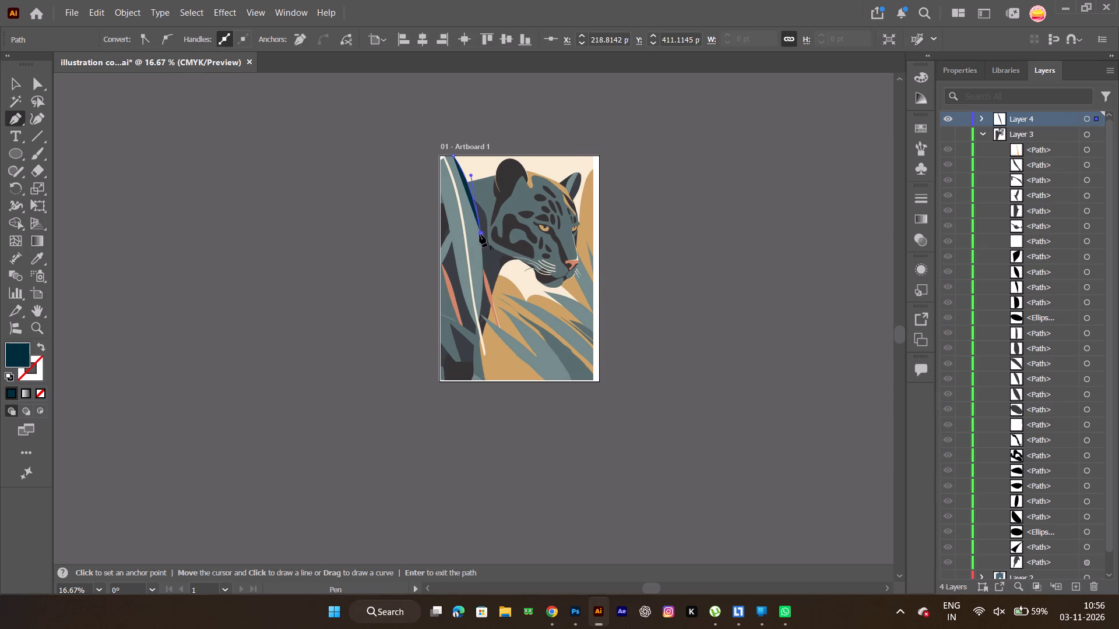
Extend the leaf outline with a curve to its lower tip, about X 207, Y 858 pt, and remove that anchor's outgoing handle.
key(space)
drag(485, 278, 515, 206)
ctrl+alt+scroll(511, 228, up, 5)
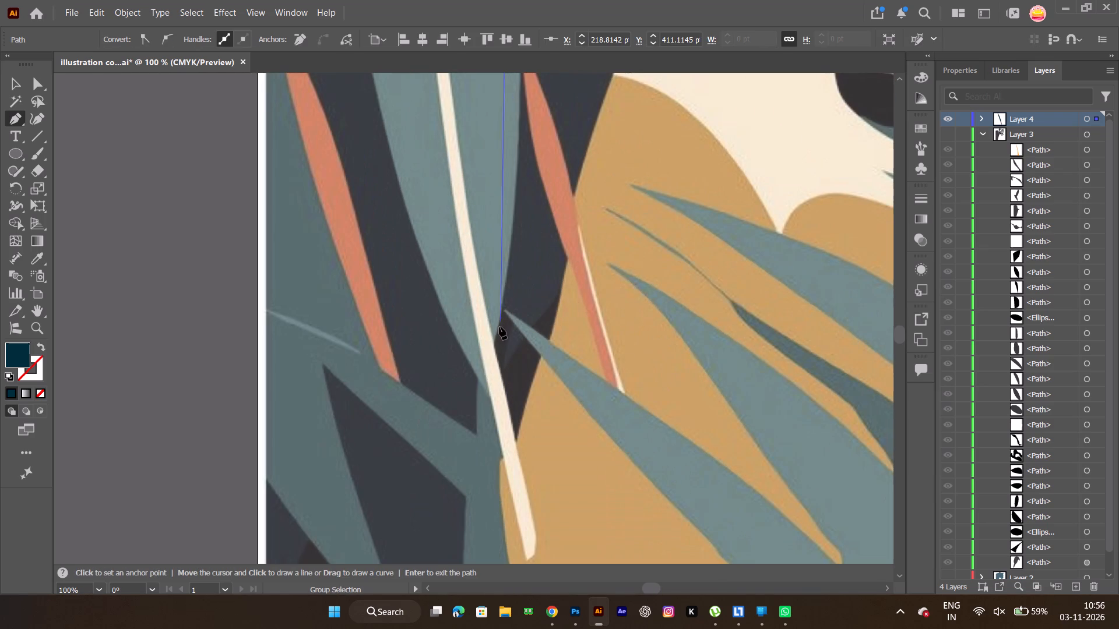
ctrl+alt+scroll(498, 338, down, 3)
key(space)
key(space)
key(space)
key(space)
key(space)
key(space)
key(space)
key(space)
key(space)
key(space)
key(space)
key(space)
key(space)
key(space)
key(space)
key(space)
key(space)
key(space)
key(space)
key(space)
drag(498, 338, 516, 326)
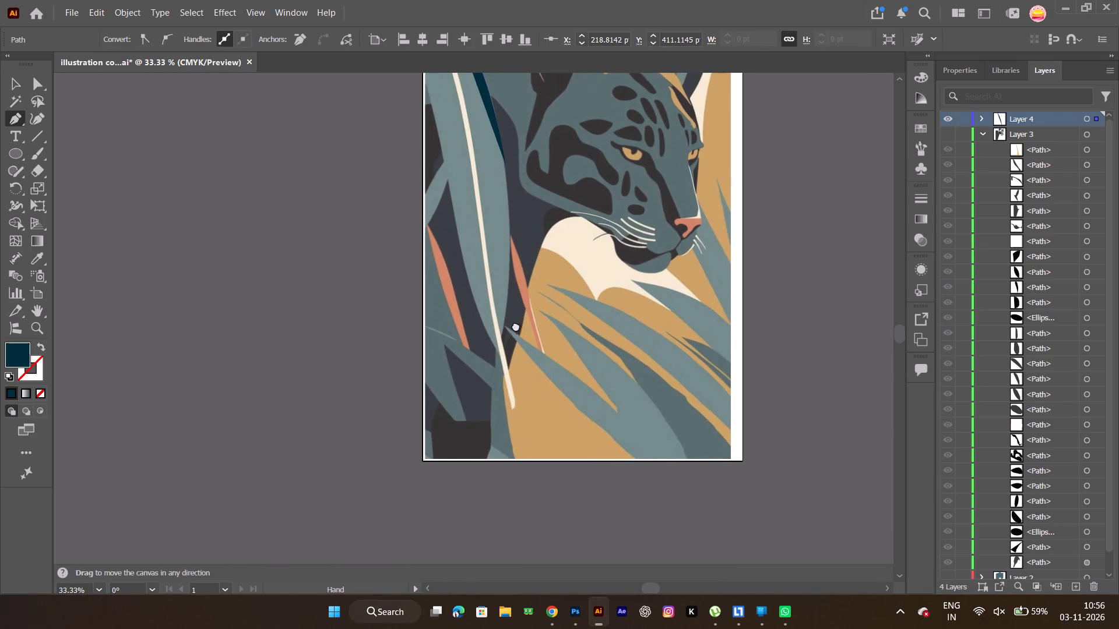
drag(516, 326, 600, 321)
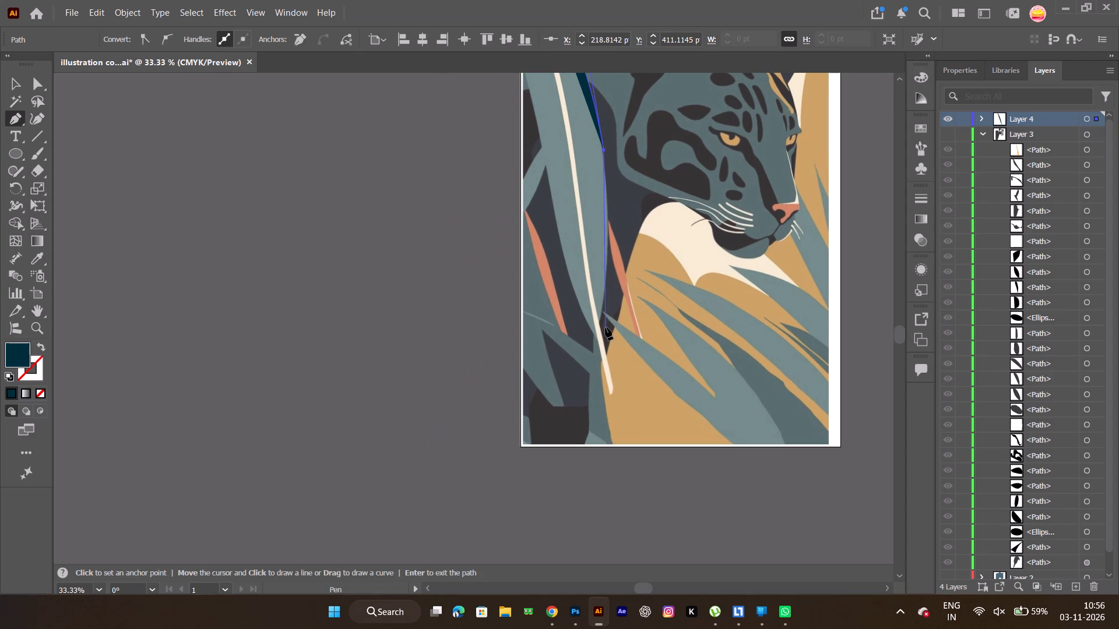
drag(599, 320, 598, 322)
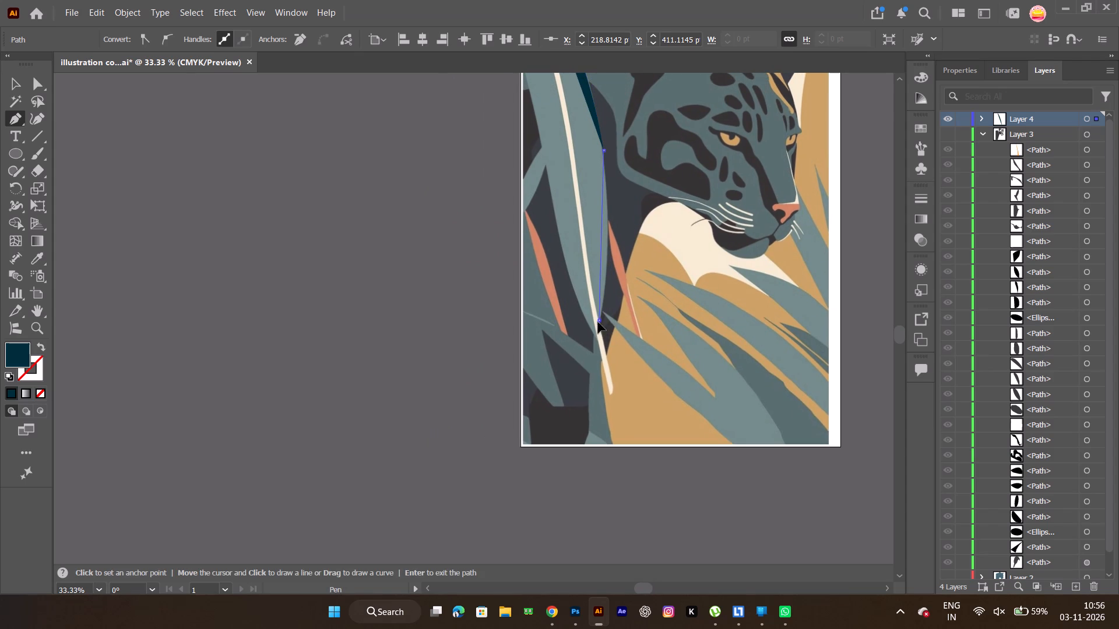
drag(598, 322, 583, 354)
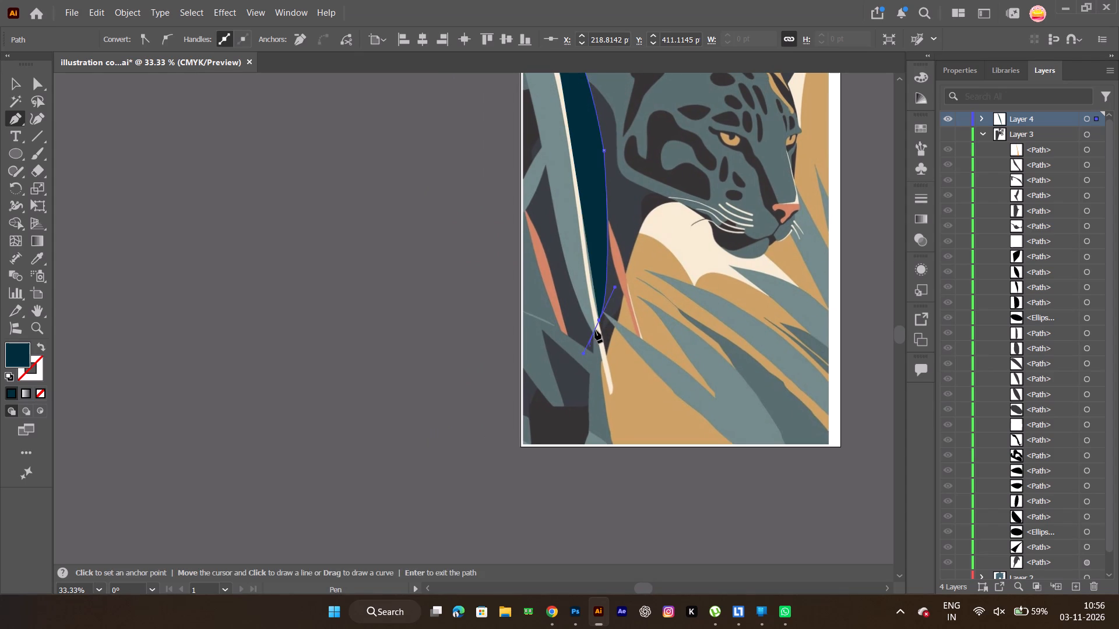
click(598, 321)
ctrl+alt+scroll(600, 343, up, 2)
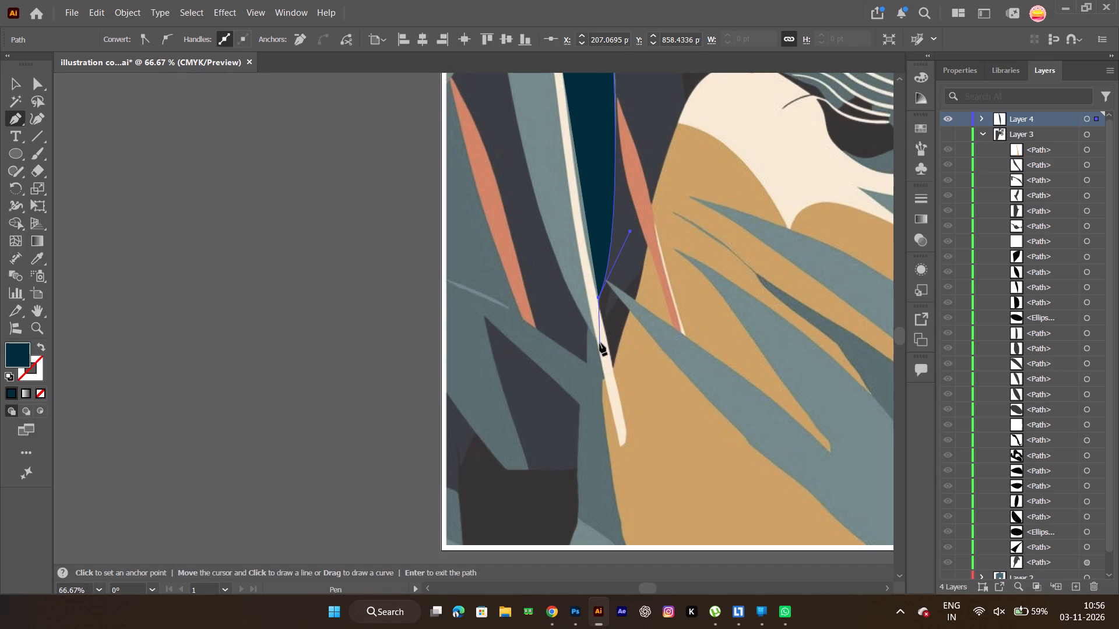
Set the opacity of the dark teal leaf shape to 76%.
key(v)
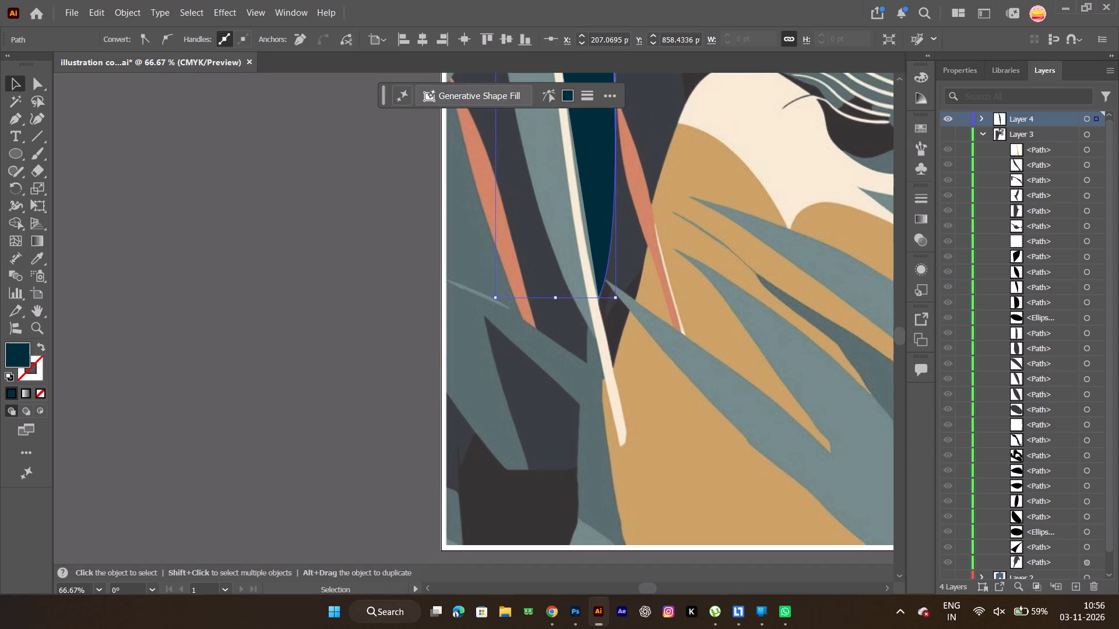
click(596, 168)
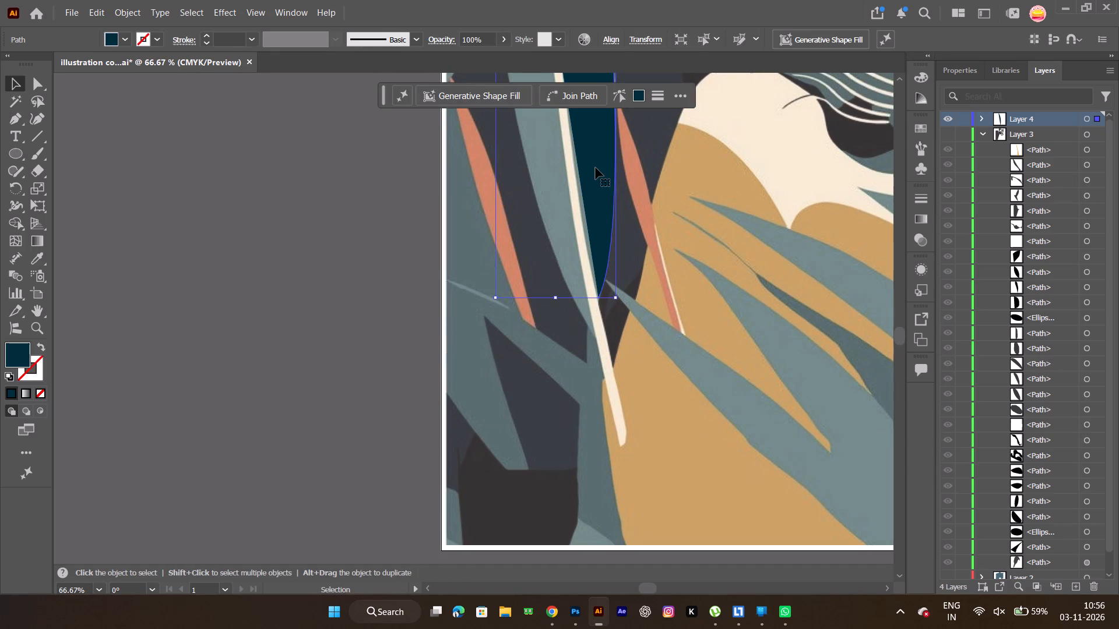
double_click(472, 41)
scroll(472, 41, down, 10)
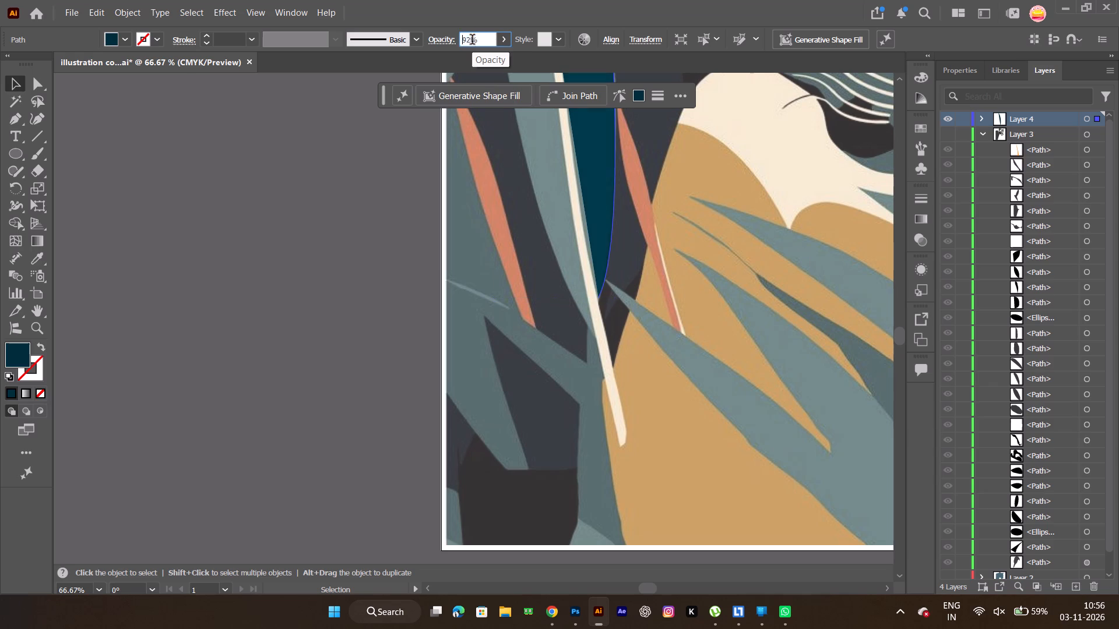
scroll(472, 41, down, 14)
key(Return)
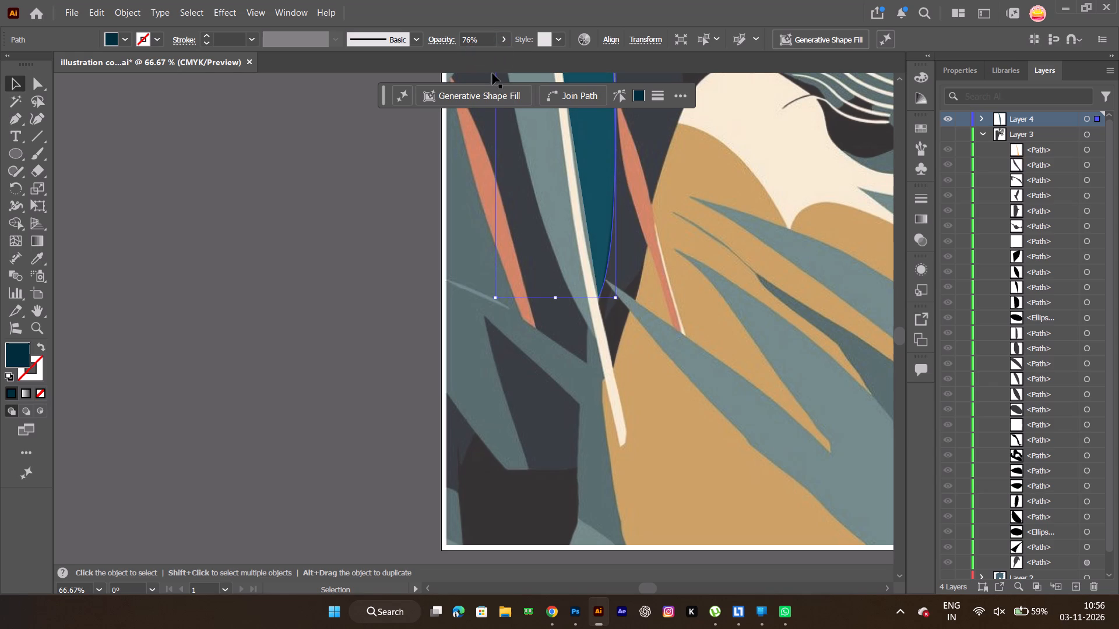
Continue the tall leaf's outline from its tip with straight stem segments to about X 234, Y 1058 pt and back to X 204, Y 908 pt.
key(p)
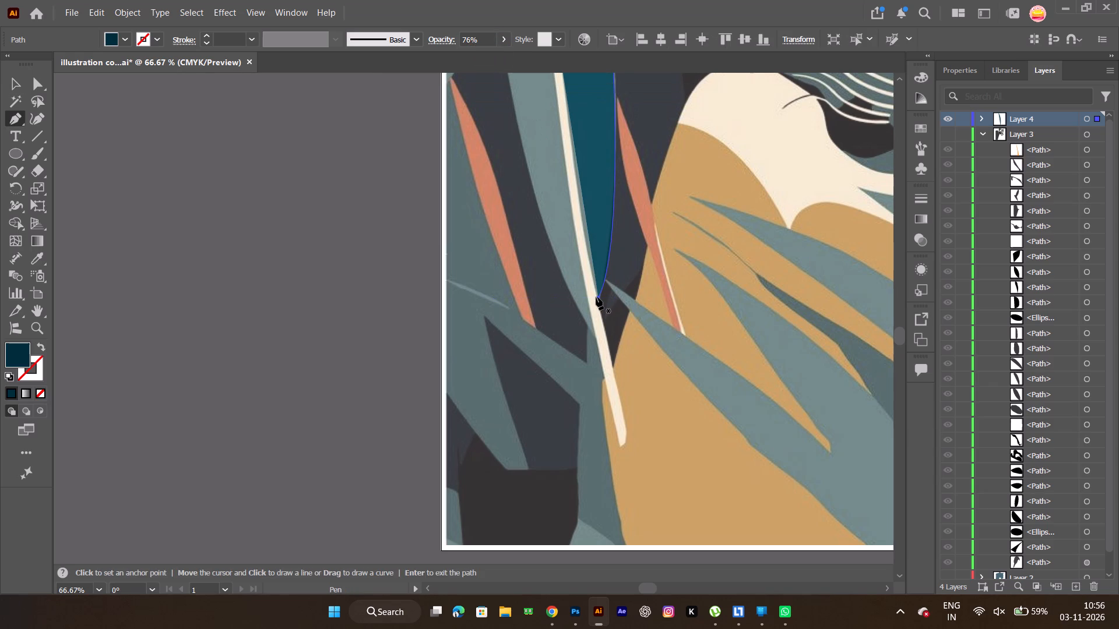
click(598, 297)
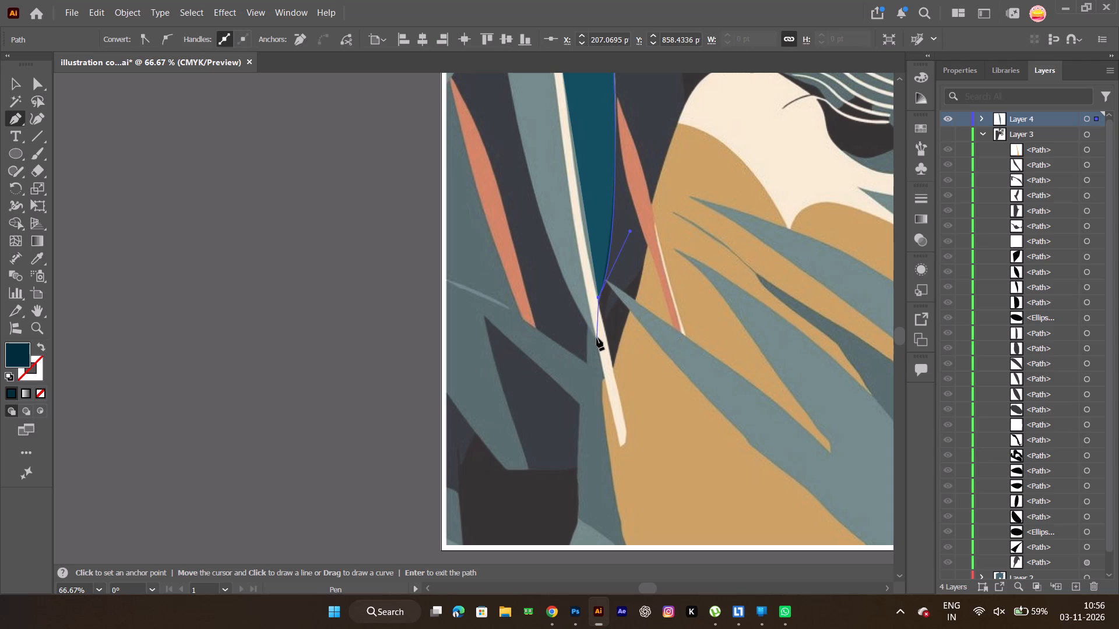
key(space)
key(space)
key(space)
key(space)
key(space)
key(space)
key(space)
drag(596, 281, 607, 361)
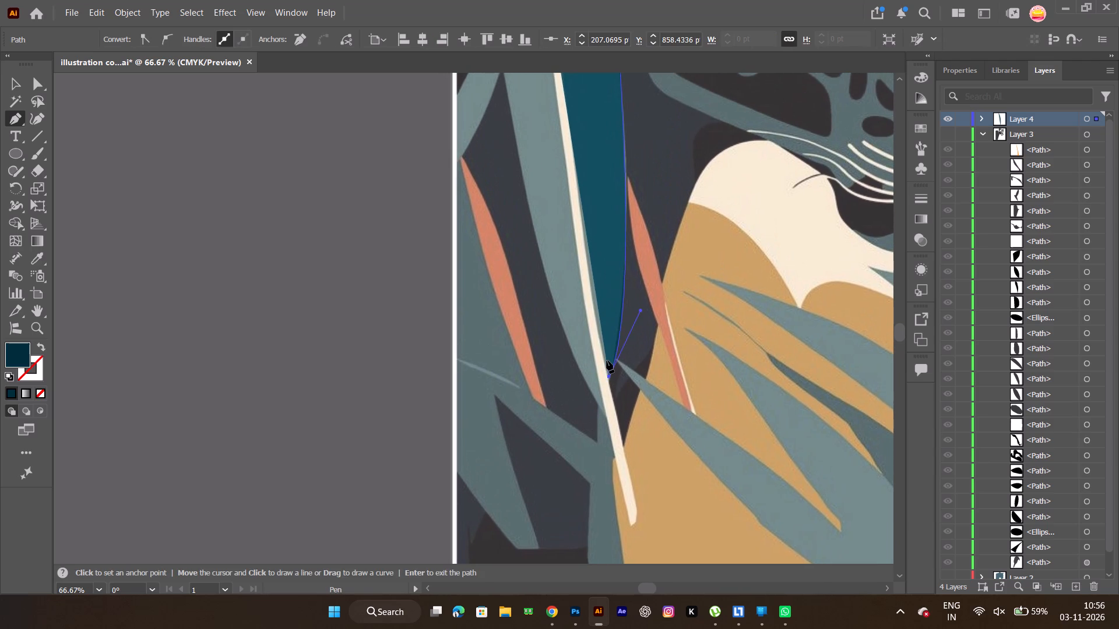
click(638, 513)
click(629, 529)
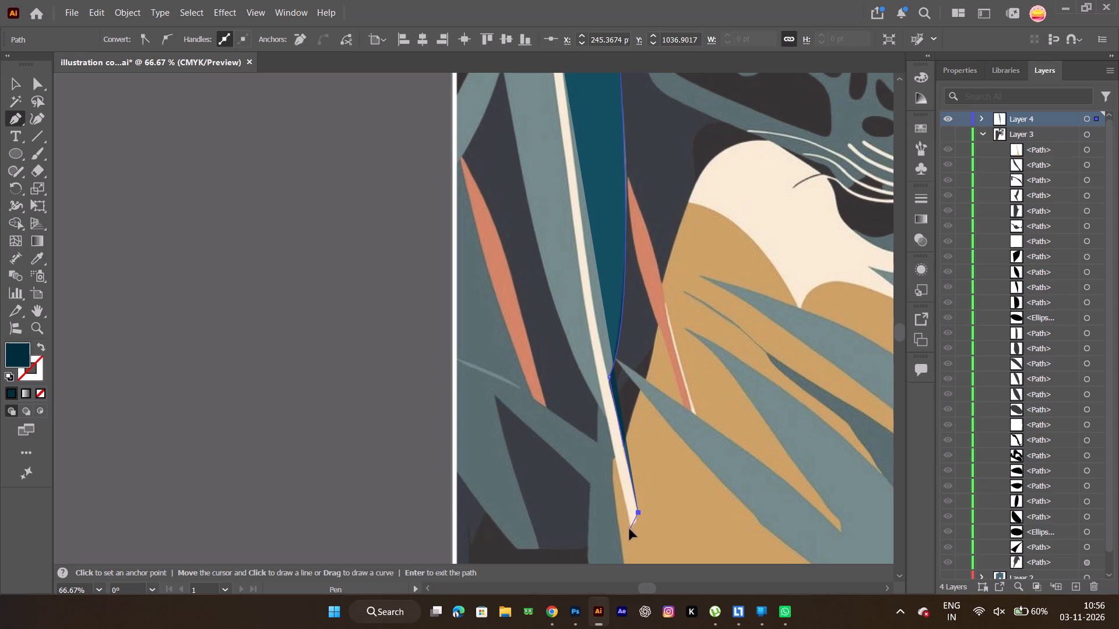
click(607, 415)
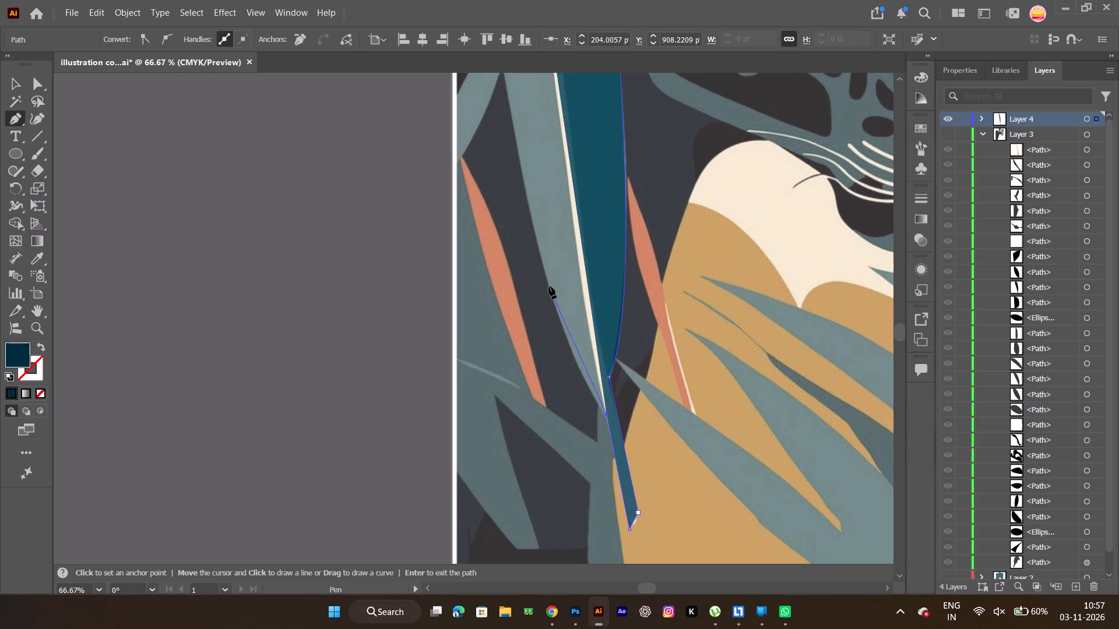
Trace the leaf's lower left edge with a curve to about X 124, Y 727 pt and remove that anchor's outgoing handle.
drag(546, 277, 532, 211)
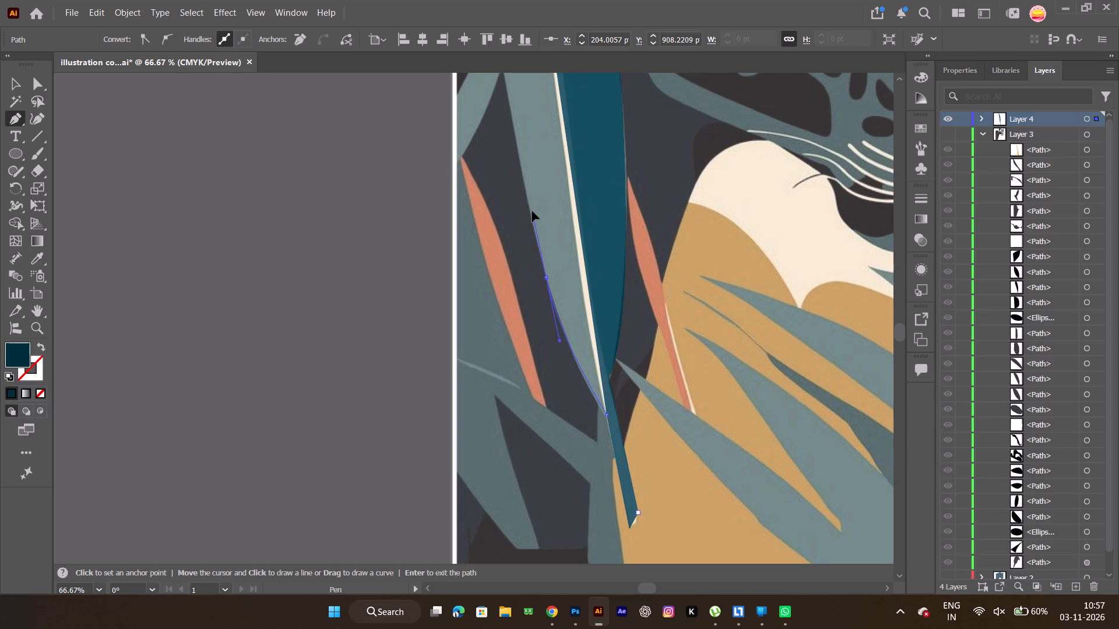
drag(532, 211, 532, 204)
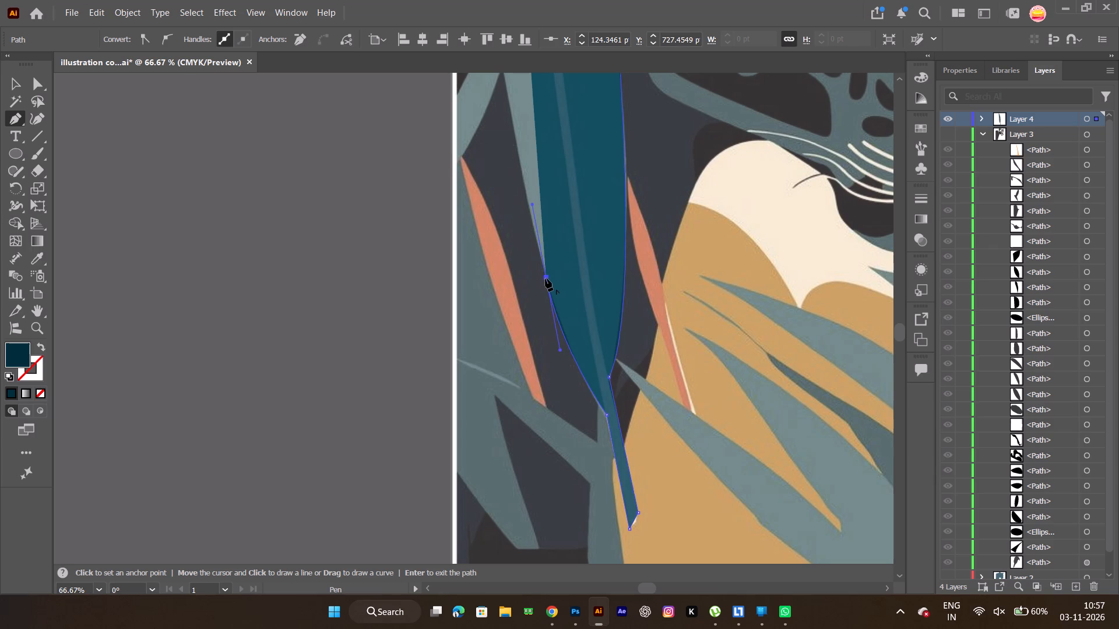
click(546, 278)
Curve the leaf's left edge up to the artboard's left border, about X -0.5, Y 178 pt, and remove that anchor's outgoing handle.
key(space)
key(space)
key(space)
key(space)
key(space)
key(space)
key(space)
key(space)
key(space)
drag(565, 233, 625, 444)
key(space)
key(space)
key(space)
key(space)
drag(548, 161, 575, 242)
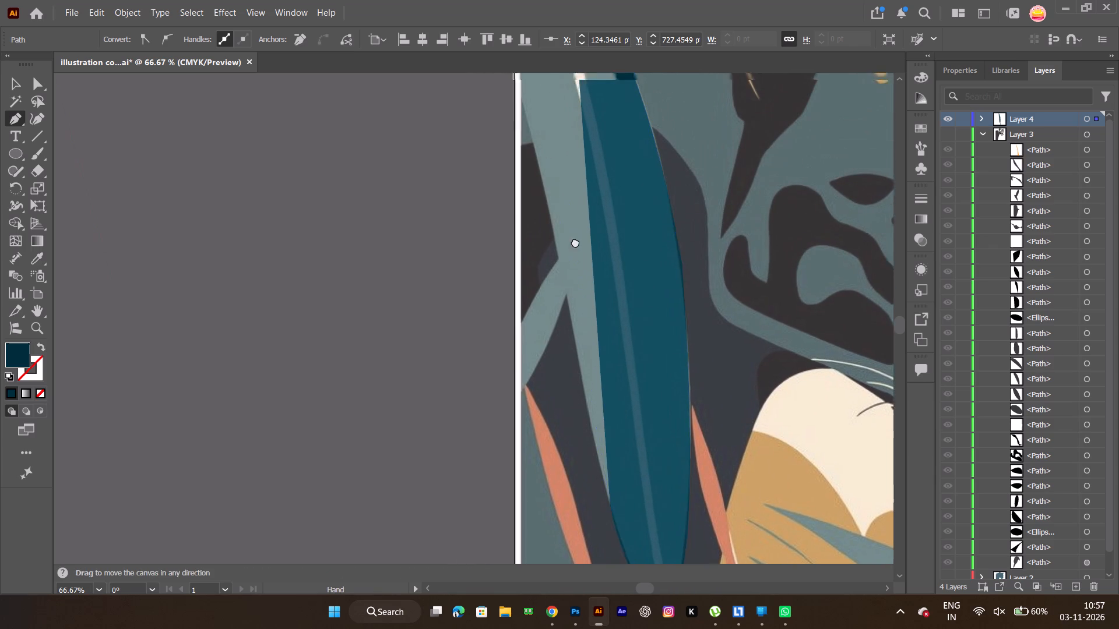
drag(575, 242, 602, 321)
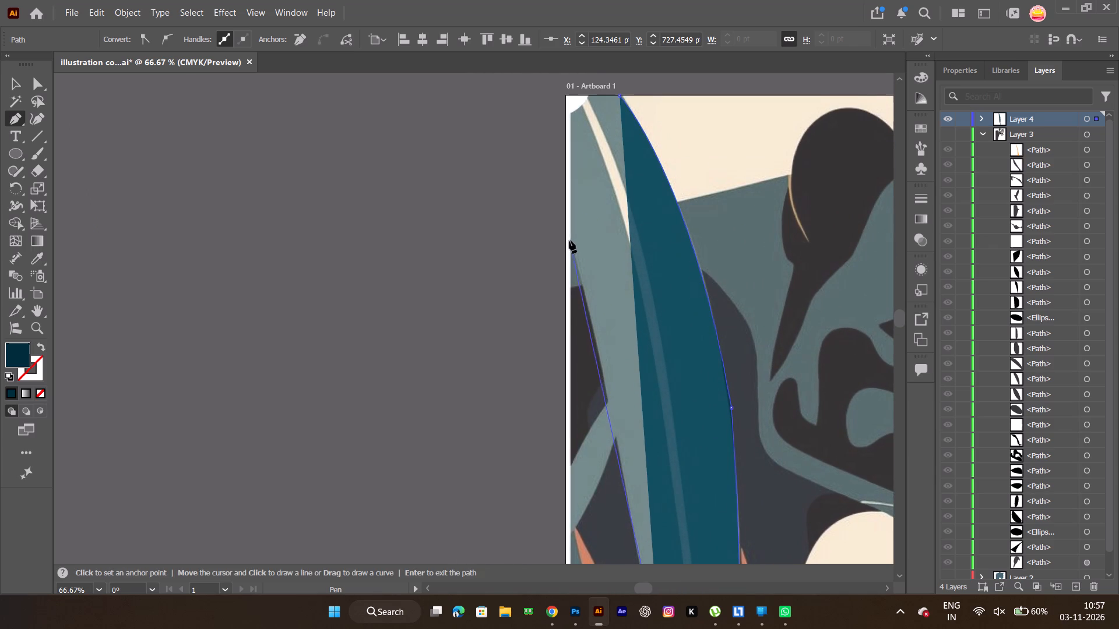
drag(550, 216, 506, 143)
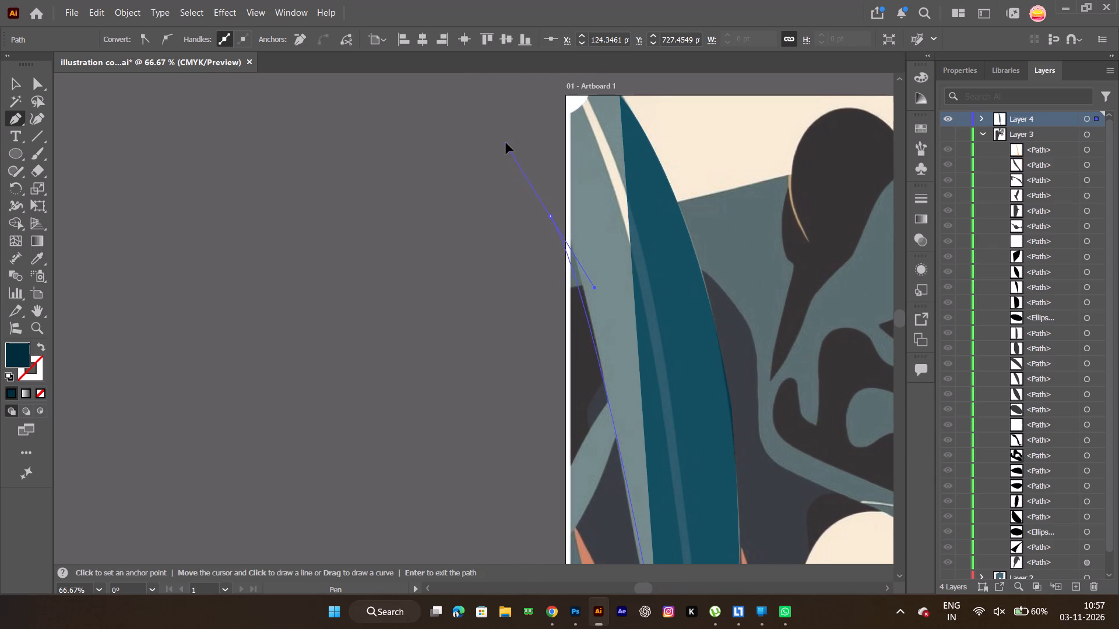
drag(506, 143, 508, 137)
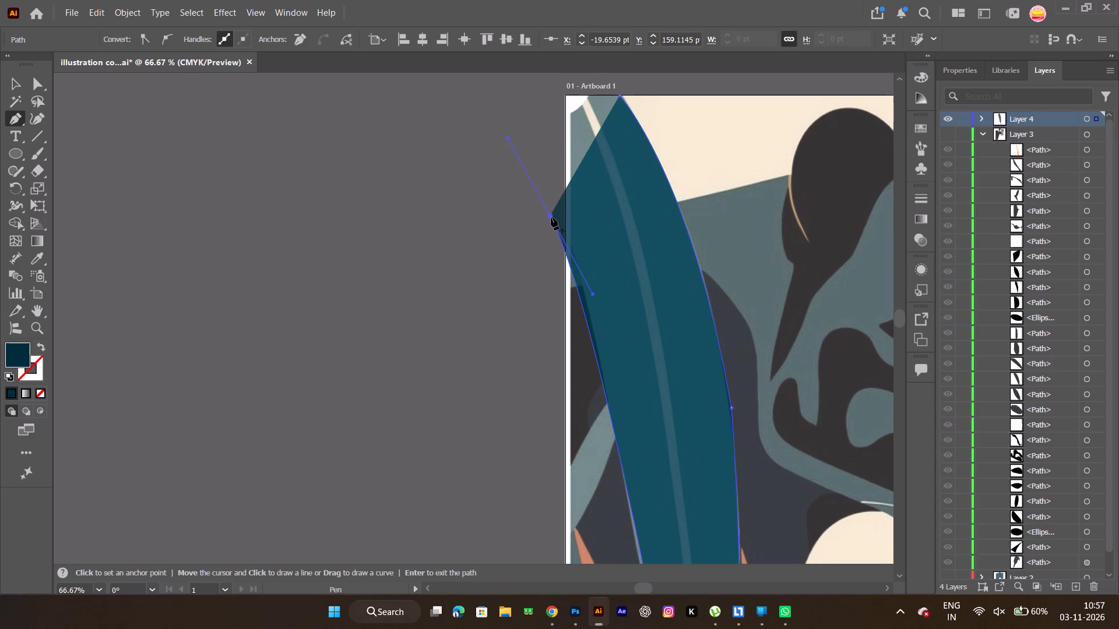
key(ctrl+z)
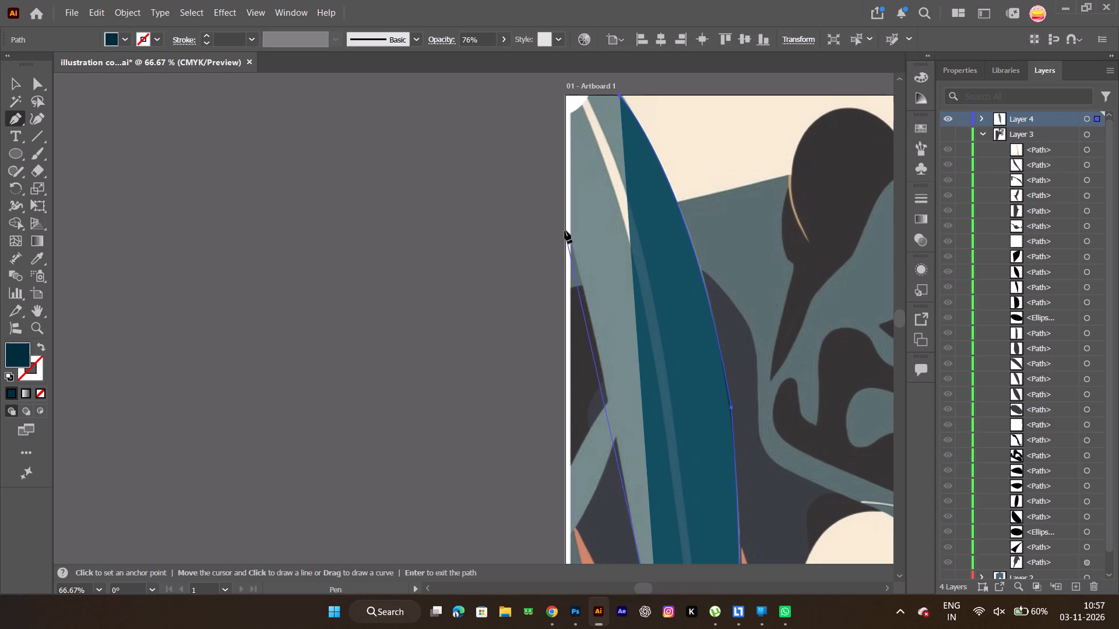
drag(565, 231, 536, 195)
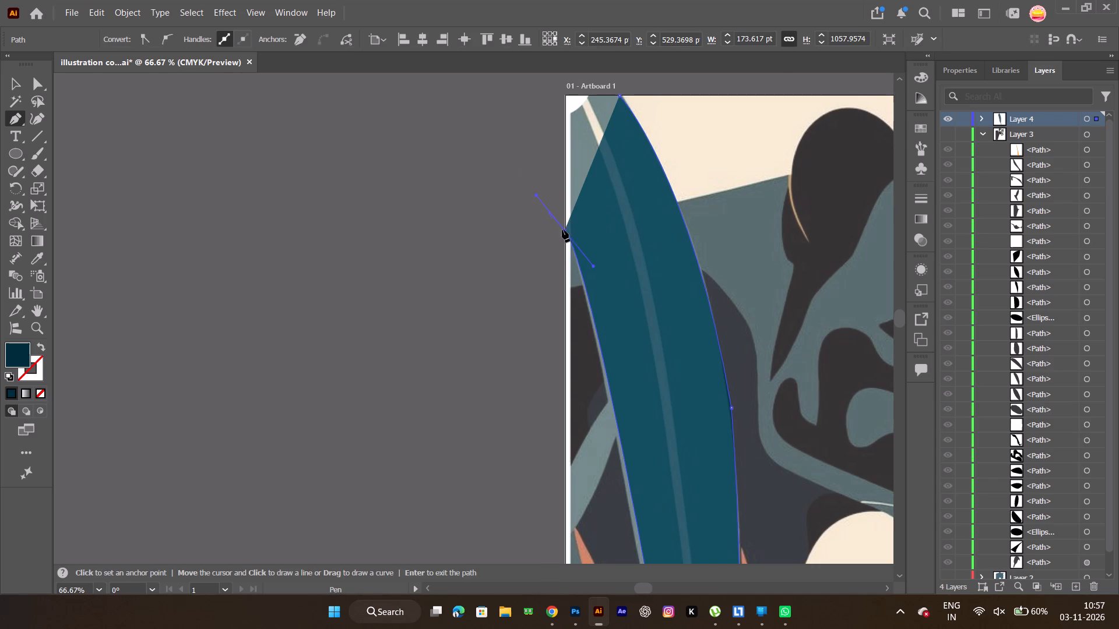
click(565, 233)
key(ctrl+z)
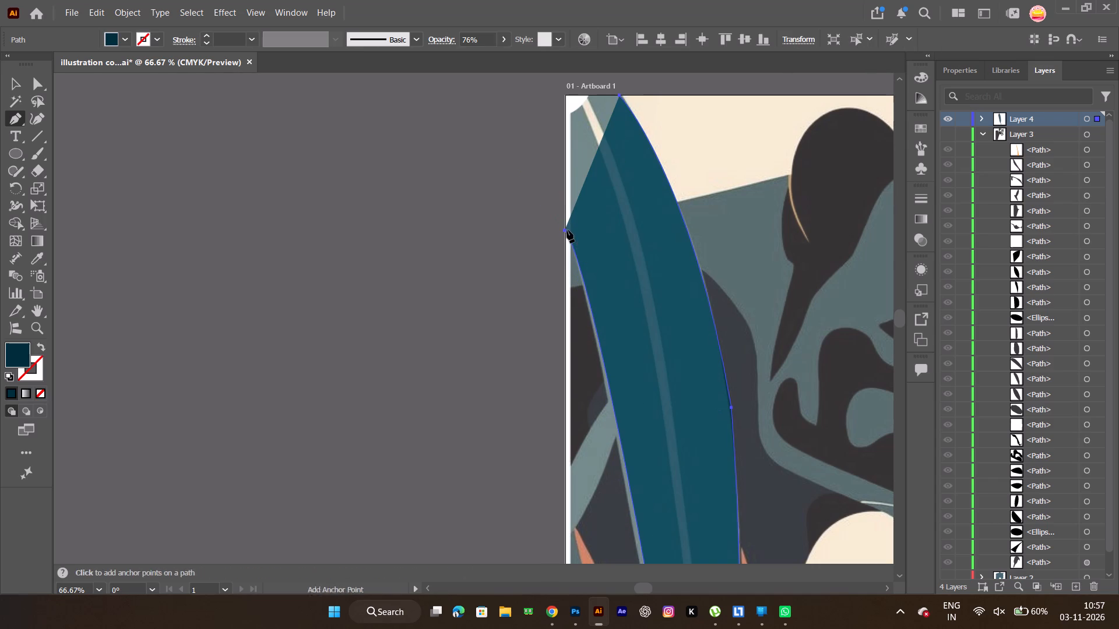
click(564, 229)
Extend the outline straight to the artboard's top-left corner and close it at the leaf's starting anchor on the top edge.
key(space)
key(space)
key(space)
key(space)
drag(568, 193, 575, 340)
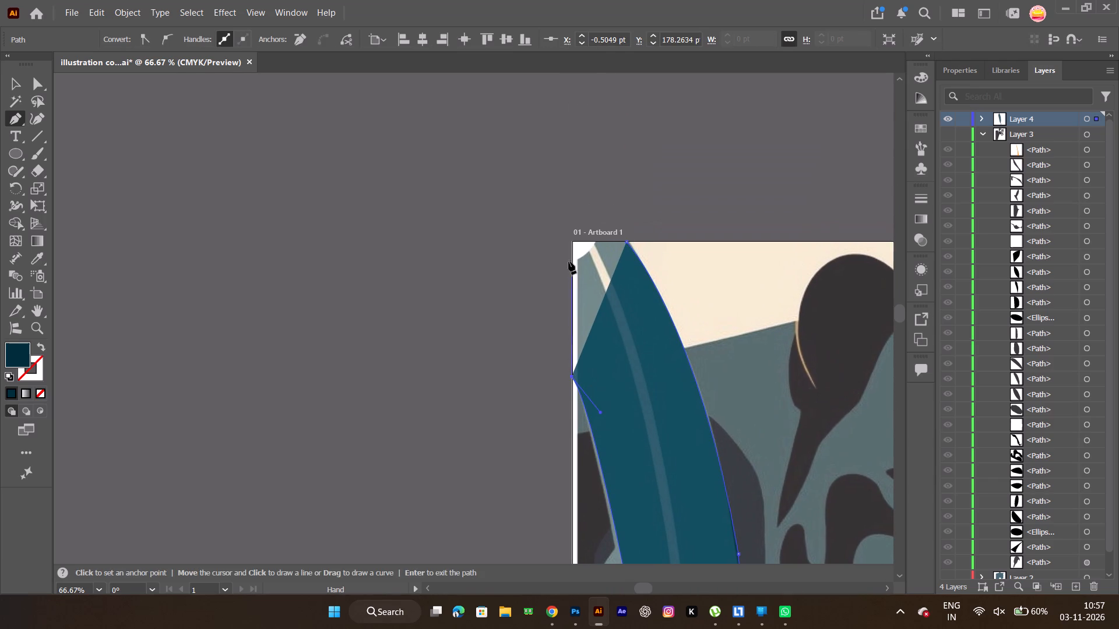
click(572, 241)
click(627, 243)
Undo the closing of the leaf outline and close it again precisely at its starting anchor, about X 72, Y 0 pt.
ctrl+alt+scroll(648, 299, down, 4)
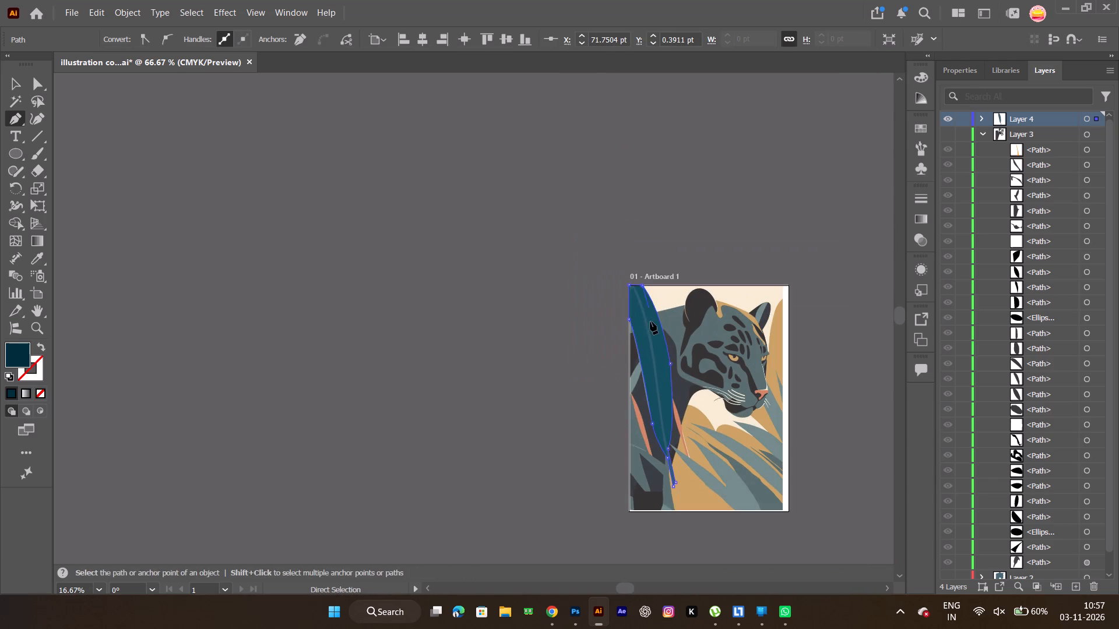
key(space)
drag(664, 377, 631, 302)
ctrl+alt+scroll(648, 379, up, 3)
key(space)
key(space)
key(space)
key(space)
key(space)
drag(682, 385, 653, 365)
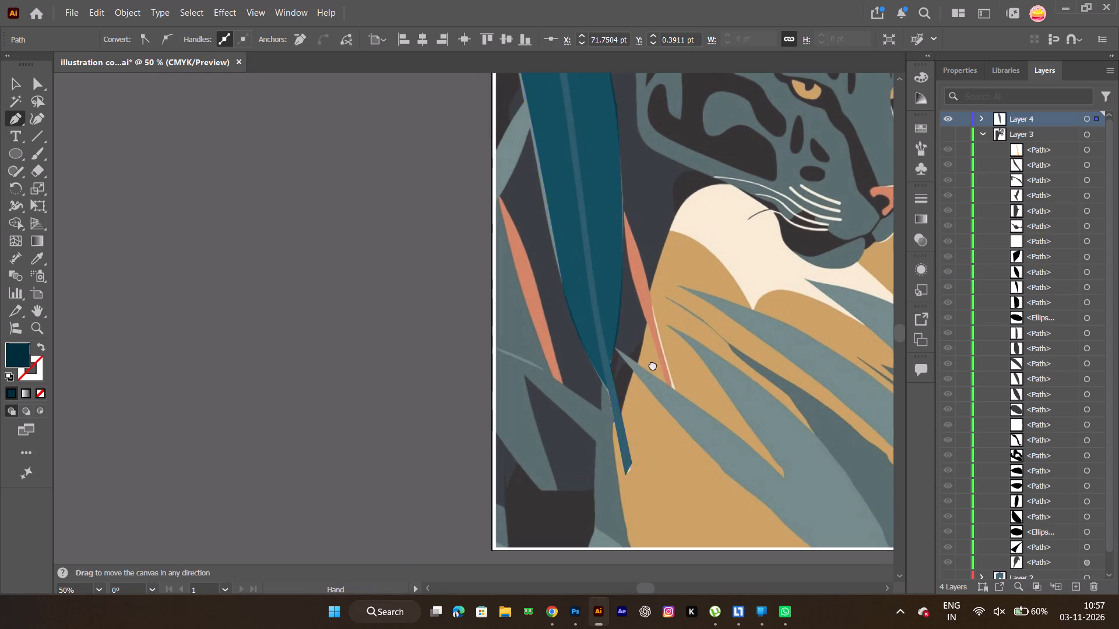
drag(653, 365, 537, 258)
key(space)
key(space)
key(space)
key(space)
key(space)
key(space)
key(space)
key(space)
key(space)
key(space)
key(space)
key(space)
key(space)
key(space)
key(space)
key(space)
key(space)
key(space)
key(space)
key(space)
drag(562, 243, 689, 512)
drag(570, 336, 603, 475)
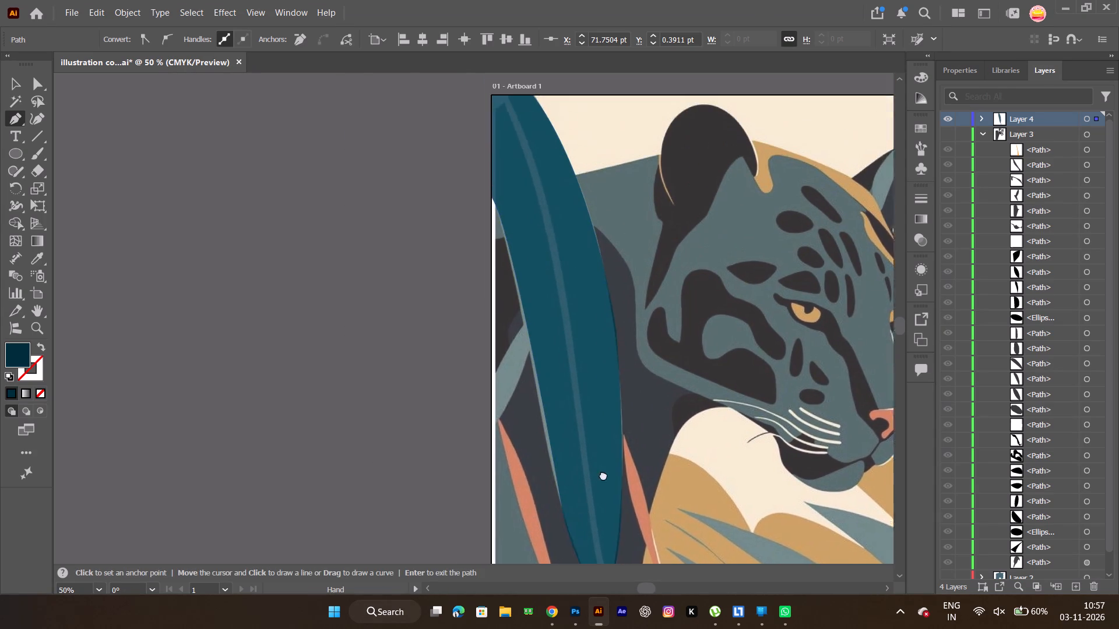
drag(603, 475, 610, 503)
ctrl+alt+scroll(552, 196, up, 6)
key(space)
drag(566, 172, 566, 311)
key(ctrl+z)
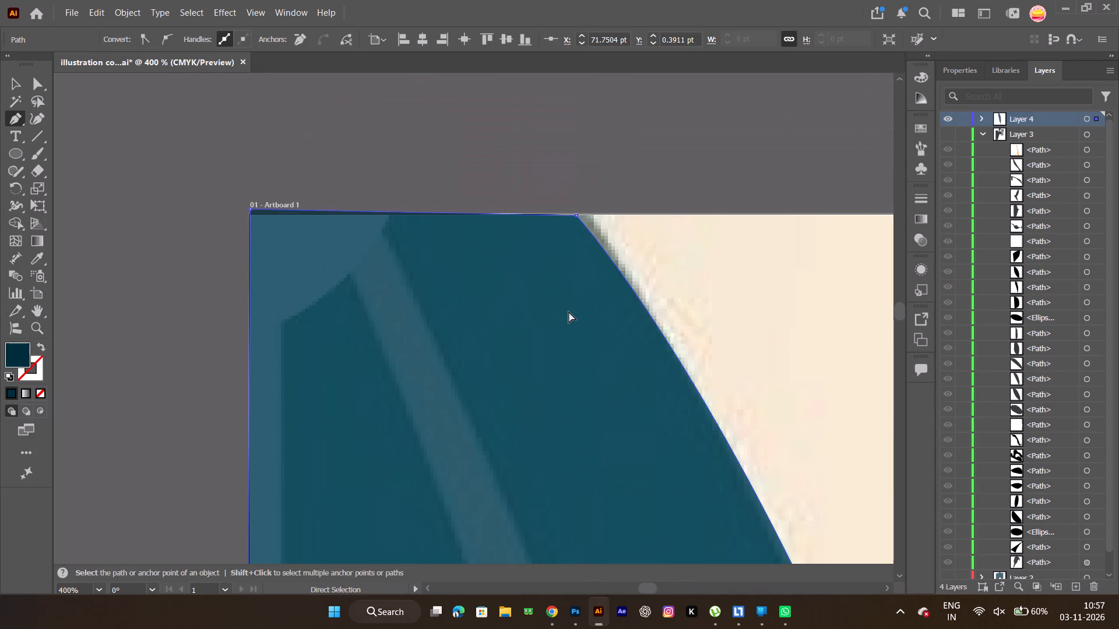
ctrl+alt+scroll(582, 219, up, 6)
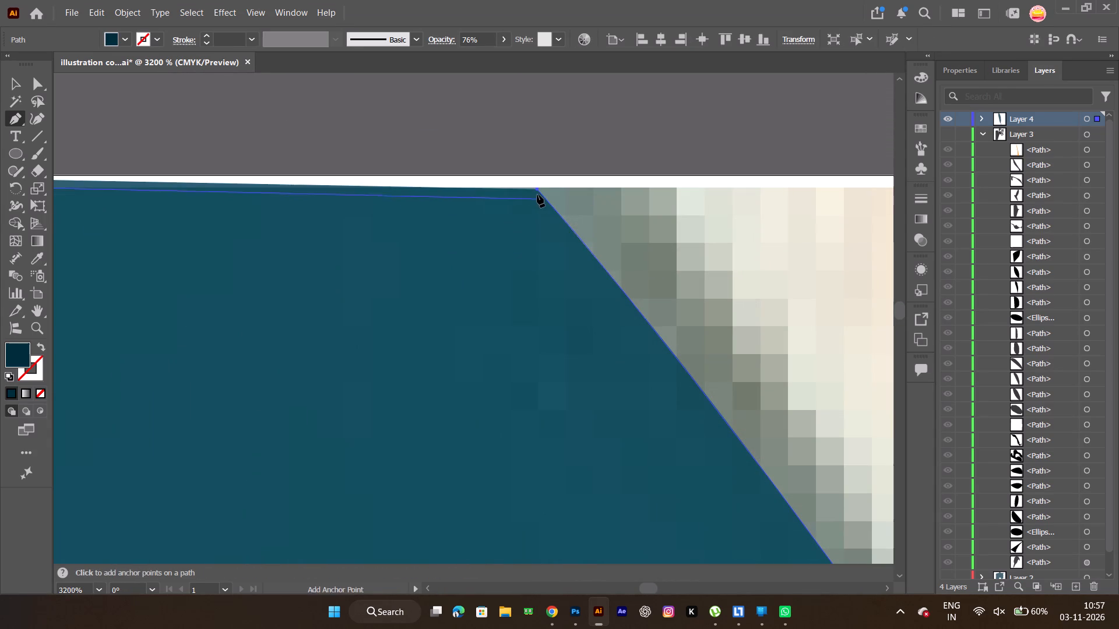
click(537, 188)
Trace the lower diagonal leaf's underside with straight segments from the artboard's bottom edge through X 517, Y 1148 pt to about X 398, Y 1037 pt.
ctrl+alt+scroll(579, 206, down, 8)
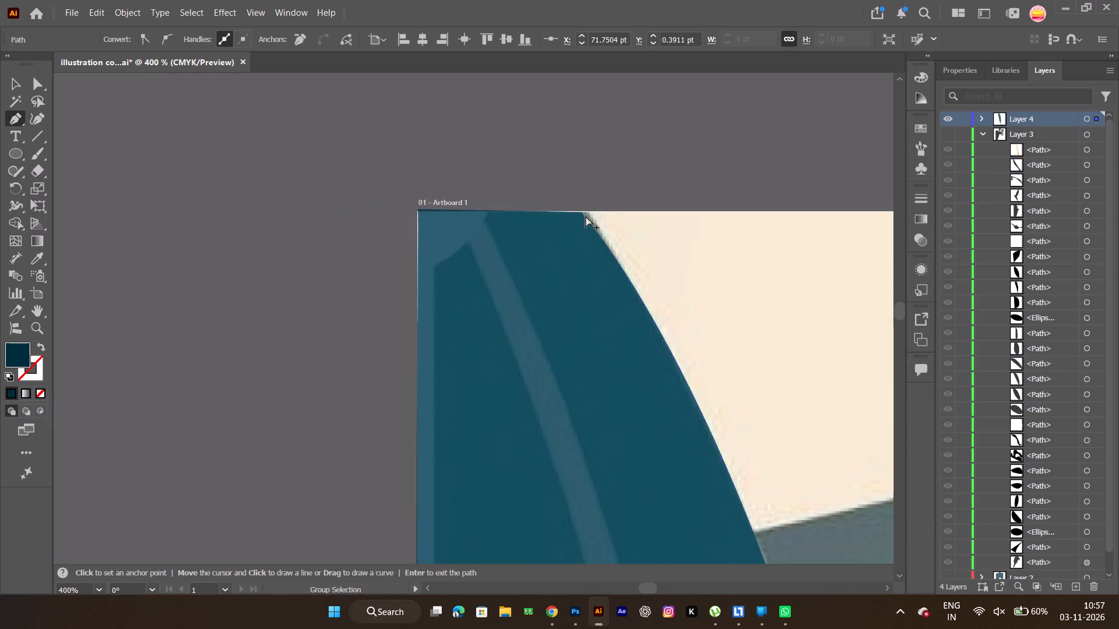
ctrl+alt+scroll(586, 216, down, 7)
key(space)
key(space)
key(space)
key(space)
drag(638, 408, 601, 380)
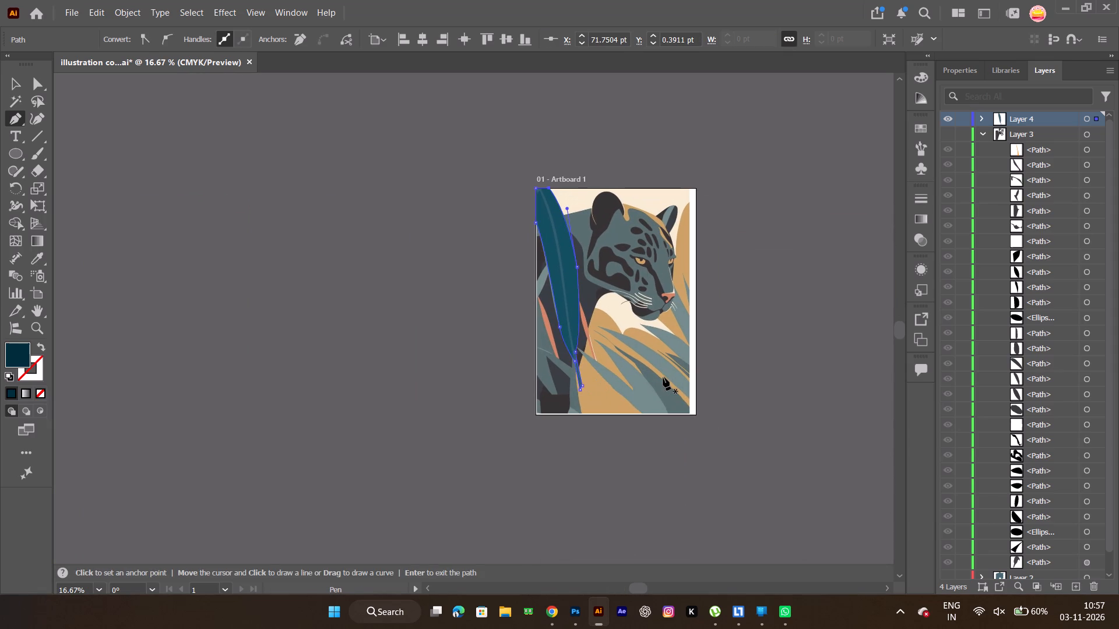
ctrl+alt+scroll(659, 373, up, 4)
key(space)
drag(694, 415, 636, 332)
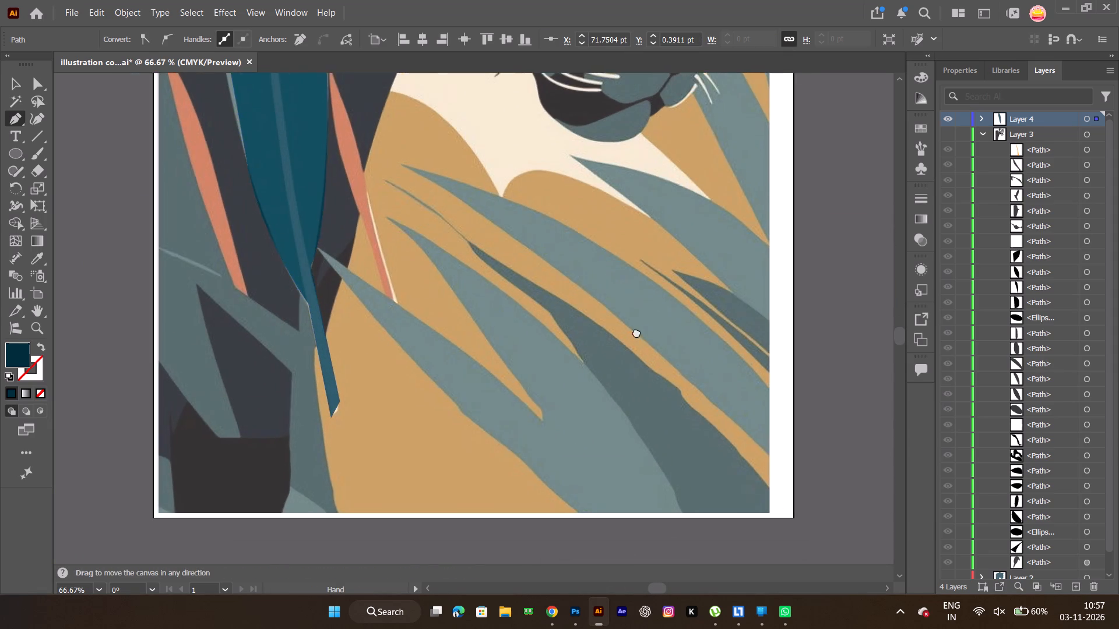
drag(636, 332, 632, 323)
ctrl+alt+scroll(529, 441, up, 2)
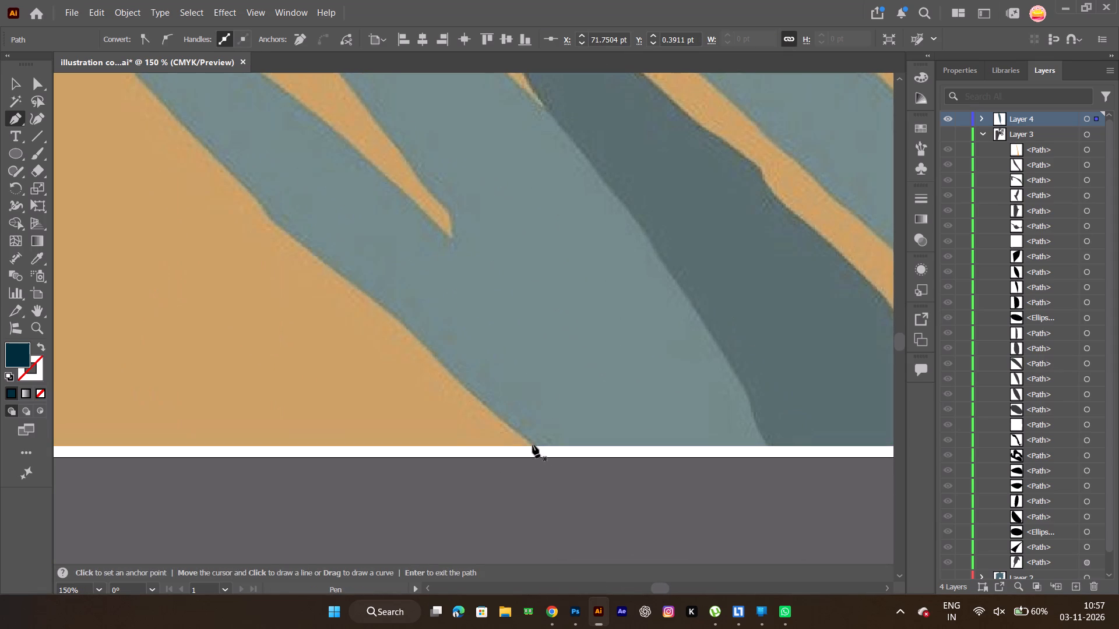
click(544, 458)
key(space)
key(space)
drag(470, 374, 634, 456)
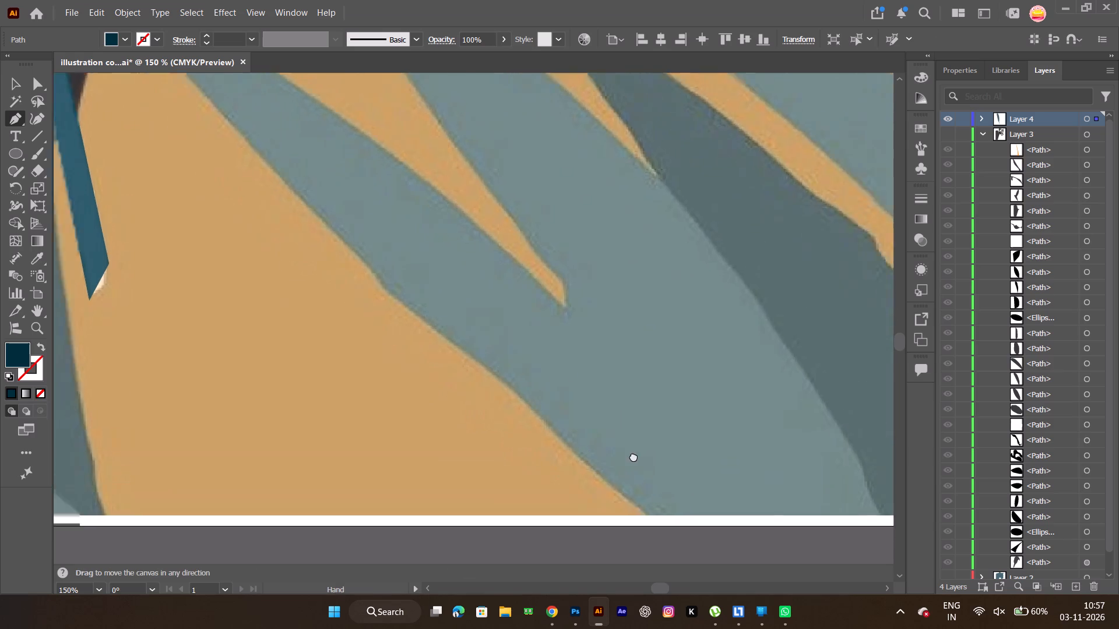
drag(634, 456, 663, 465)
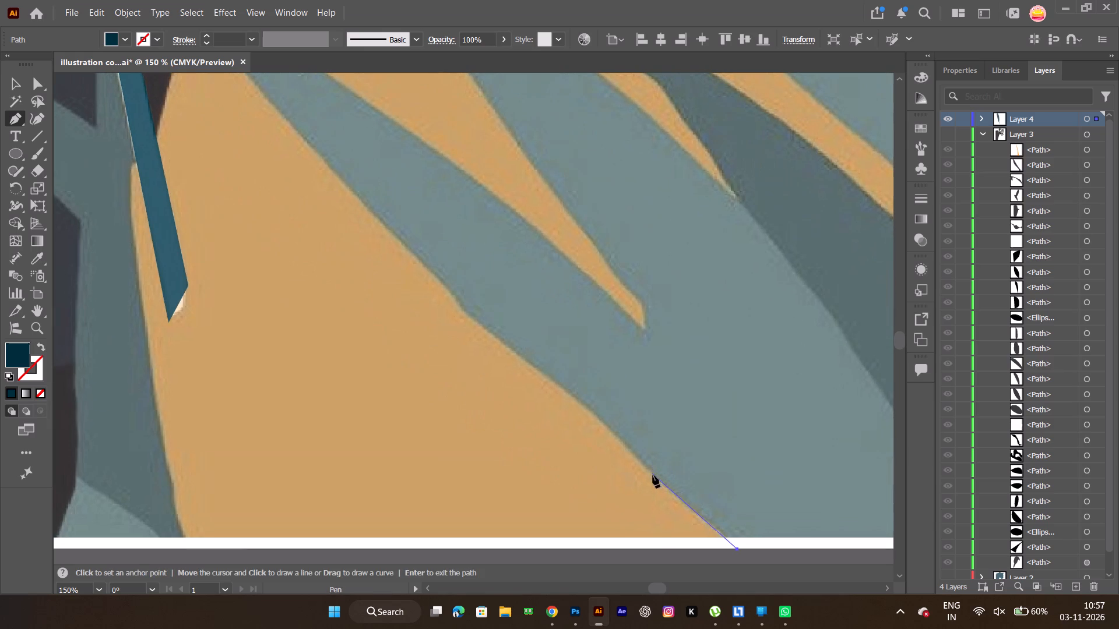
click(653, 475)
click(576, 397)
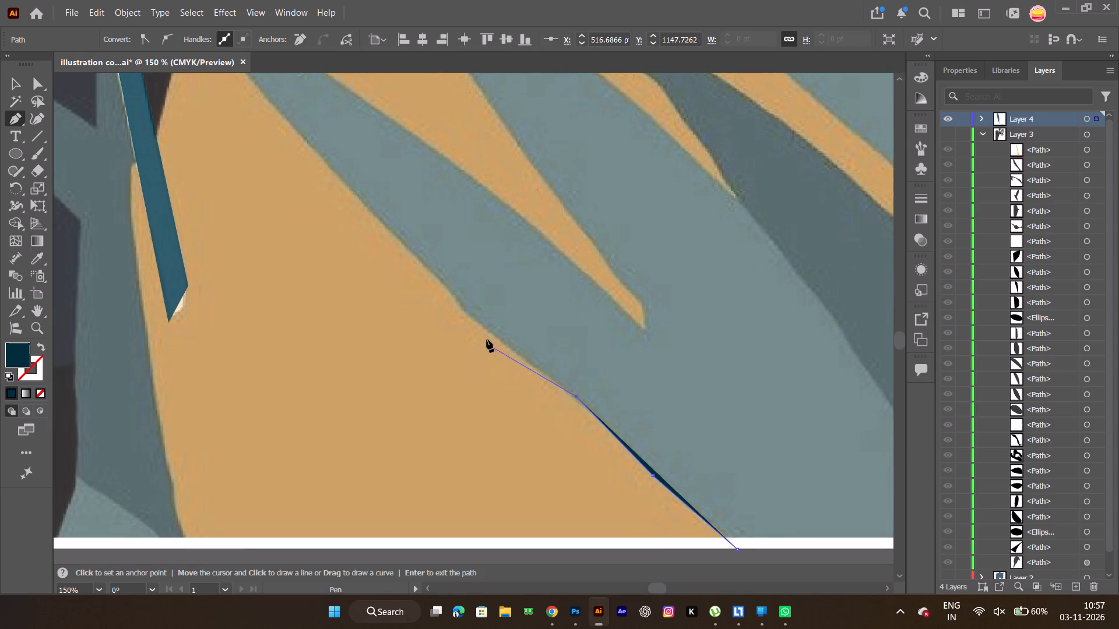
click(468, 317)
key(space)
key(space)
key(space)
key(space)
key(space)
key(space)
drag(515, 290, 706, 504)
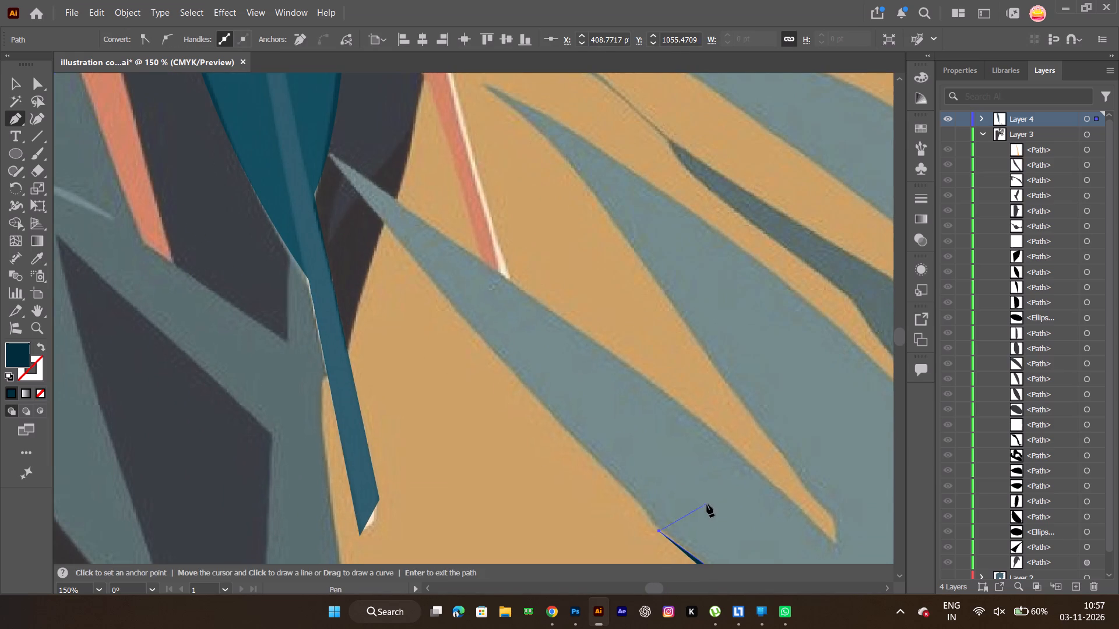
click(641, 500)
Curve the diagonal leaf's underside up to its pointed tip, about X 215, Y 837 pt, and remove the tip anchor's outgoing handle.
key(space)
drag(626, 437, 647, 458)
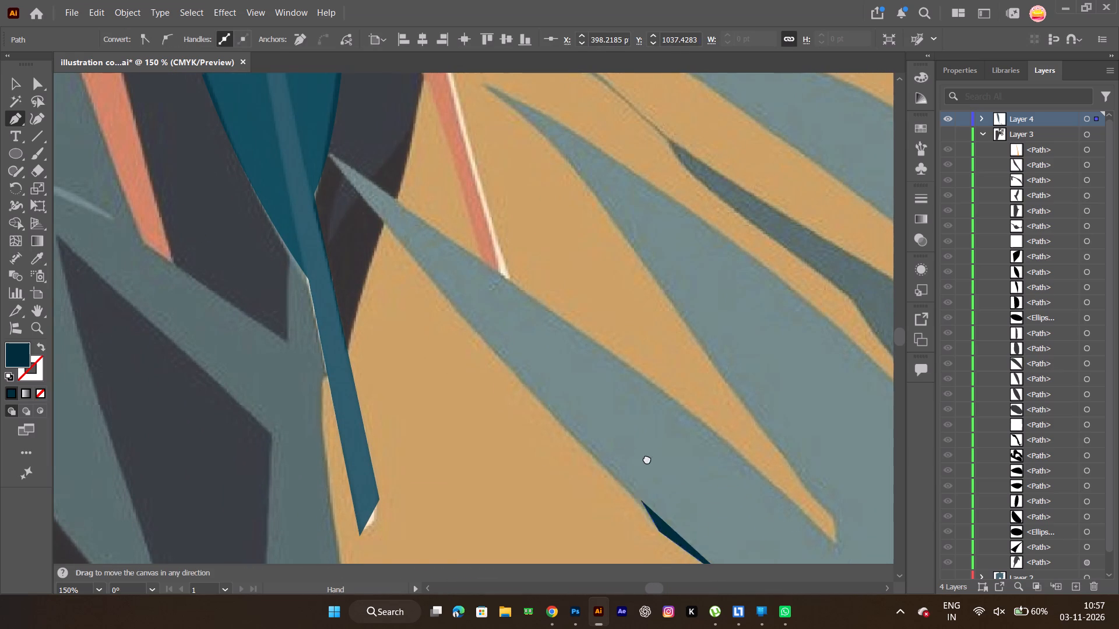
drag(647, 458, 738, 502)
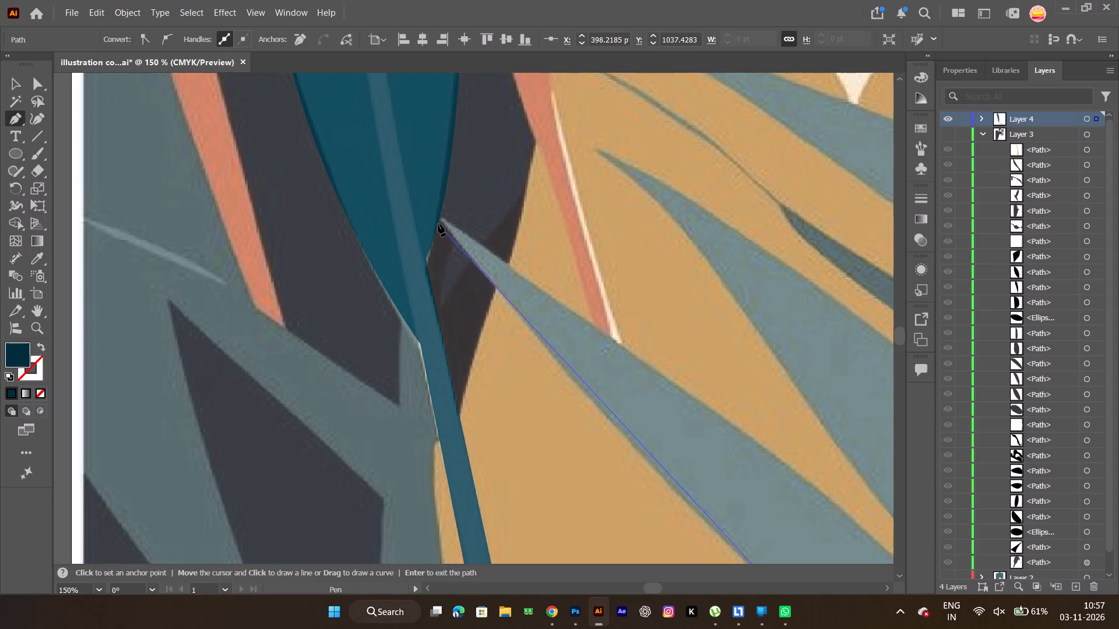
drag(439, 221, 437, 174)
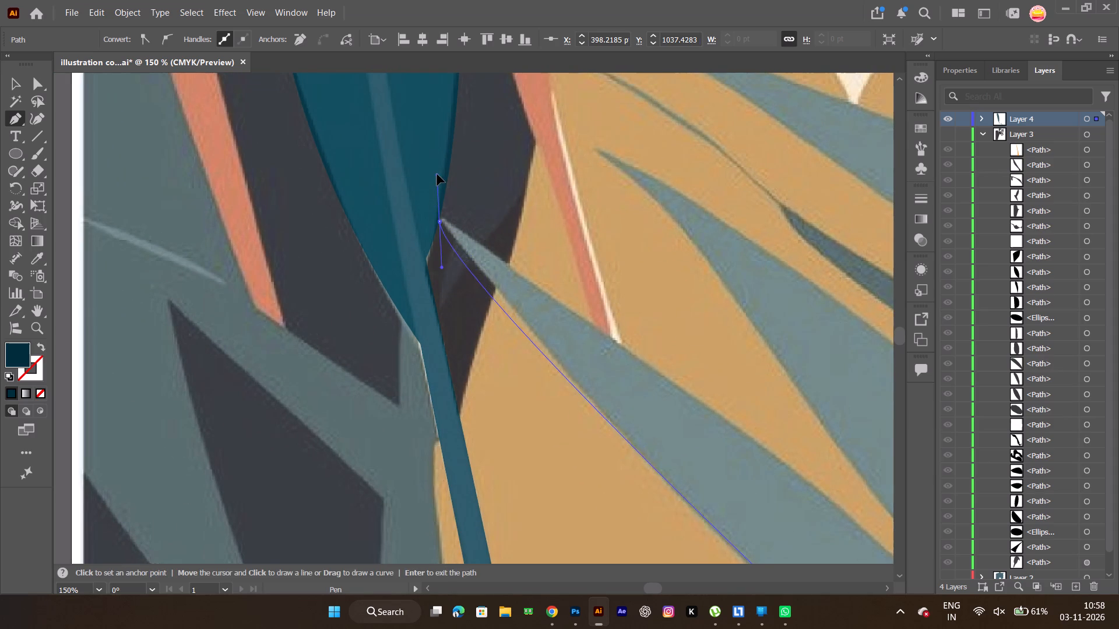
drag(437, 174, 432, 171)
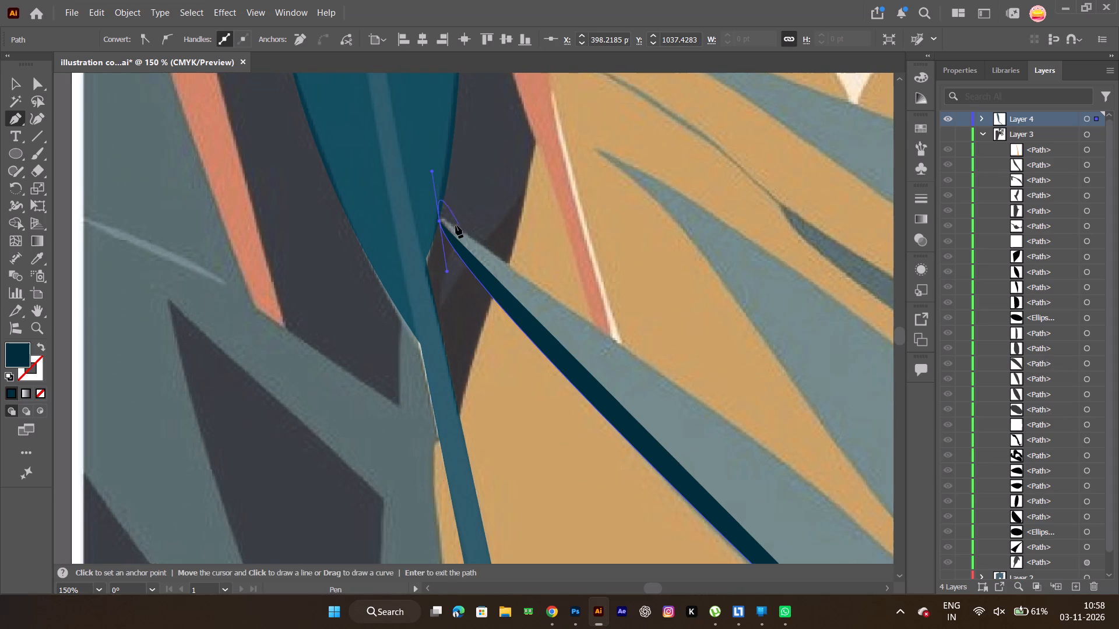
click(441, 221)
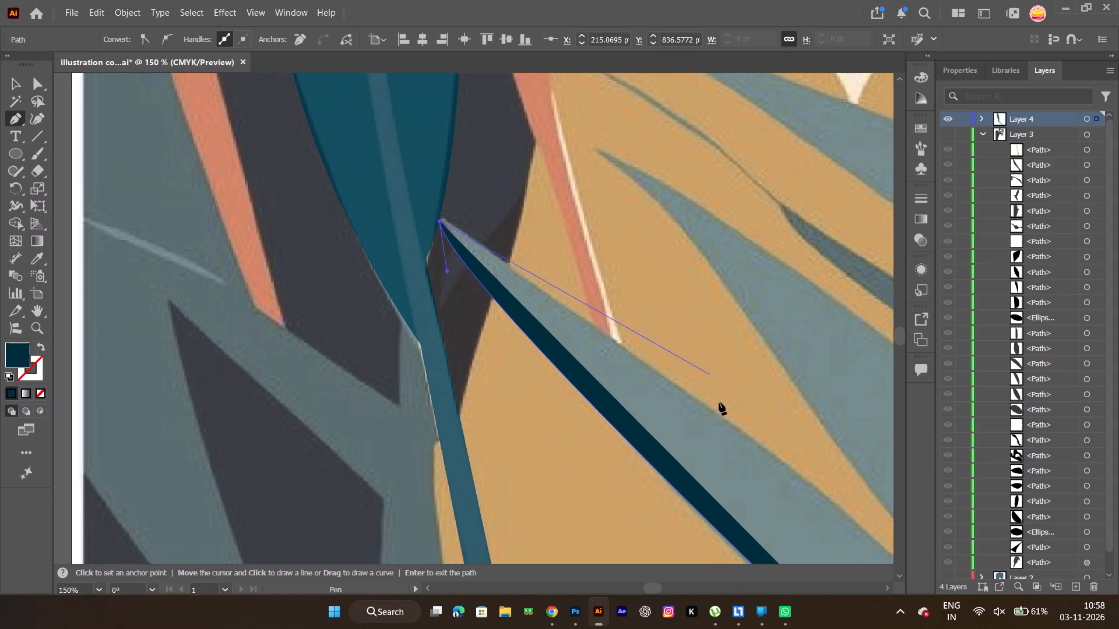
Trace the diagonal leaf's upper edge through about X 399, Y 965 pt, curve it to X 510, Y 1061 pt, and remove the outgoing handle.
click(755, 440)
key(space)
key(space)
key(space)
key(space)
key(space)
key(space)
key(space)
key(space)
key(space)
key(space)
key(space)
key(space)
drag(788, 492, 389, 234)
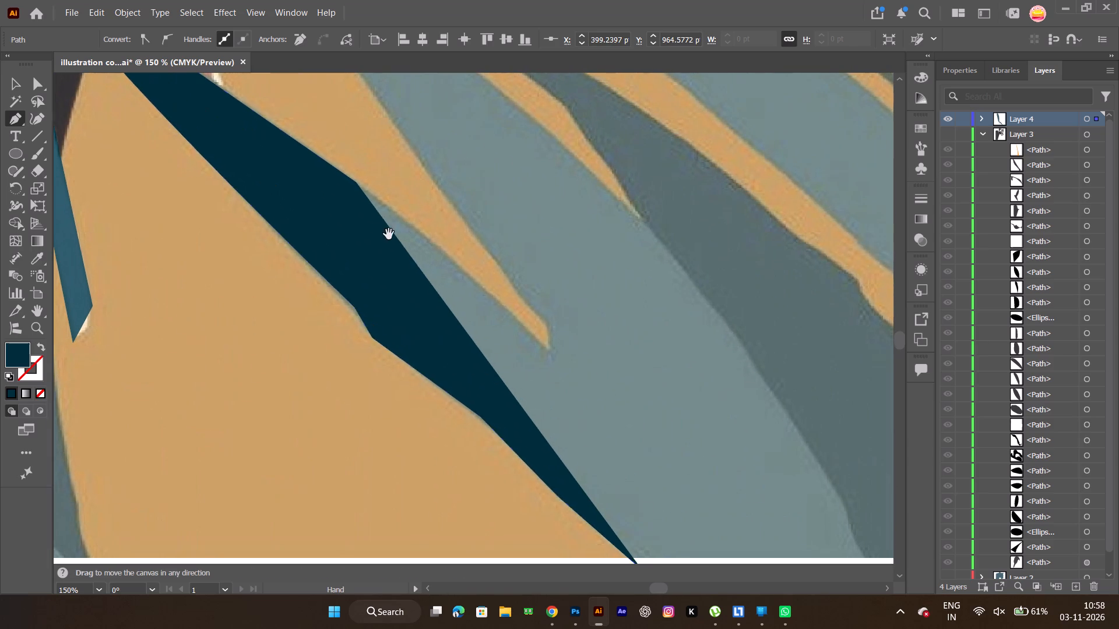
drag(546, 347, 565, 369)
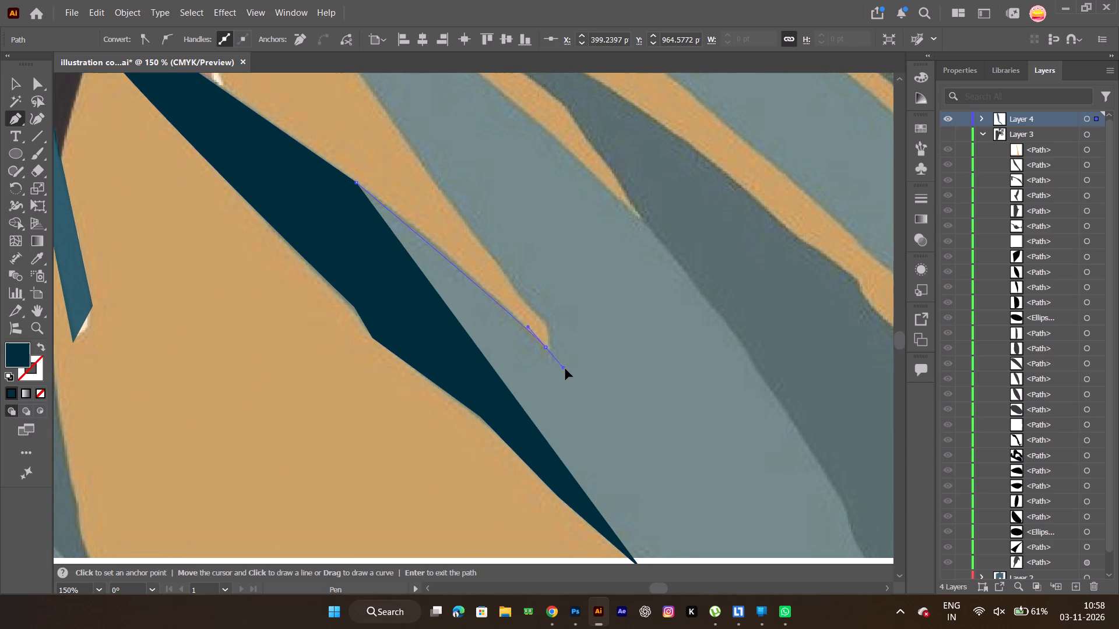
drag(565, 369, 589, 401)
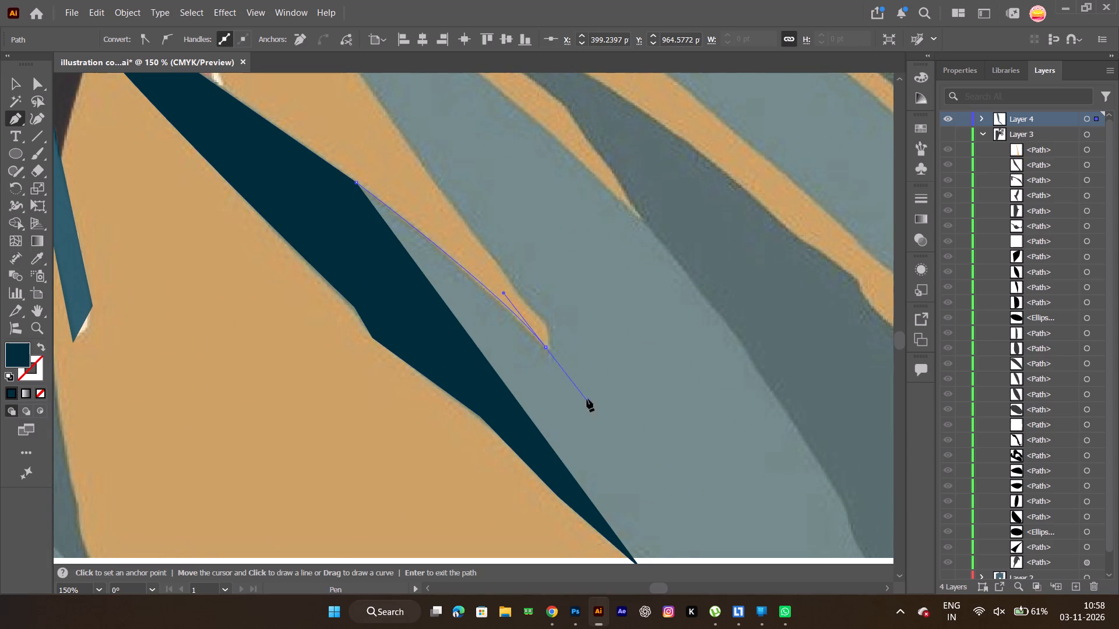
click(545, 346)
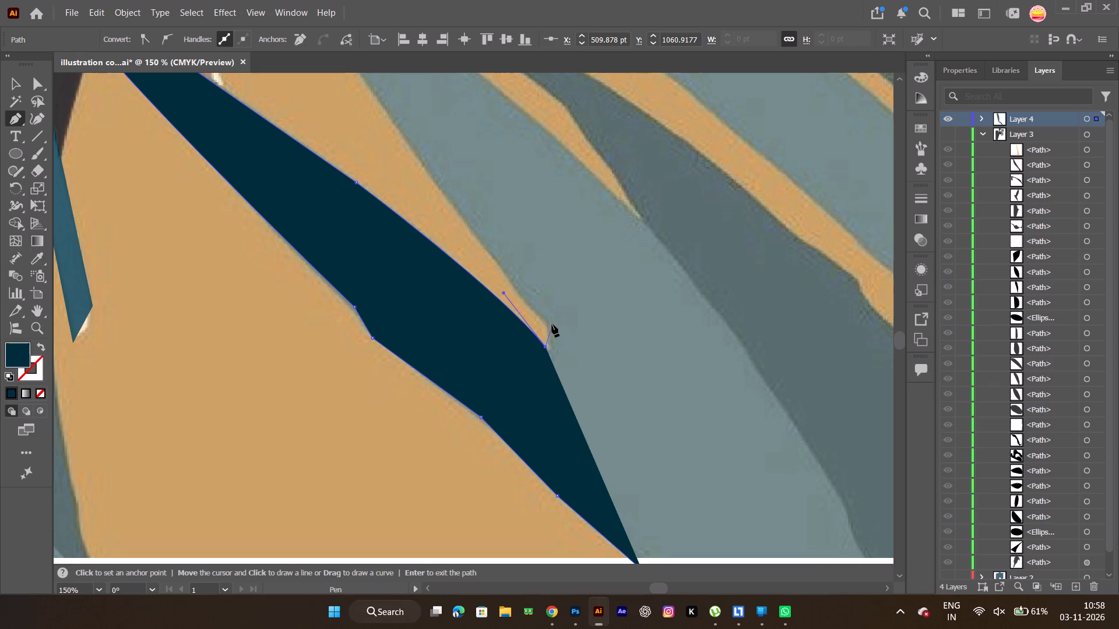
Trace the notch and the neighbouring leaf's lower edge with straight segments through about X 511, Y 1047 and X 475, Y 1000 to X 457, Y 981 pt.
click(552, 324)
key(space)
drag(501, 243, 547, 323)
key(ctrl+z)
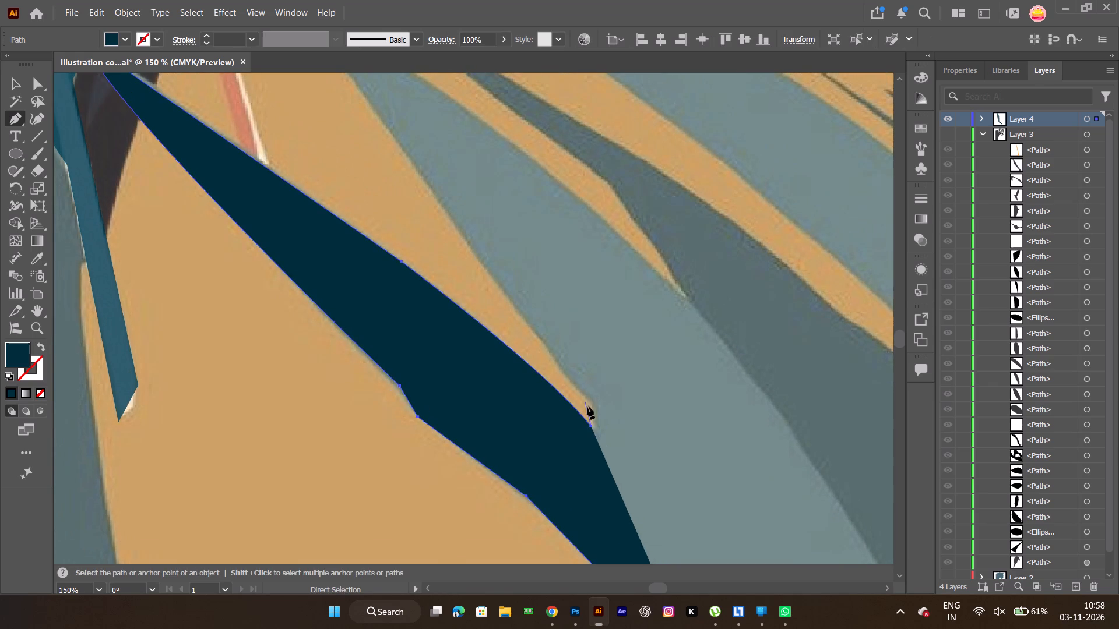
click(593, 403)
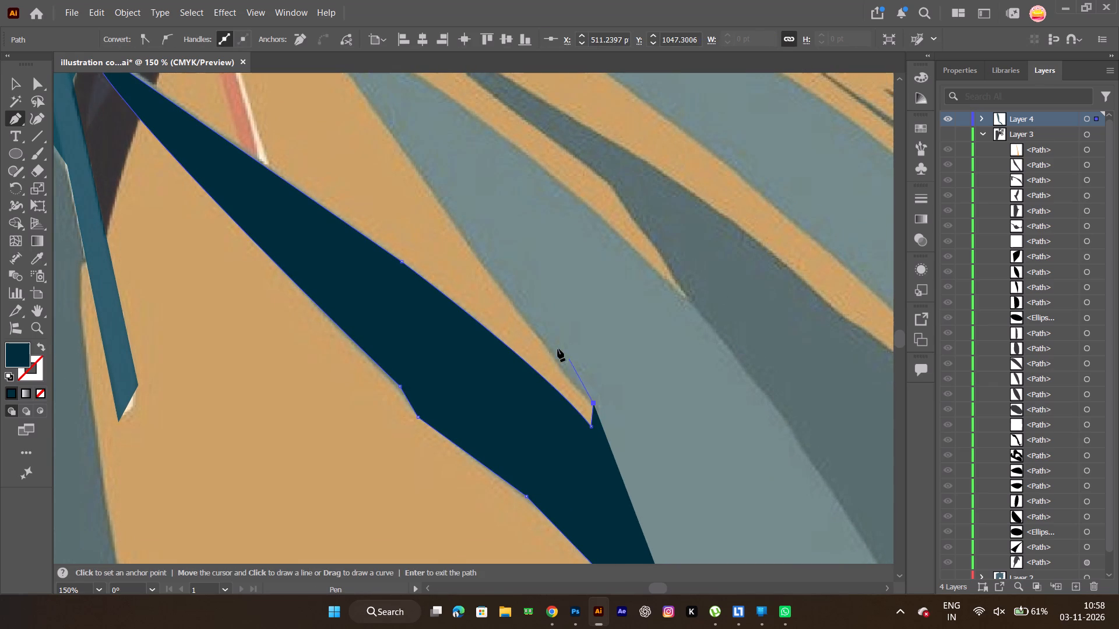
click(568, 383)
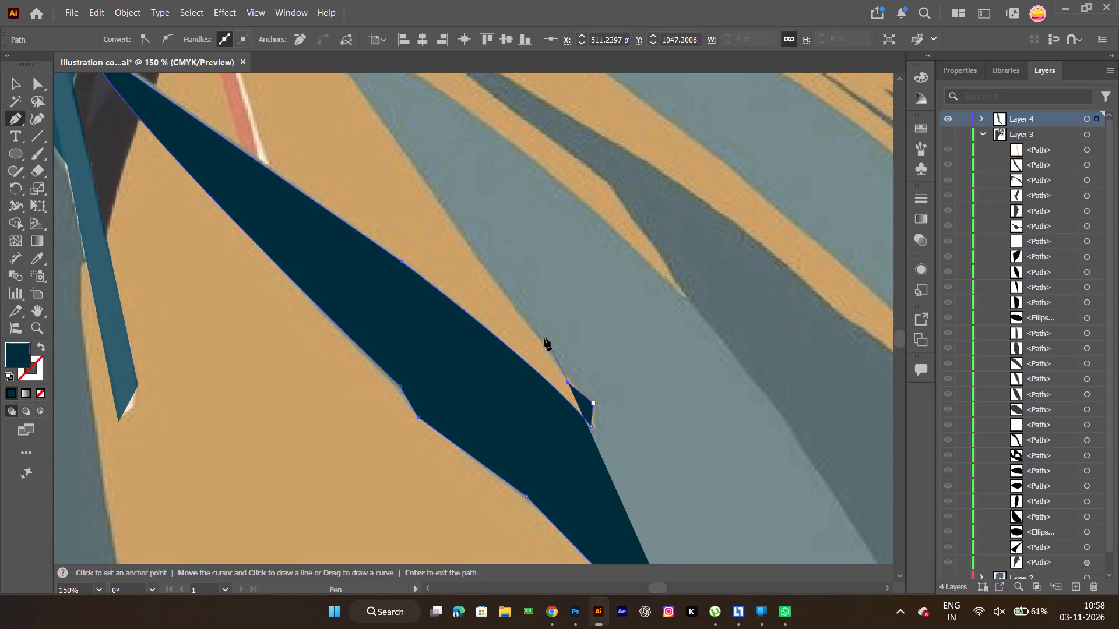
click(532, 323)
key(space)
key(space)
key(space)
key(space)
key(space)
key(space)
drag(539, 296, 664, 441)
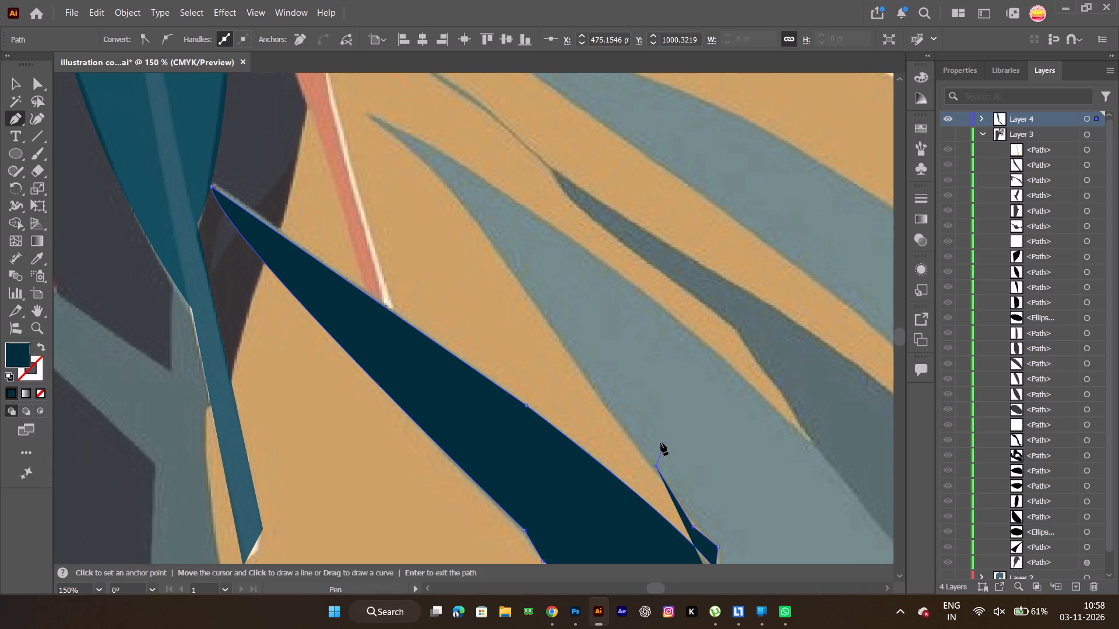
click(626, 433)
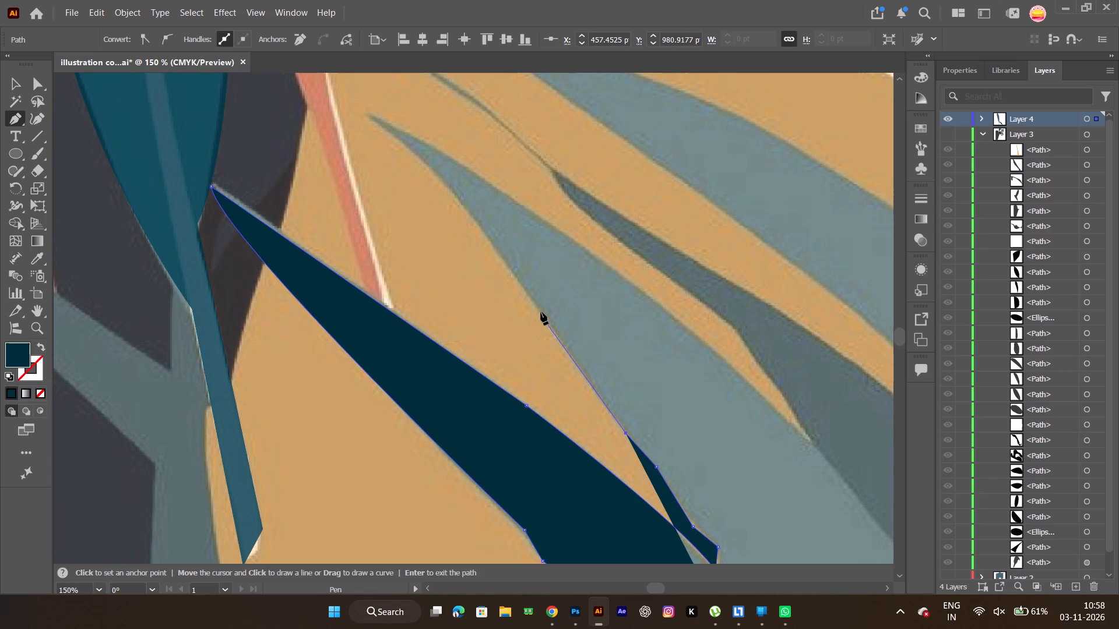
Curve the second leaf's lower edge through about X 362, Y 843 pt to its tip near X 305, Y 800 pt, removing both outgoing handles.
drag(463, 197, 461, 162)
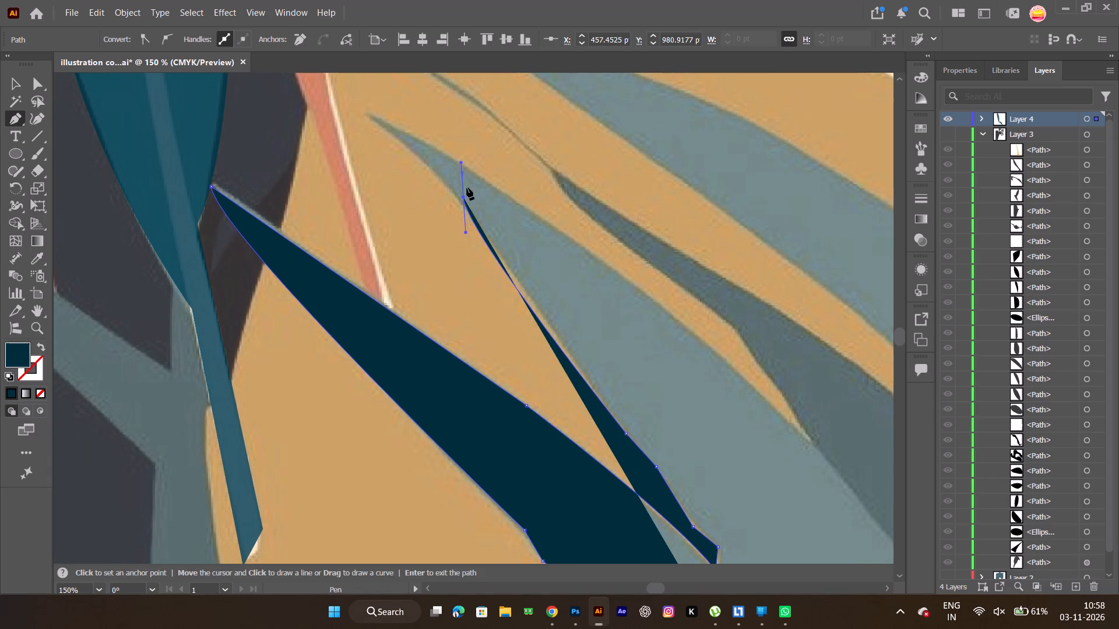
click(463, 197)
drag(365, 125, 347, 130)
key(space)
key(space)
key(space)
drag(460, 142, 527, 303)
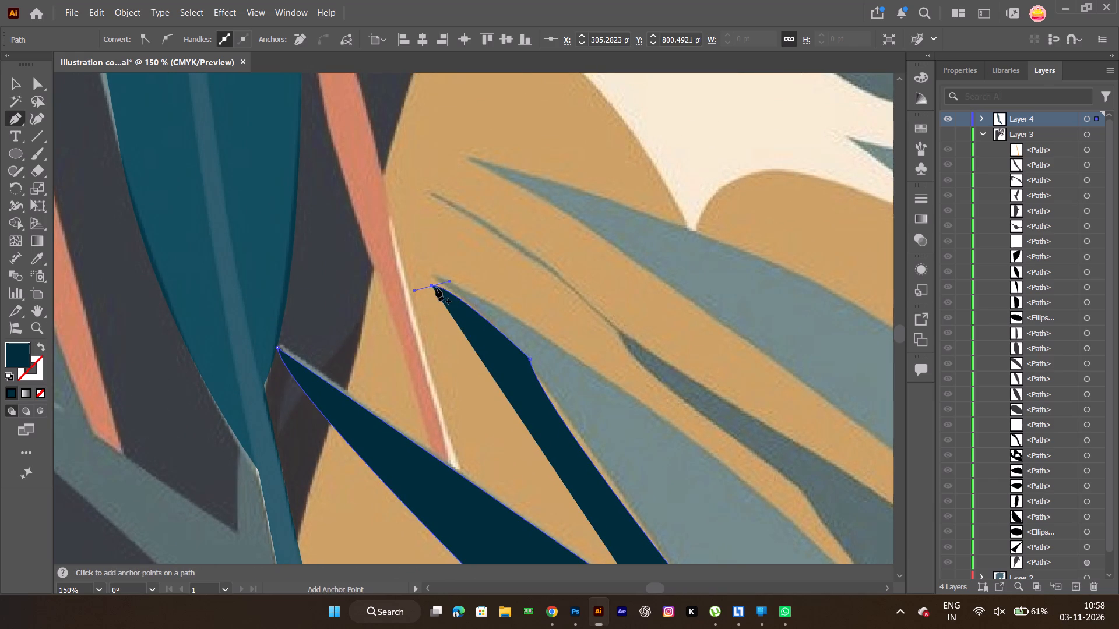
click(432, 286)
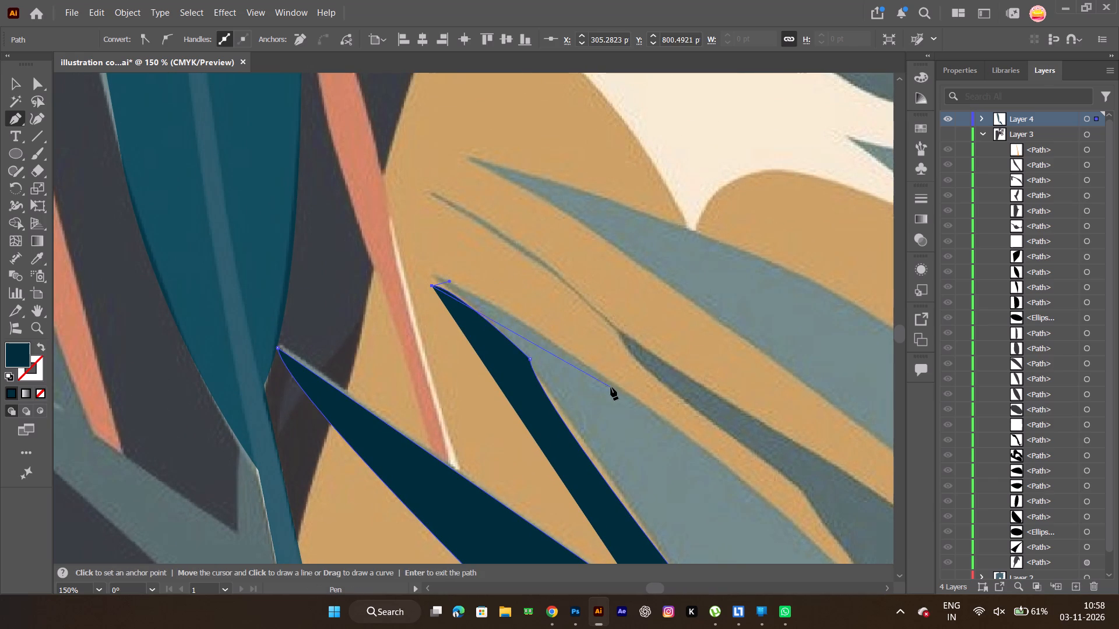
Curve the second leaf's upper edge from its tip to about X 425, Y 868 pt and remove that anchor's outgoing handle.
drag(636, 401, 799, 533)
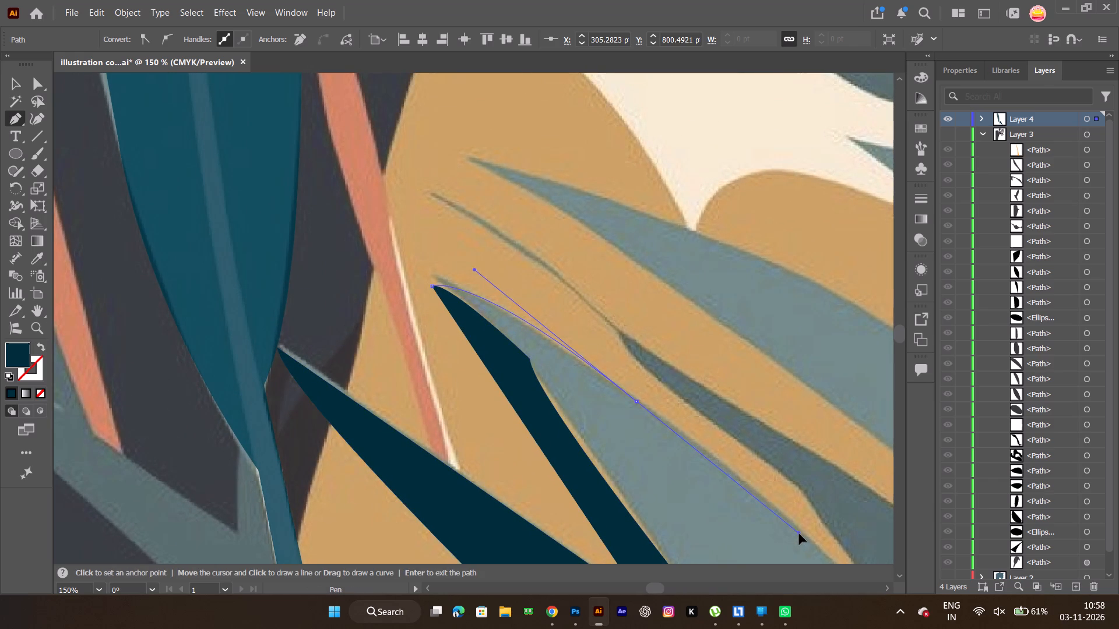
drag(799, 533, 747, 499)
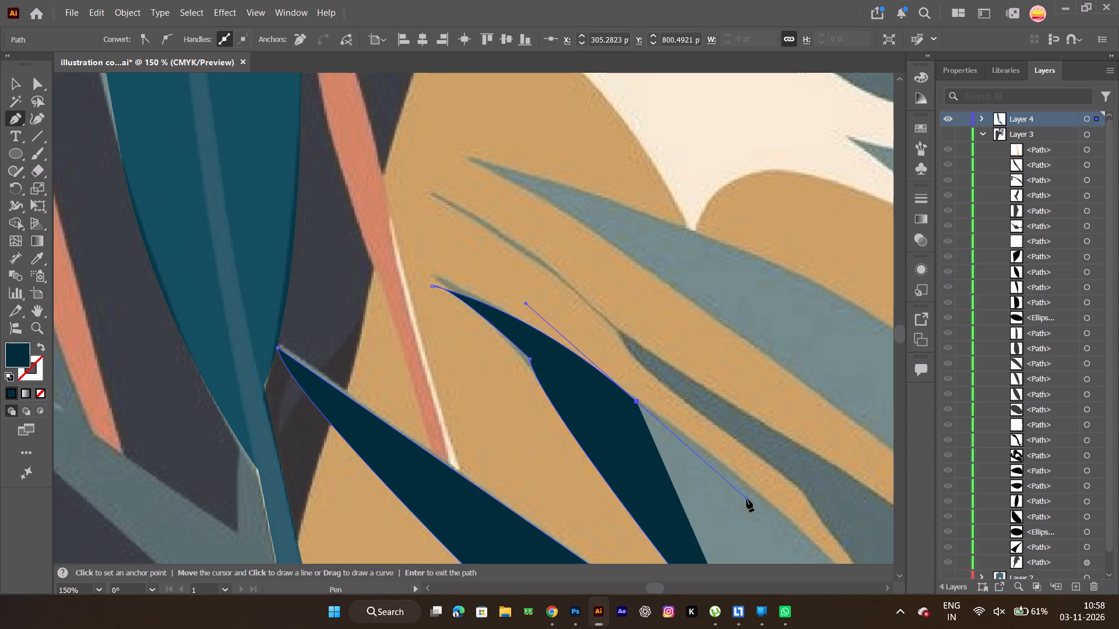
click(636, 404)
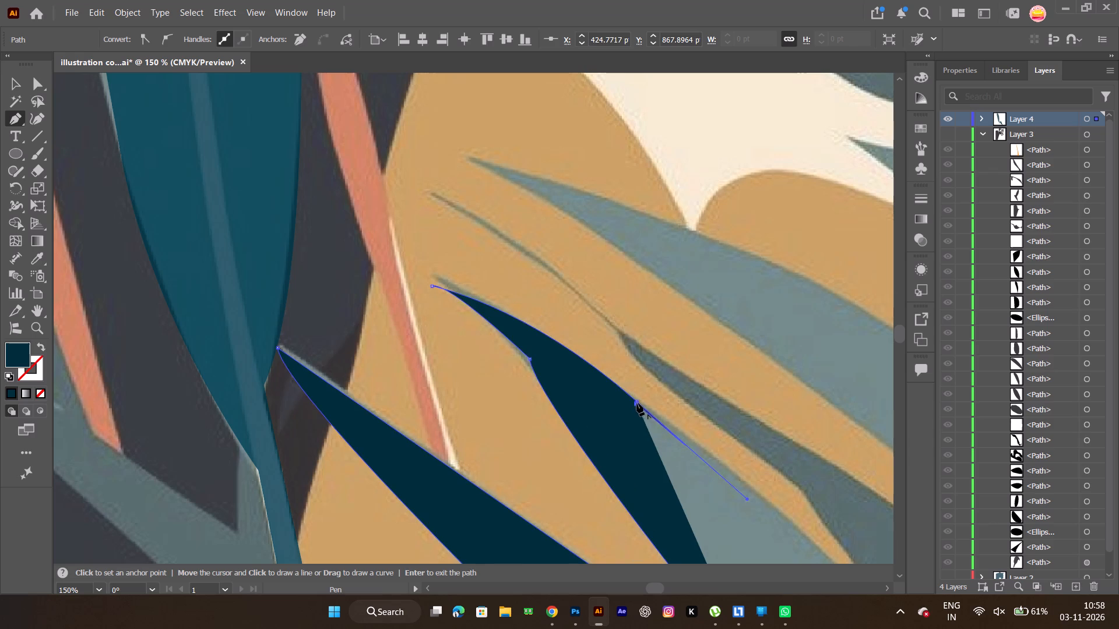
key(ctrl+z)
click(638, 403)
Continue the second leaf's upper edge with straight segments through about X 570, Y 990 pt down to X 685, Y 1152 pt.
key(space)
key(space)
key(space)
key(space)
key(space)
key(space)
key(space)
key(space)
key(space)
key(space)
key(space)
key(space)
key(space)
key(space)
drag(685, 455, 577, 376)
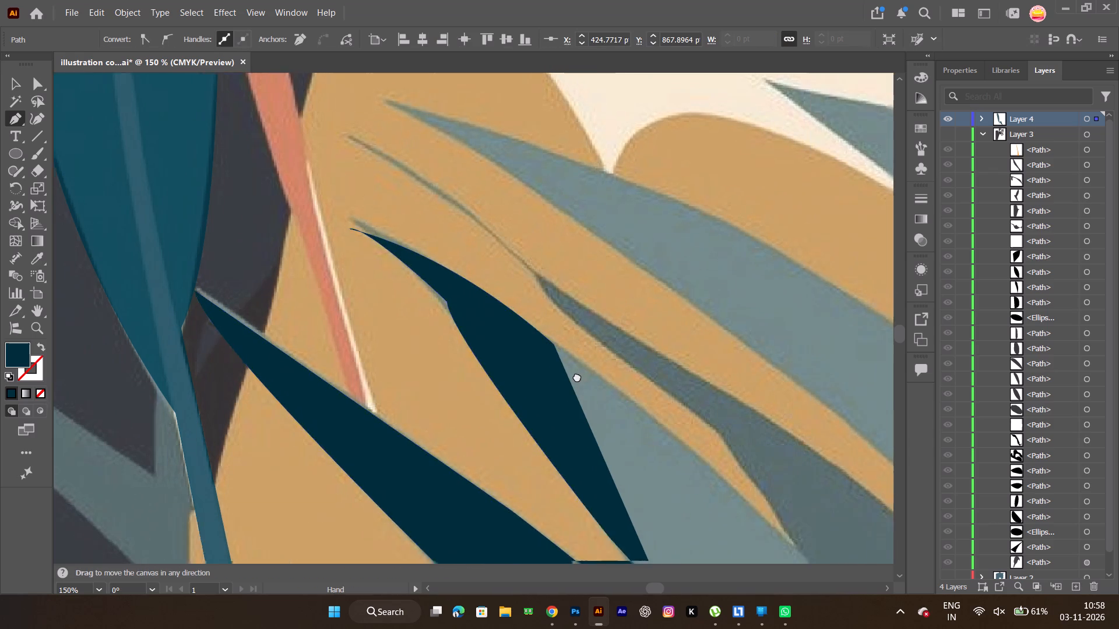
drag(577, 376, 499, 319)
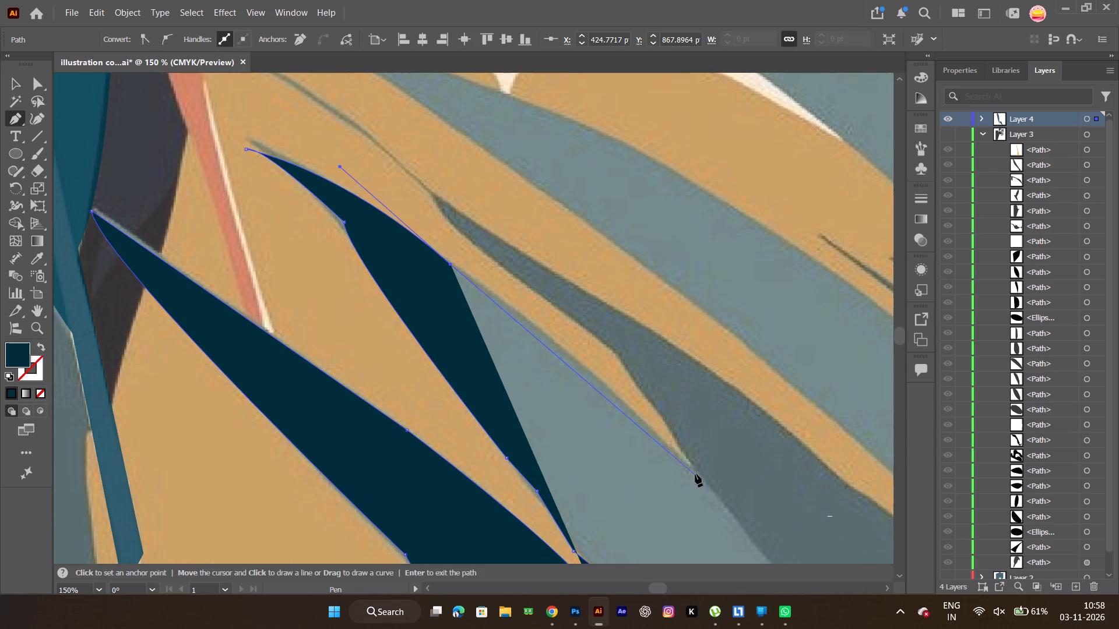
click(700, 474)
key(space)
key(space)
key(space)
key(space)
key(space)
key(space)
key(space)
key(space)
key(space)
key(space)
key(space)
key(space)
key(space)
drag(735, 538, 590, 292)
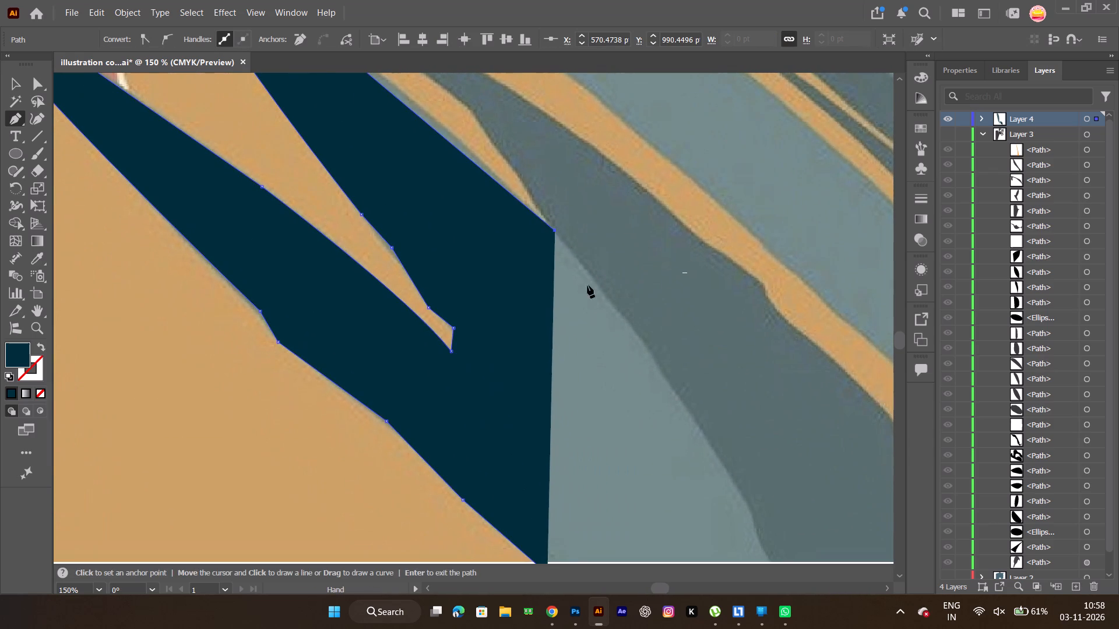
click(653, 352)
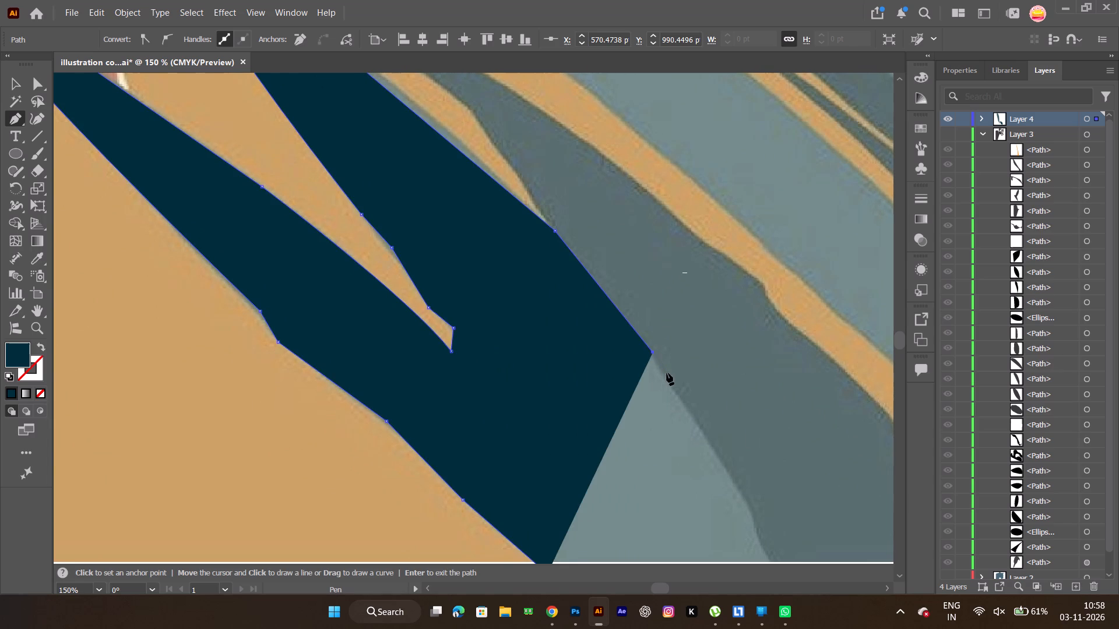
click(751, 508)
Extend the outline to the artboard's bottom edge at about X 700, Y 1190 pt and close it at its starting anchor, about X 566, Y 1191 pt.
key(space)
key(space)
key(space)
key(space)
key(space)
key(space)
key(space)
key(space)
key(space)
key(space)
key(space)
key(space)
key(space)
drag(726, 509, 638, 309)
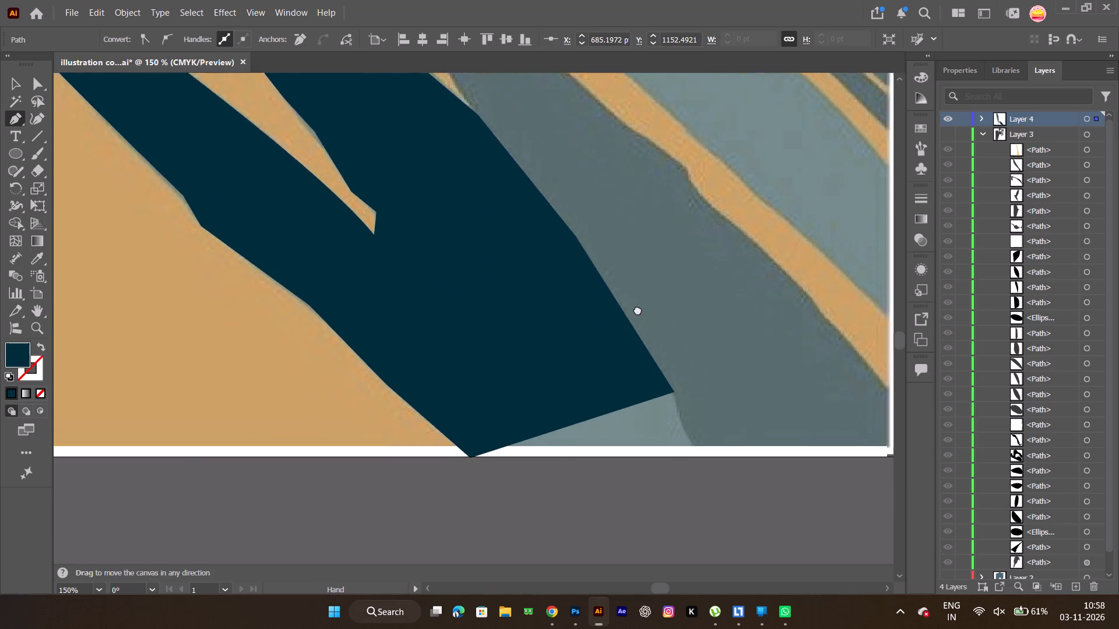
drag(638, 309, 628, 275)
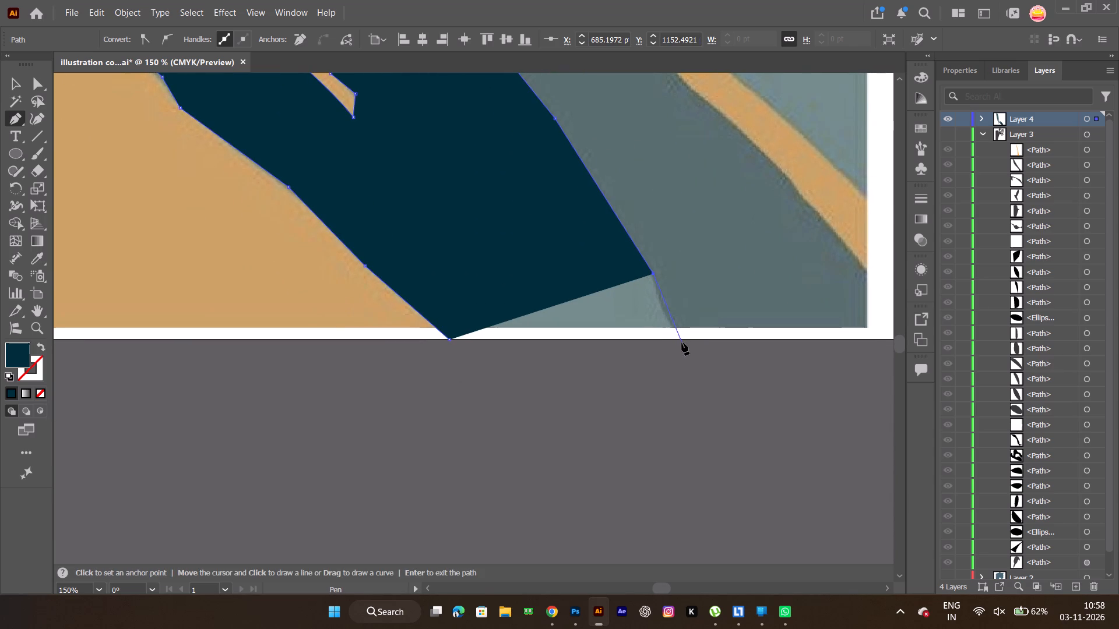
ctrl+alt+scroll(677, 338, up, 5)
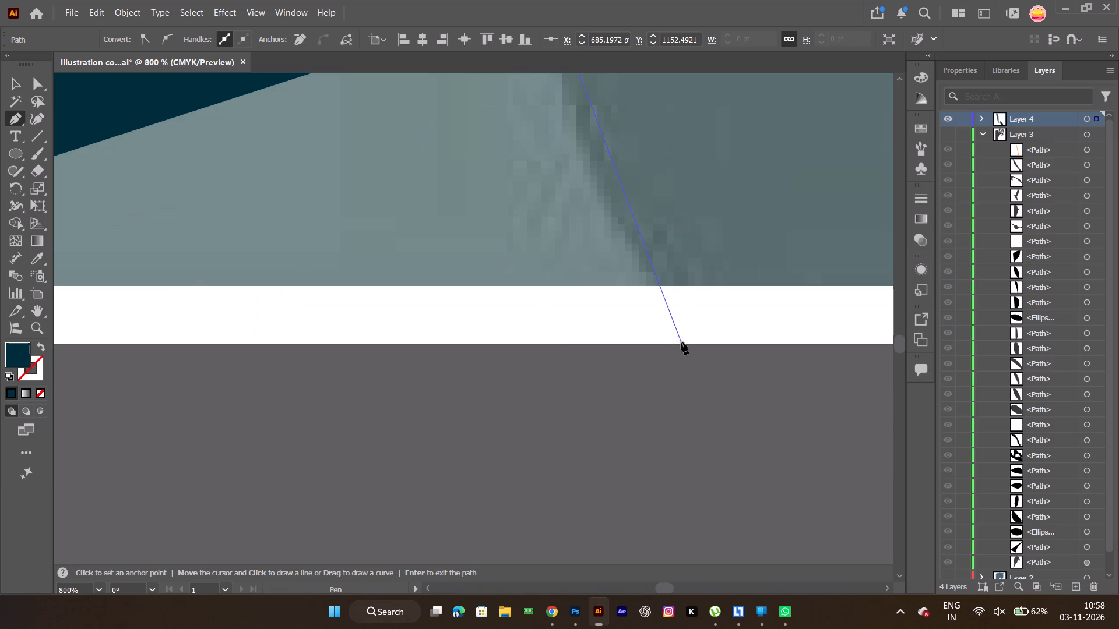
click(681, 342)
key(space)
key(space)
key(space)
key(space)
key(space)
key(space)
key(space)
key(space)
key(space)
key(space)
key(space)
key(space)
drag(630, 344, 1030, 325)
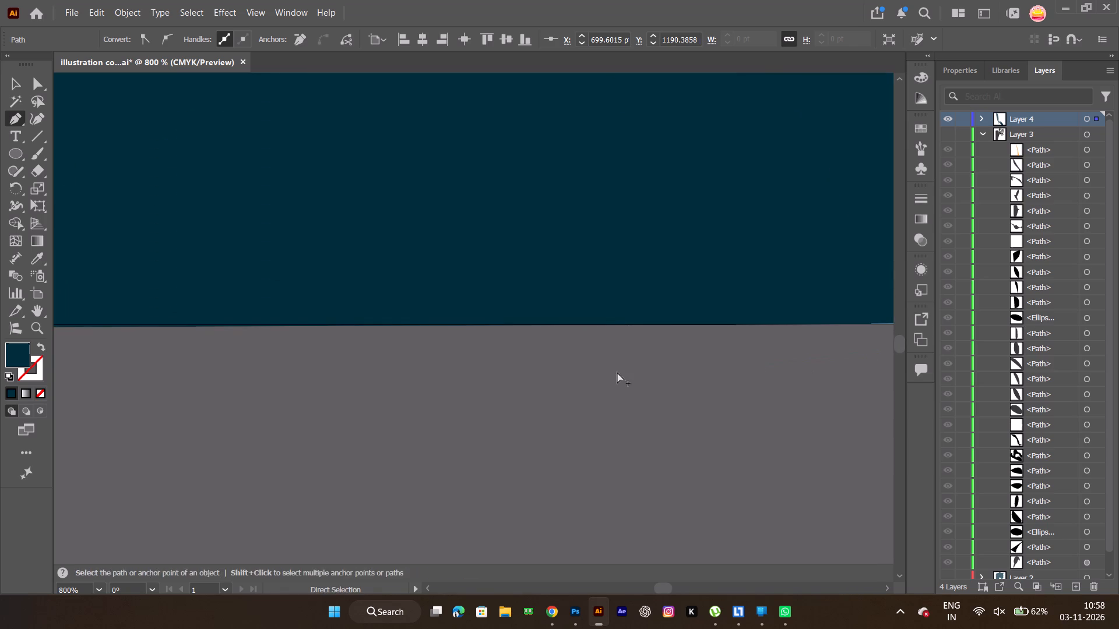
ctrl+alt+scroll(617, 372, down, 4)
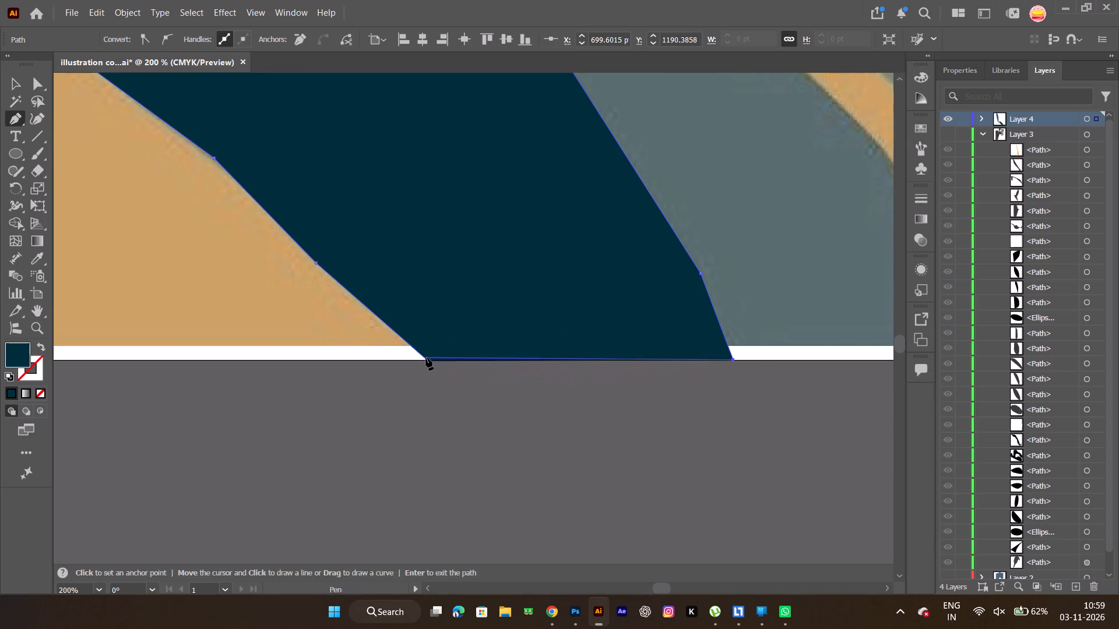
click(428, 362)
Start the upper diagonal leaf at the artboard's right edge, curve its underside to the tip near X 330, Y 729 pt, and remove the outgoing handle.
ctrl+alt+scroll(507, 355, down, 5)
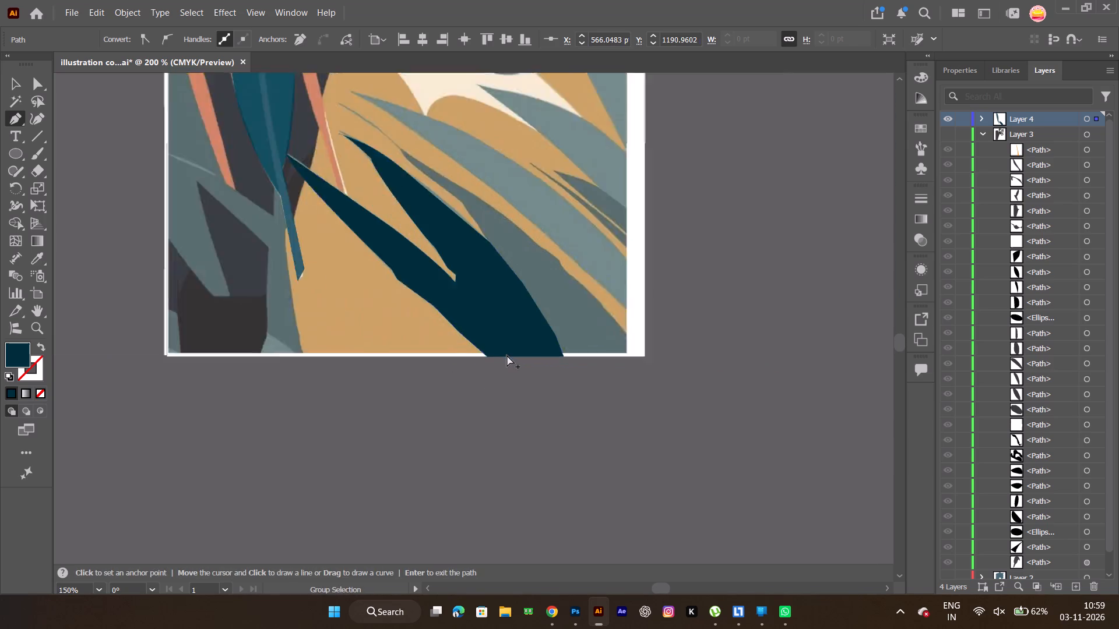
key(space)
key(space)
key(space)
drag(516, 299, 548, 351)
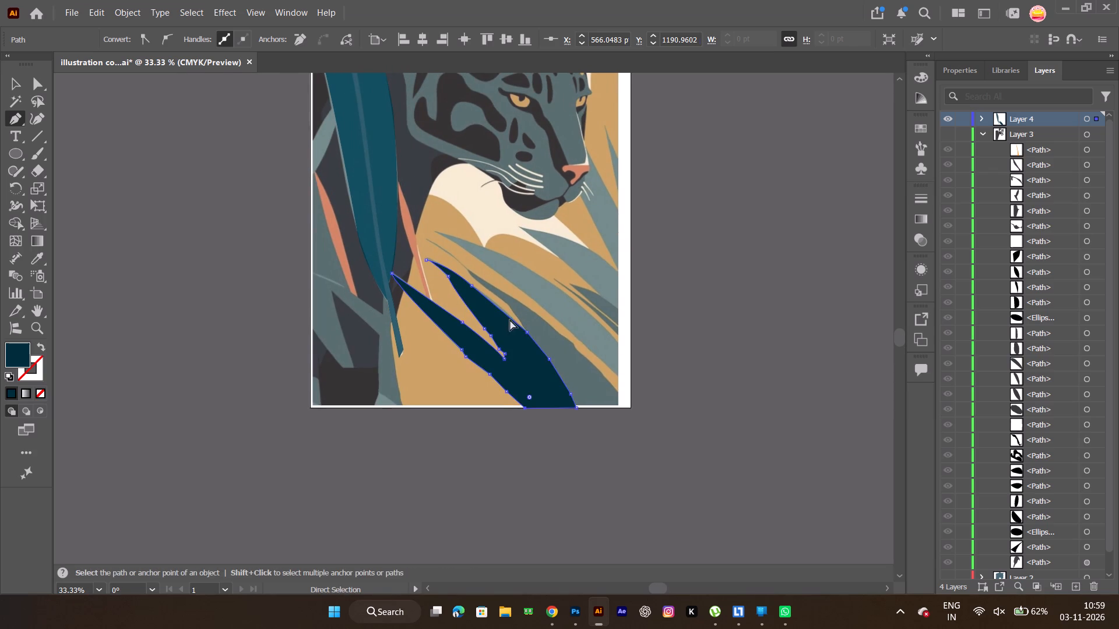
ctrl+alt+scroll(473, 291, up, 6)
ctrl+alt+scroll(548, 309, down, 3)
key(space)
key(space)
drag(682, 357, 644, 294)
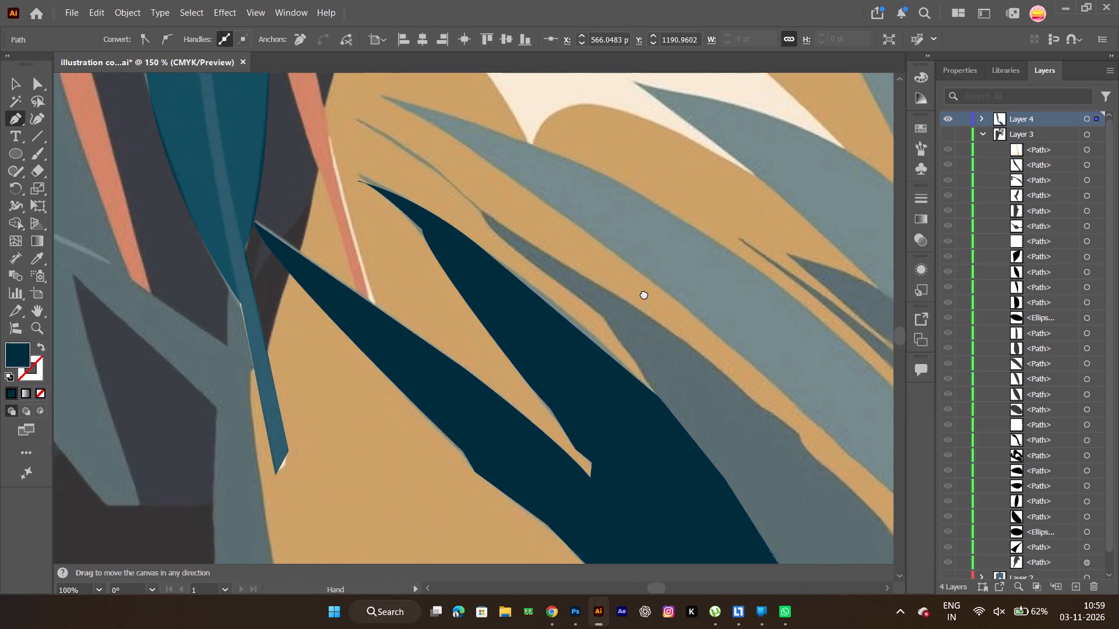
drag(644, 294, 642, 285)
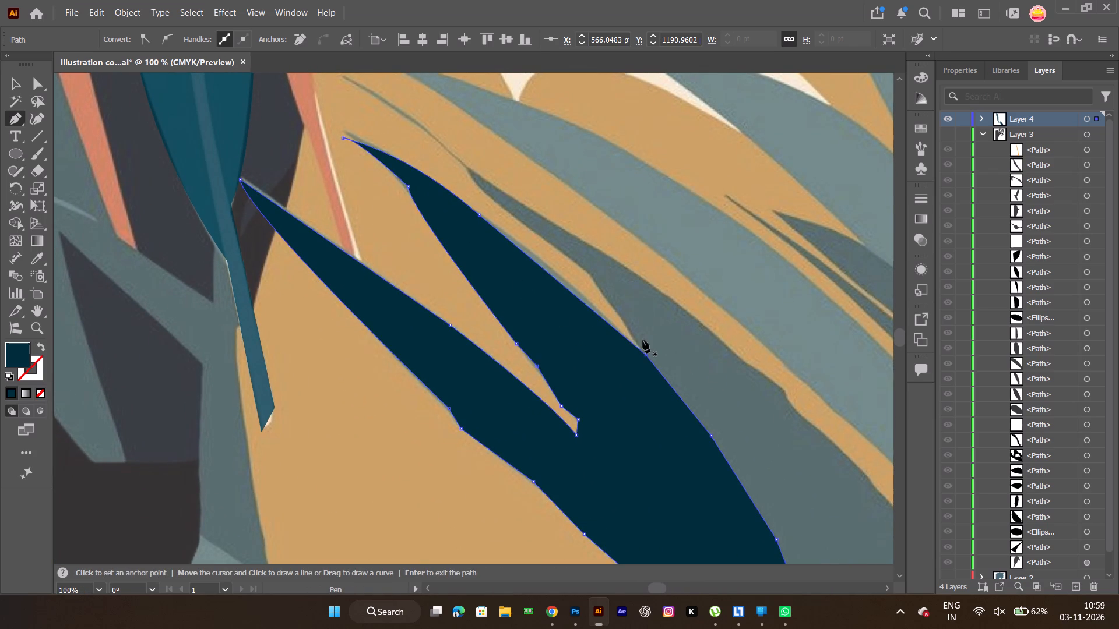
key(space)
key(space)
key(space)
key(space)
key(space)
key(space)
key(space)
key(space)
drag(699, 345, 478, 346)
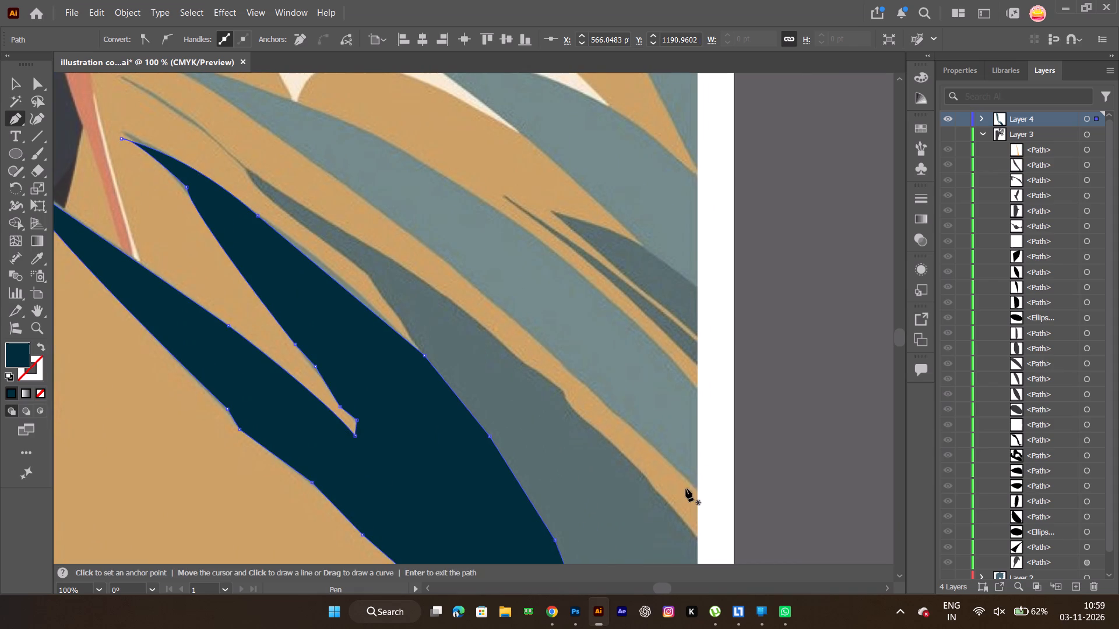
click(733, 500)
key(space)
key(space)
key(space)
drag(558, 360, 819, 545)
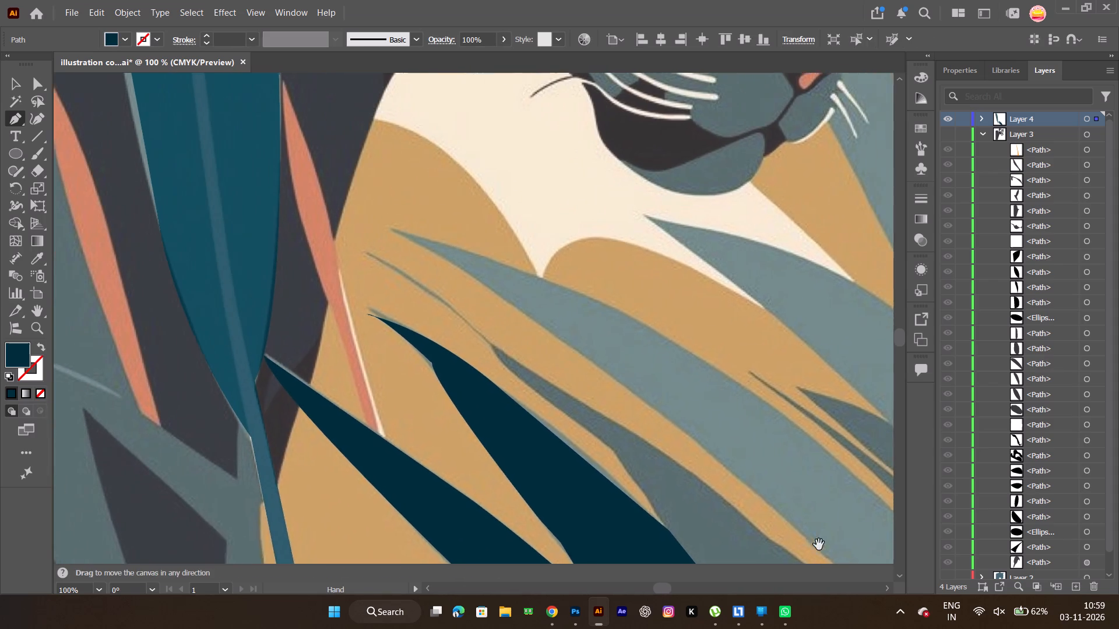
drag(411, 242, 402, 239)
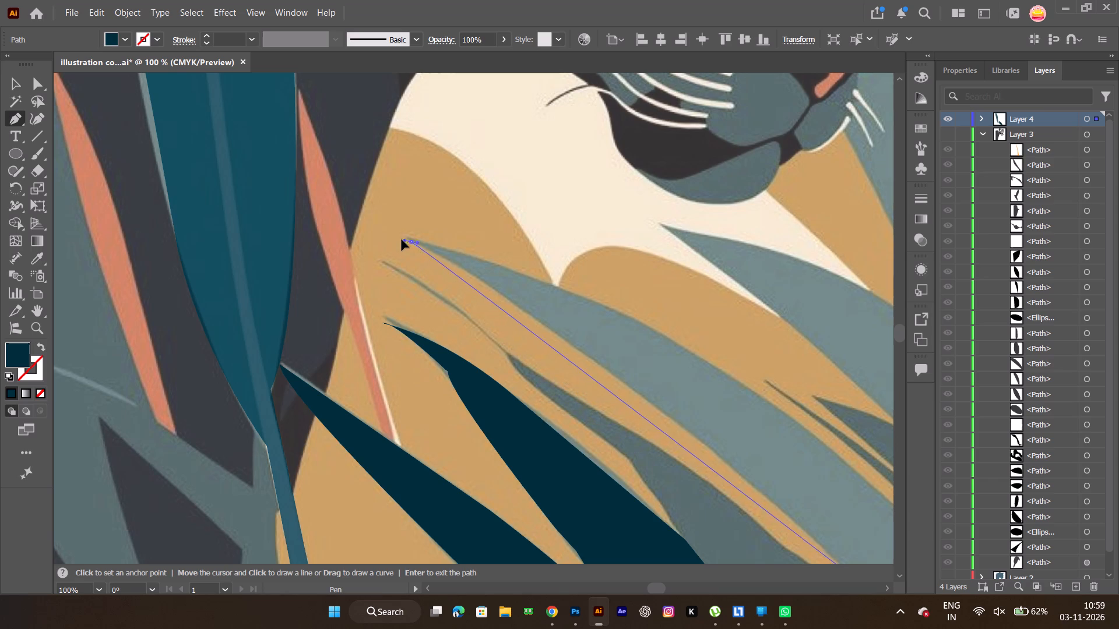
drag(402, 239, 317, 246)
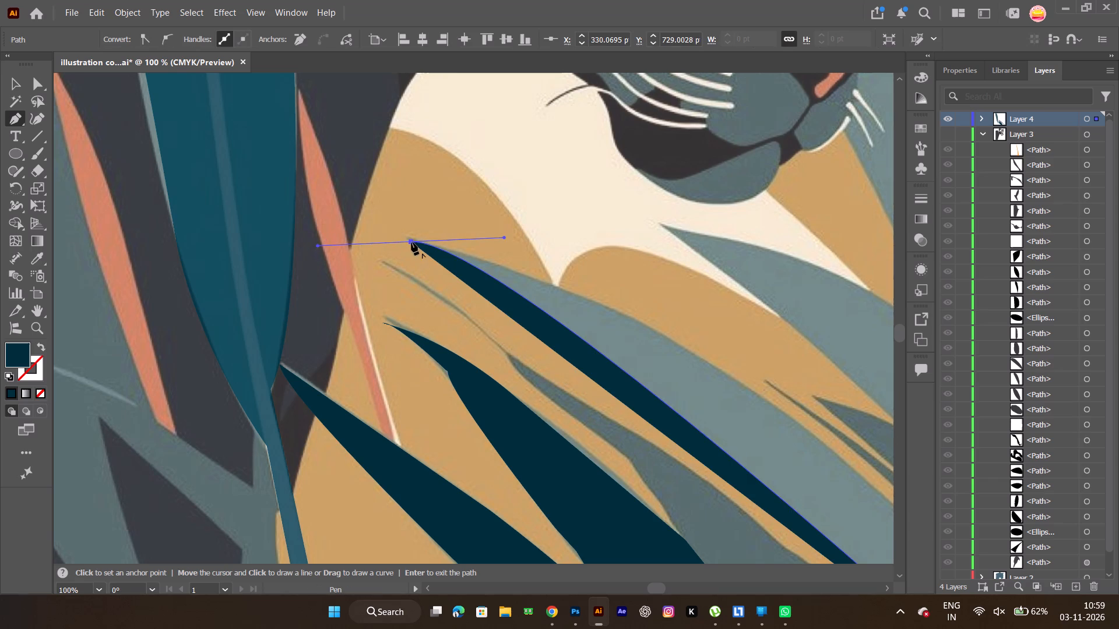
click(411, 242)
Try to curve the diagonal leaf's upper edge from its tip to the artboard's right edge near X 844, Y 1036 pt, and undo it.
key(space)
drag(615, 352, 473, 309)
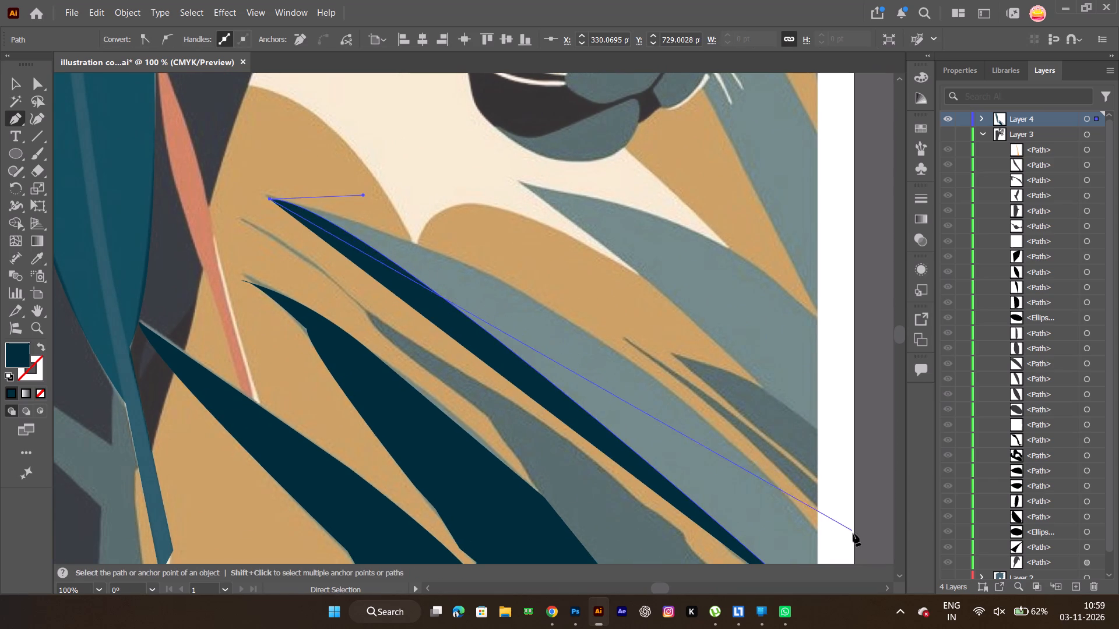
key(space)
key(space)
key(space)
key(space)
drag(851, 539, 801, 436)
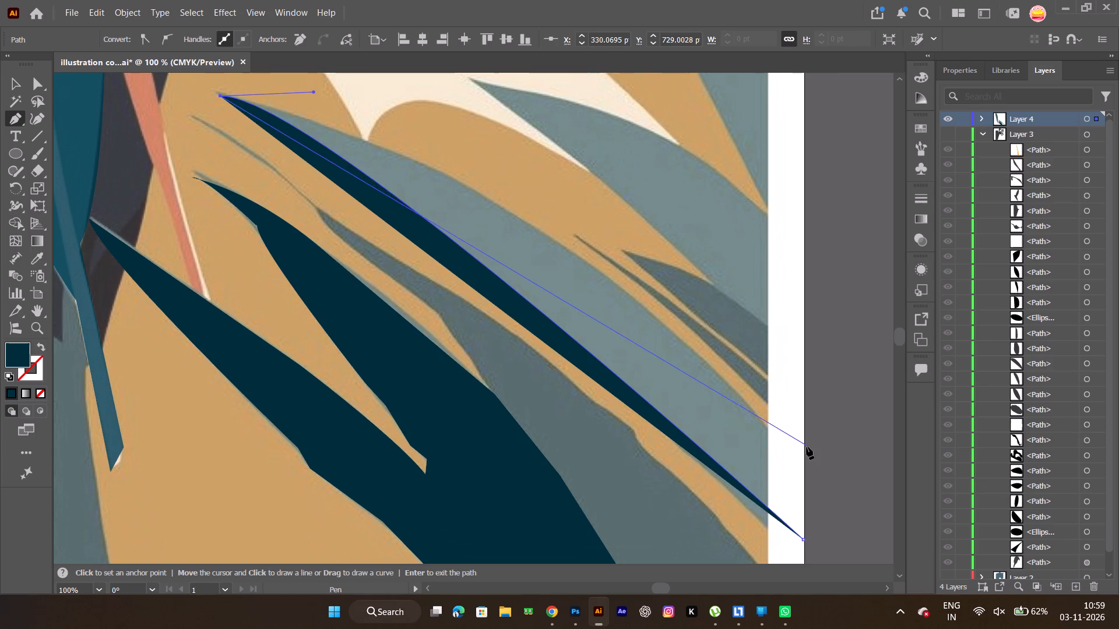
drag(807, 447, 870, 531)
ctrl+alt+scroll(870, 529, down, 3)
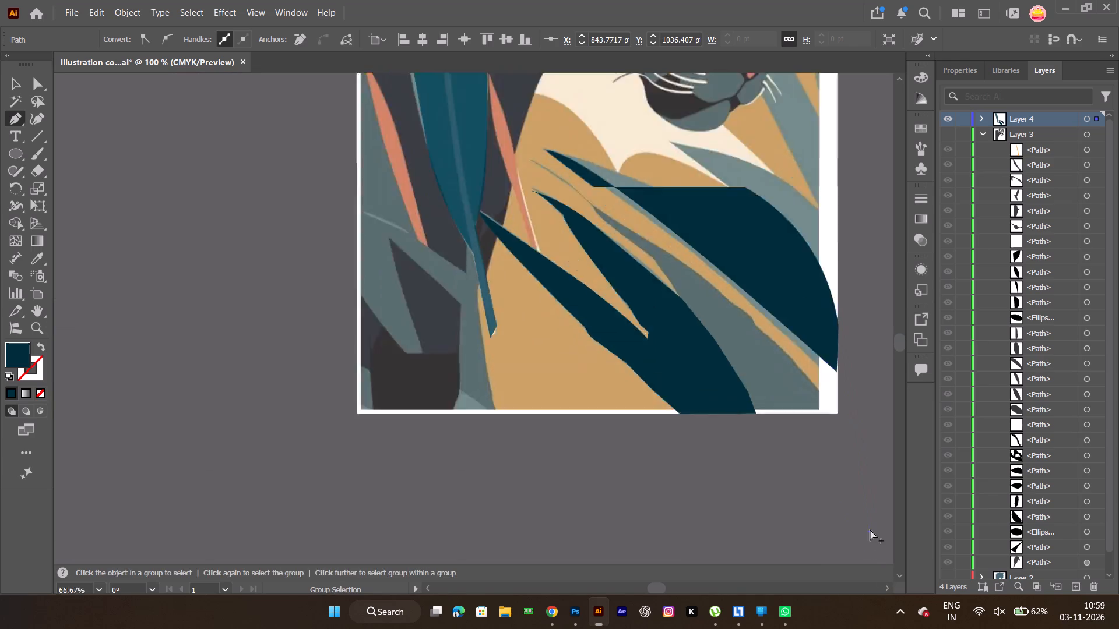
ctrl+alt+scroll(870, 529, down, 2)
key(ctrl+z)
Curve the leaf's upper edge to the artboard's right edge at about X 844, Y 1035 pt, remove the outgoing handle, and close the outline.
key(space)
key(space)
key(space)
key(space)
key(space)
key(space)
key(space)
key(space)
drag(794, 461, 580, 450)
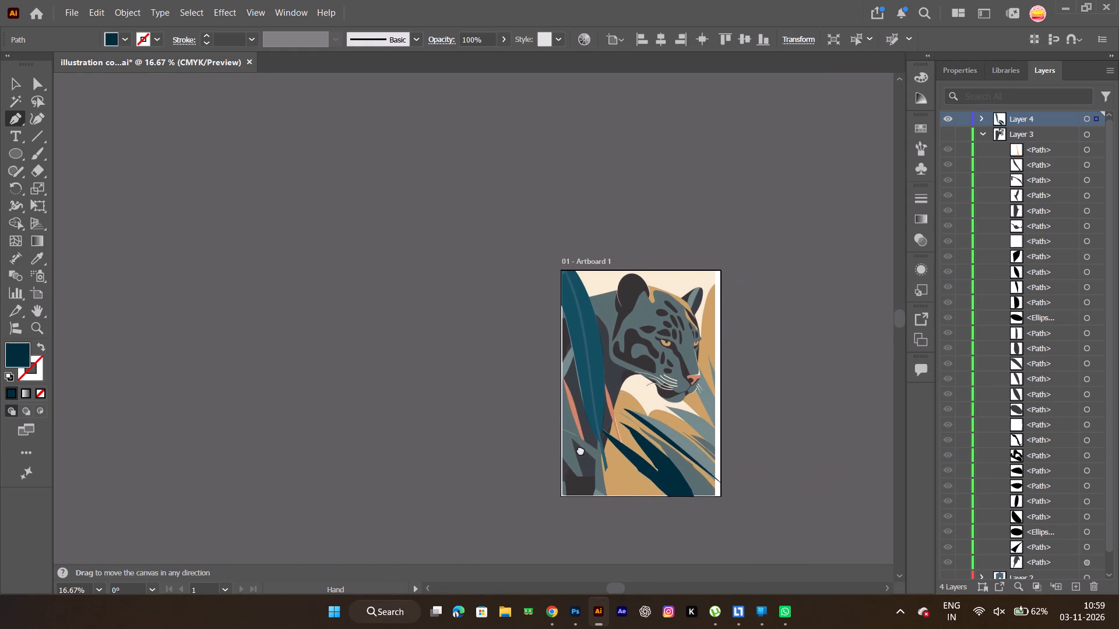
drag(580, 450, 572, 447)
ctrl+alt+scroll(608, 435, up, 5)
key(space)
drag(684, 467, 667, 414)
ctrl+scroll(673, 402, down, 2)
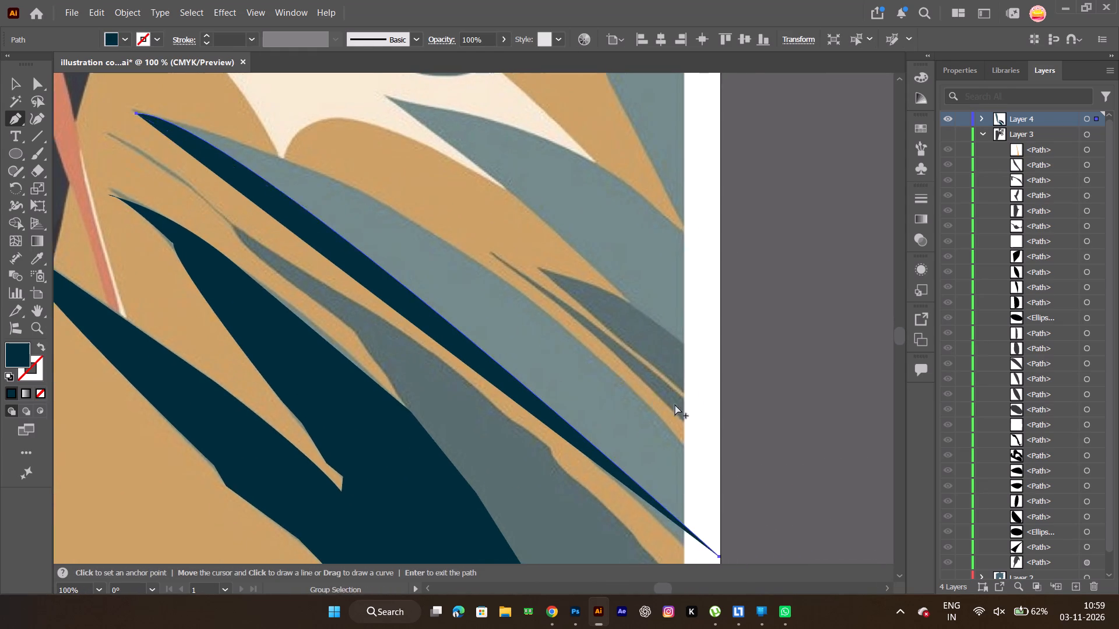
drag(707, 443, 724, 476)
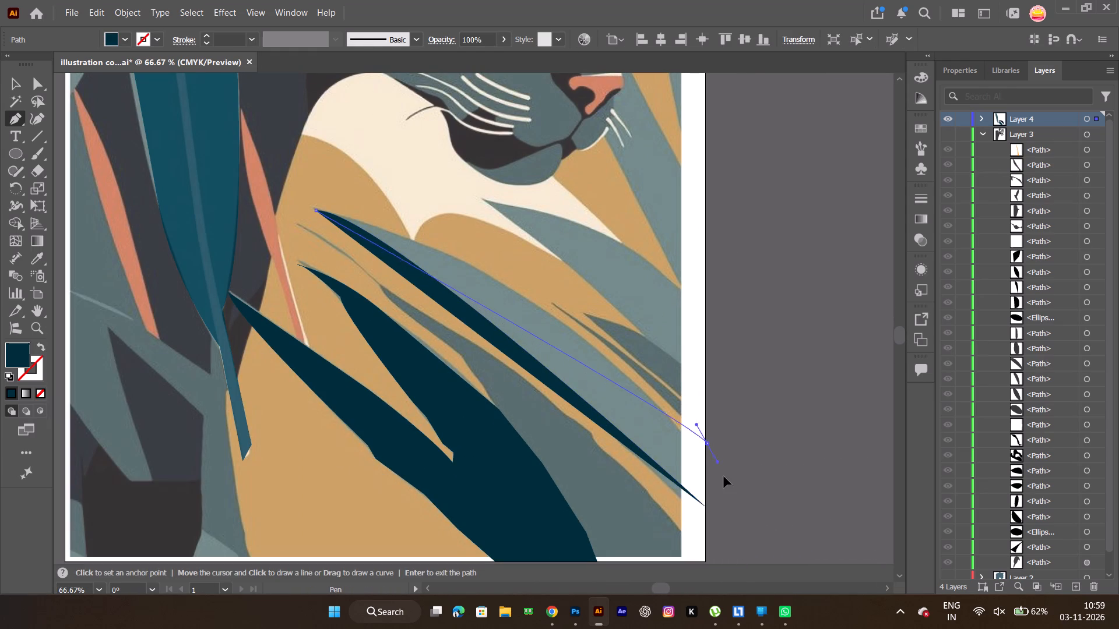
drag(724, 476, 756, 535)
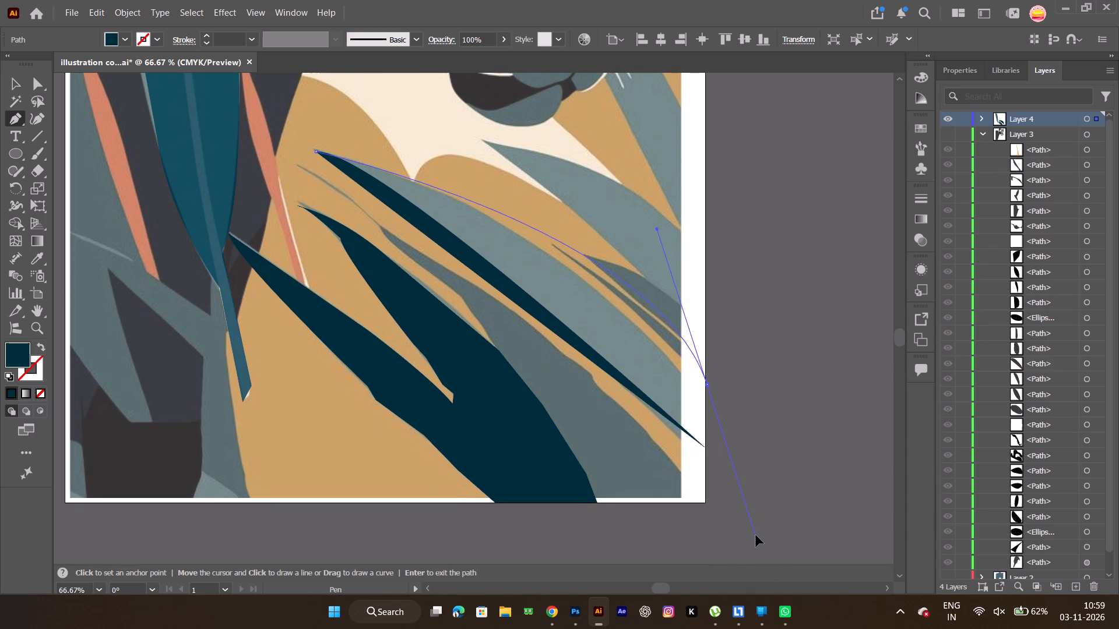
drag(756, 535, 754, 529)
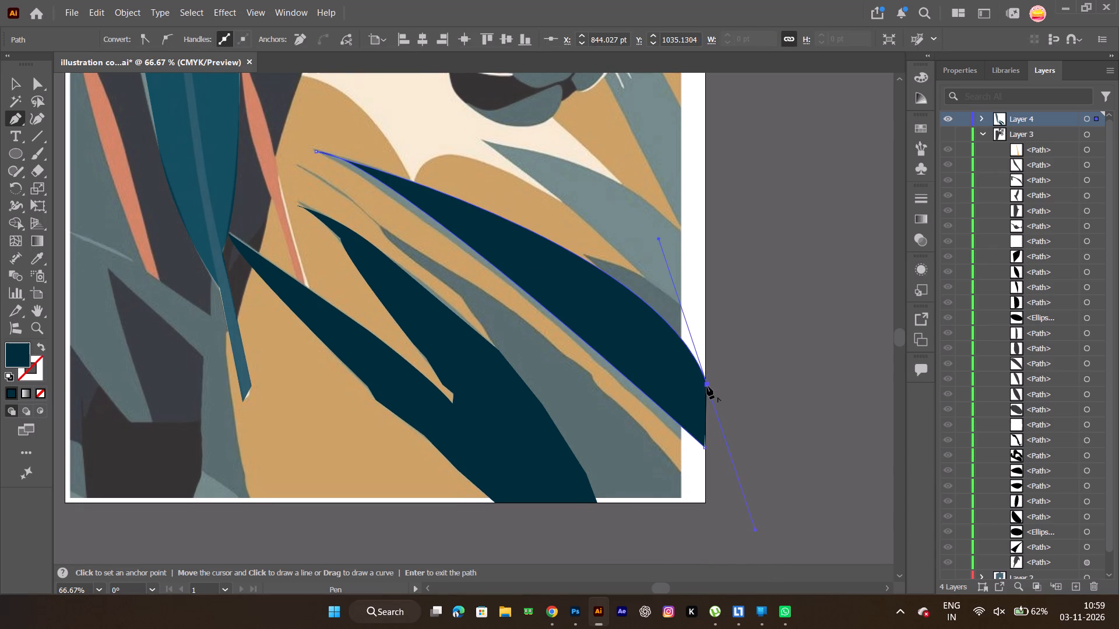
click(707, 386)
click(703, 448)
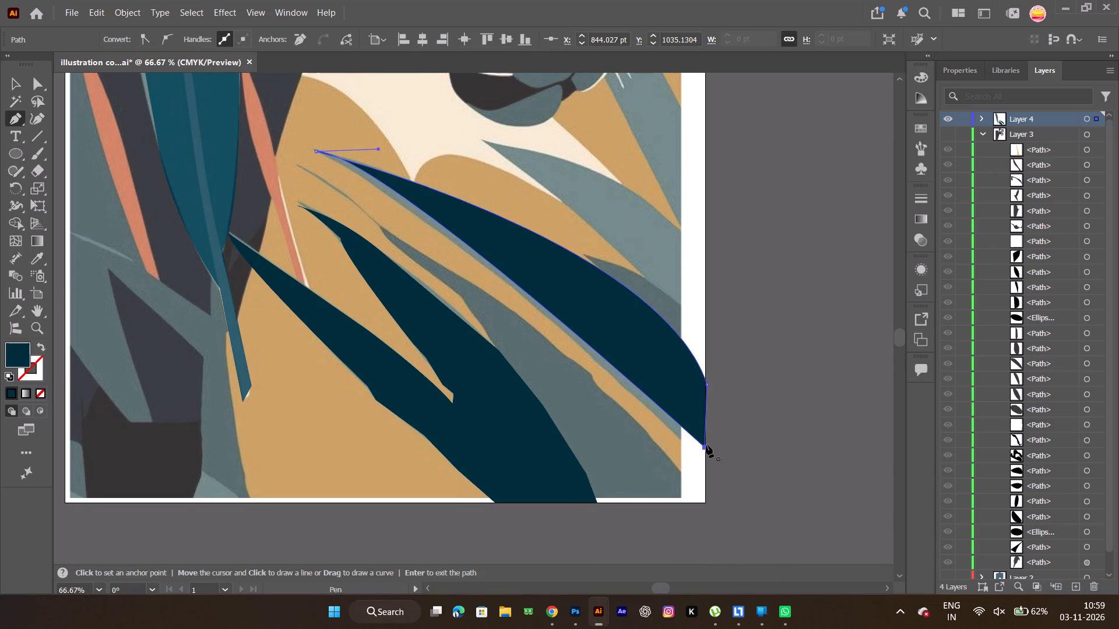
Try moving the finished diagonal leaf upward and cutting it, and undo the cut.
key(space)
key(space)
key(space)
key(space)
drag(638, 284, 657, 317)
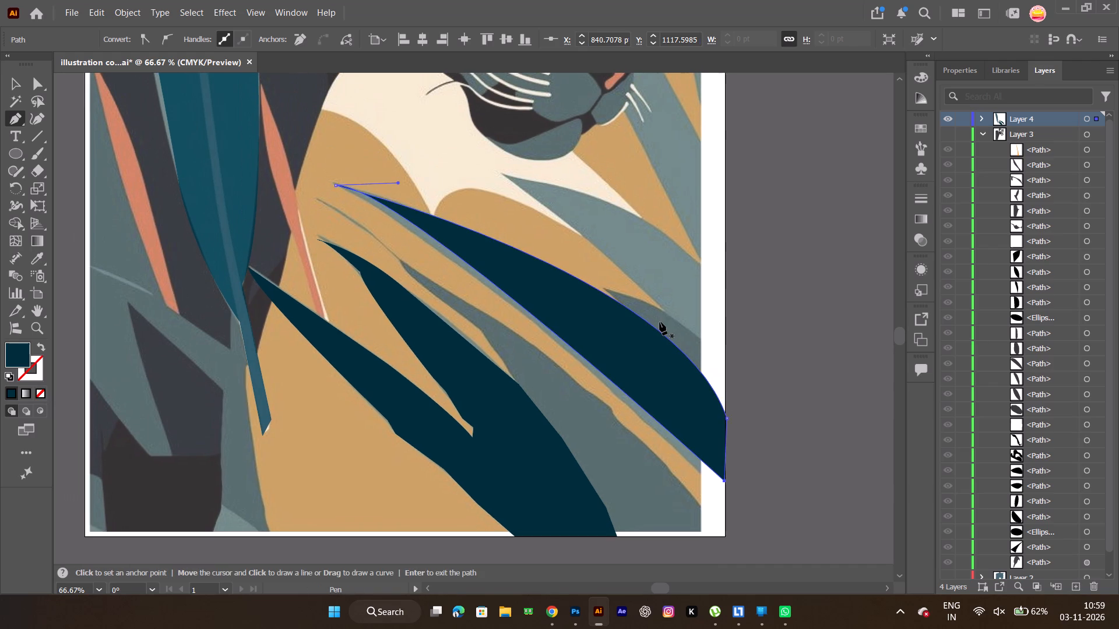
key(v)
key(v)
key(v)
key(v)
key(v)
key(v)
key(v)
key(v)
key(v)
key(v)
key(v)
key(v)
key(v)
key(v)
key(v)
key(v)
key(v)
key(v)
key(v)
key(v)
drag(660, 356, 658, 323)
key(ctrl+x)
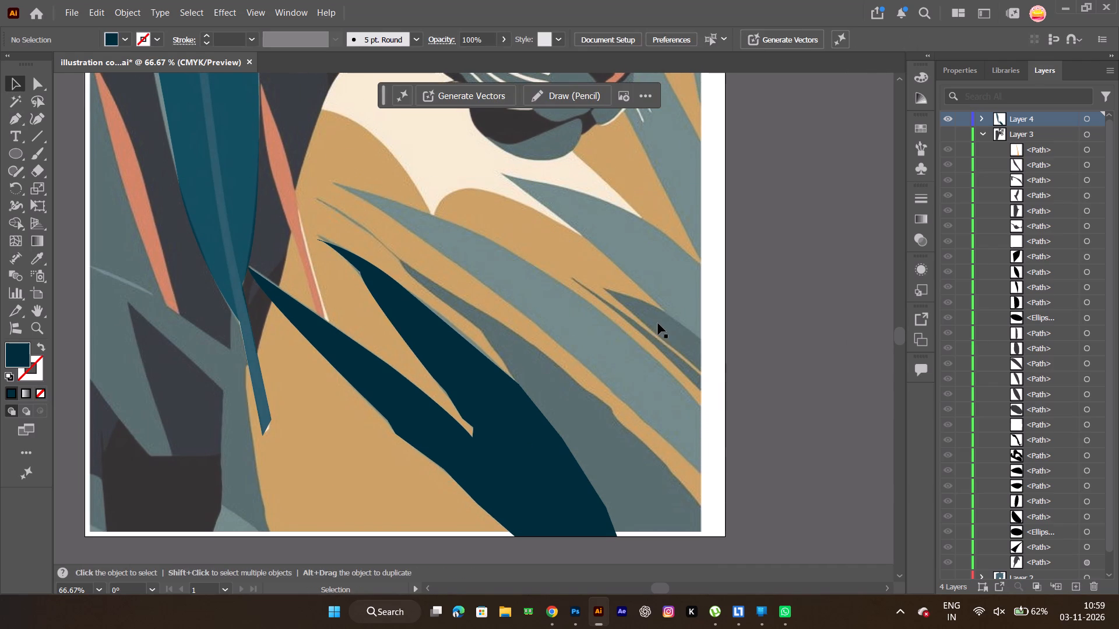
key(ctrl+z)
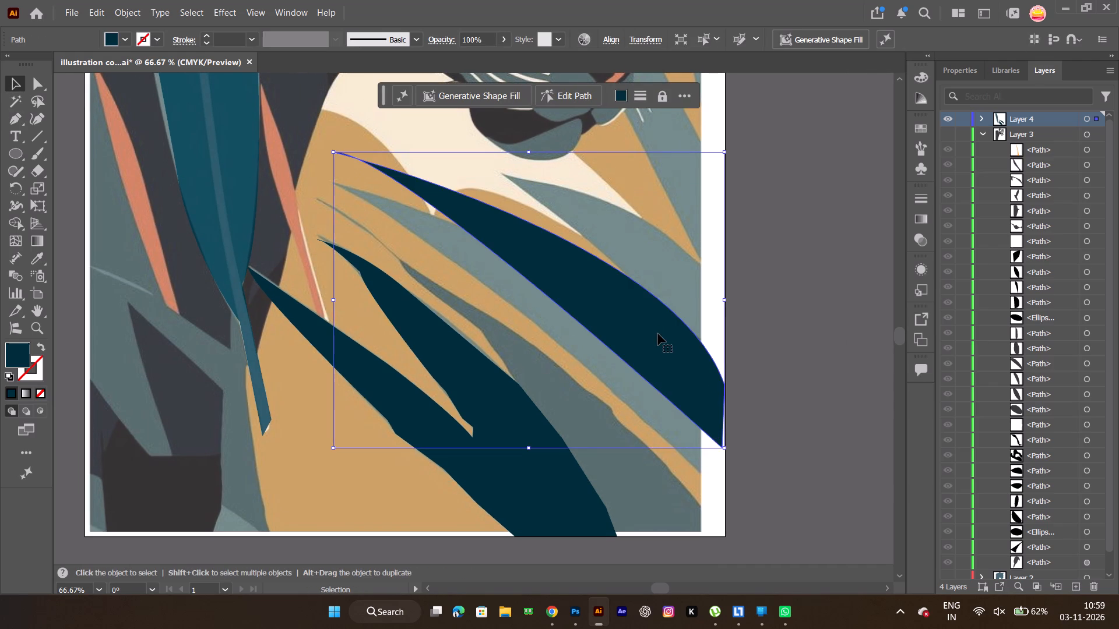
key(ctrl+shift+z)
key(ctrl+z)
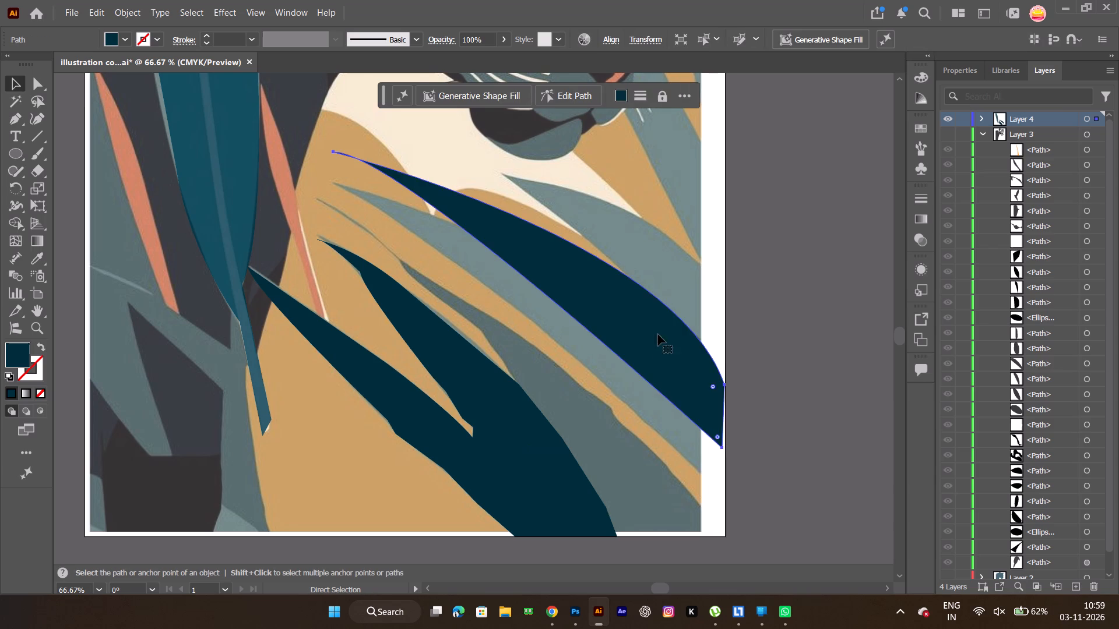
Move the diagonal leaf down so its underside follows the reference leaf and its outer edge meets the artboard's right edge.
drag(656, 348, 653, 380)
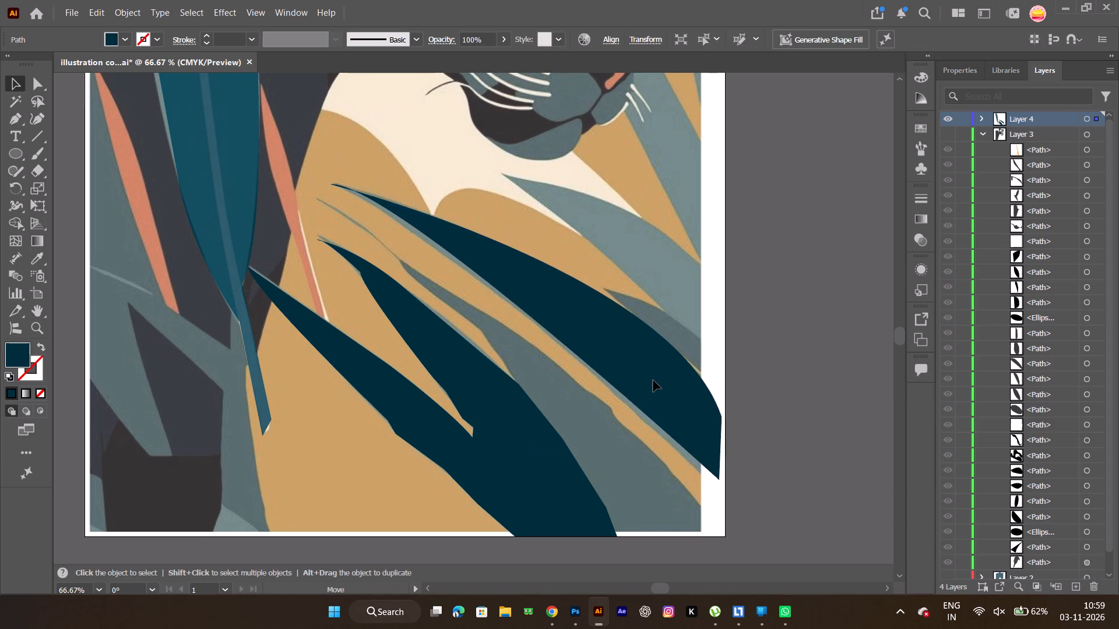
drag(653, 380, 657, 388)
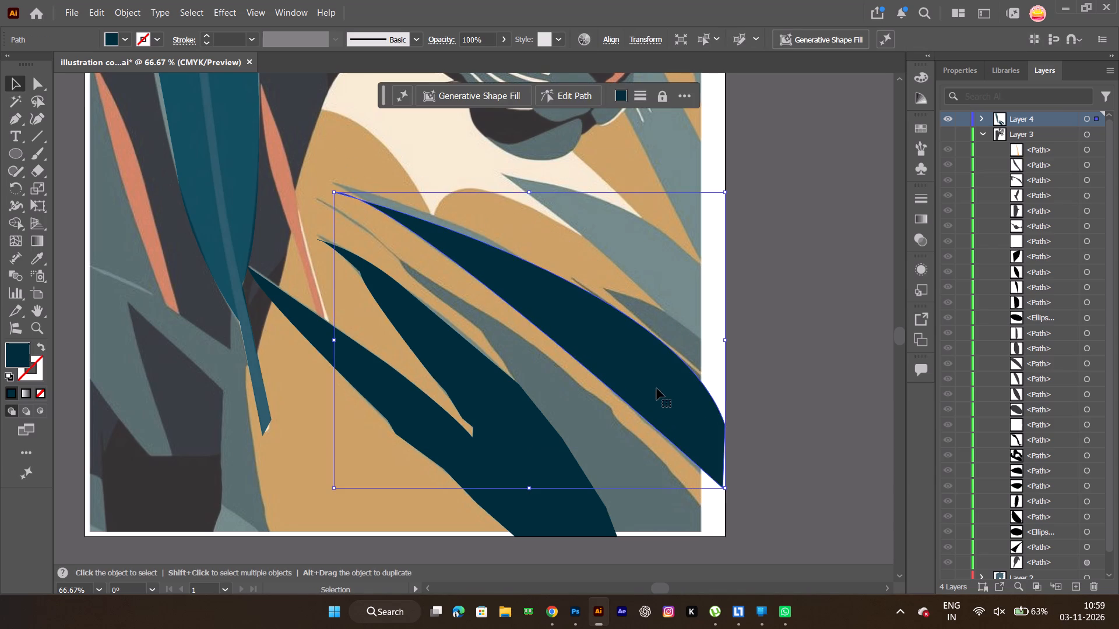
Move the leaf's lowest corner anchor outward onto the artboard's right edge at about X 842, Y 1127 pt.
ctrl+alt+scroll(657, 388, up, 6)
key(space)
key(space)
key(space)
key(space)
key(space)
key(space)
key(space)
key(space)
key(space)
key(space)
key(space)
key(space)
key(space)
key(space)
key(space)
key(space)
key(space)
key(space)
key(space)
key(space)
drag(705, 429, 326, 42)
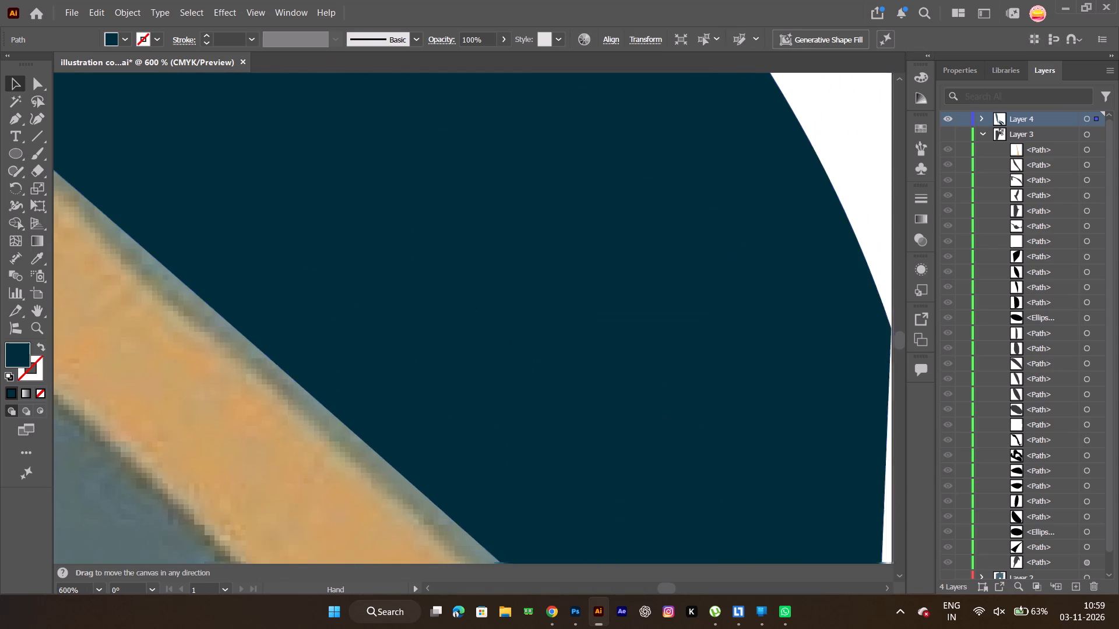
drag(522, 307, 334, 36)
key(space)
key(space)
key(space)
key(space)
key(space)
key(space)
key(space)
key(space)
drag(652, 473, 625, 350)
click(43, 86)
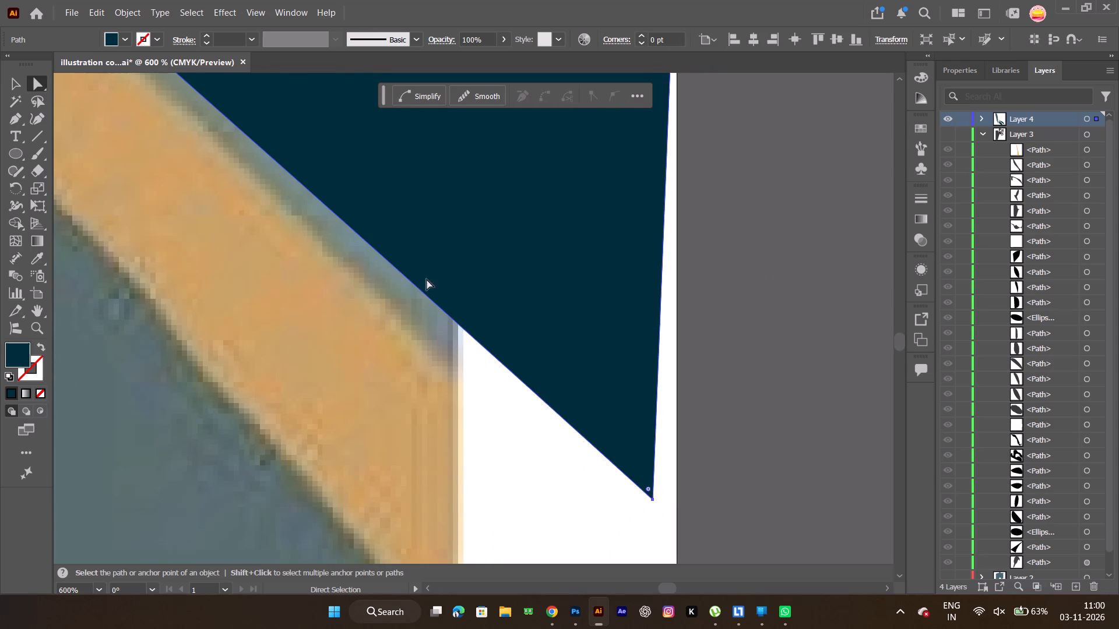
click(652, 499)
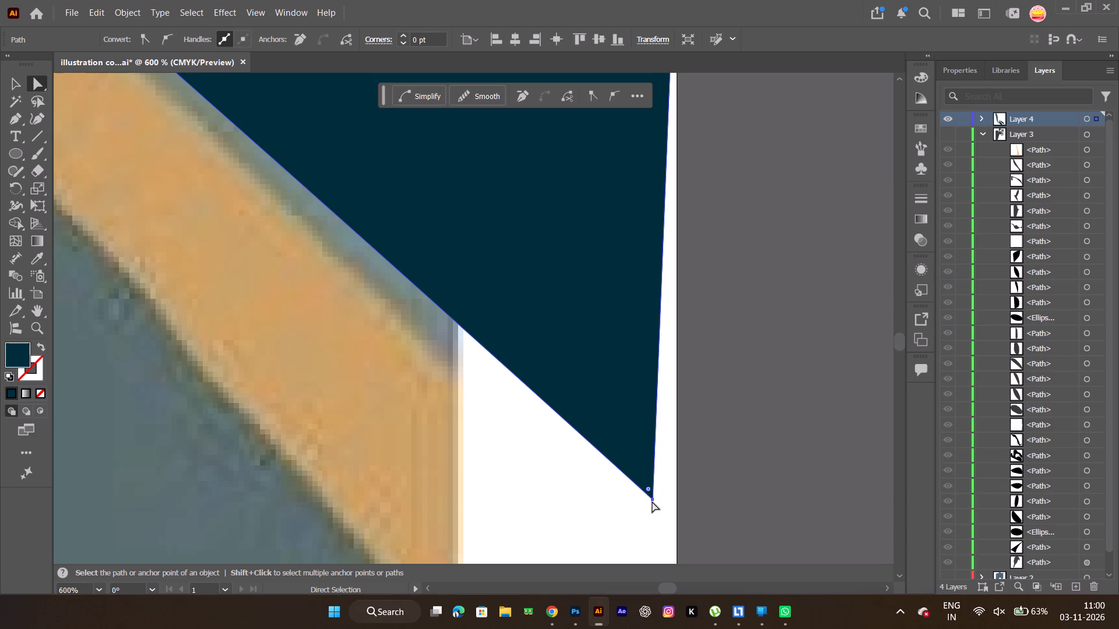
drag(652, 500, 675, 501)
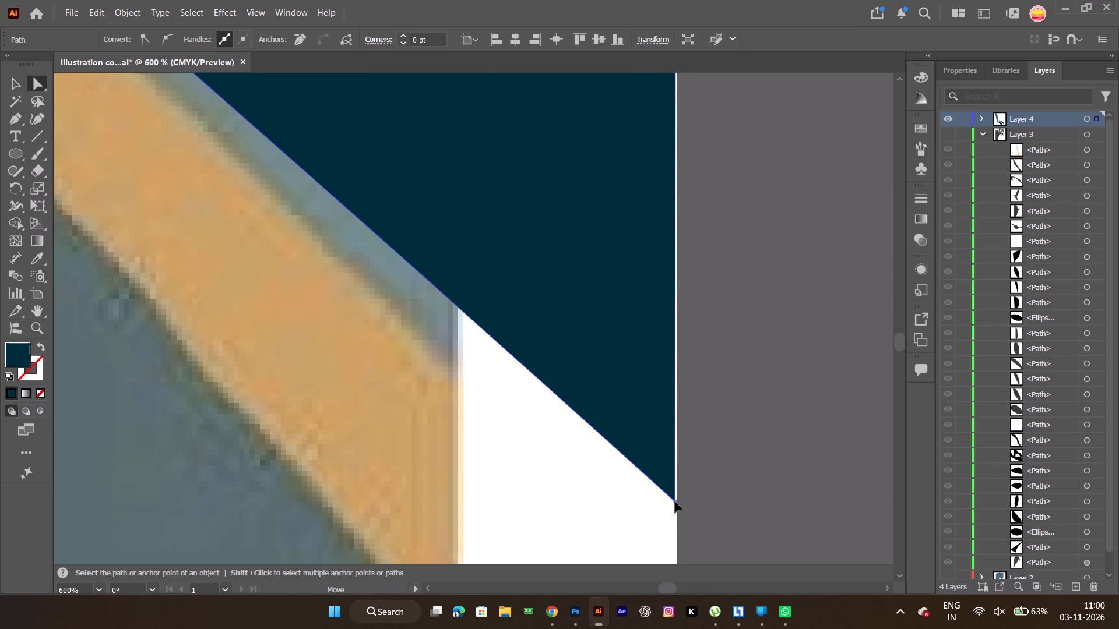
drag(675, 501, 677, 503)
Duplicate the diagonal leaf and place the copy directly above the original, with its outer edge on the artboard's right edge.
ctrl+alt+scroll(673, 503, down, 4)
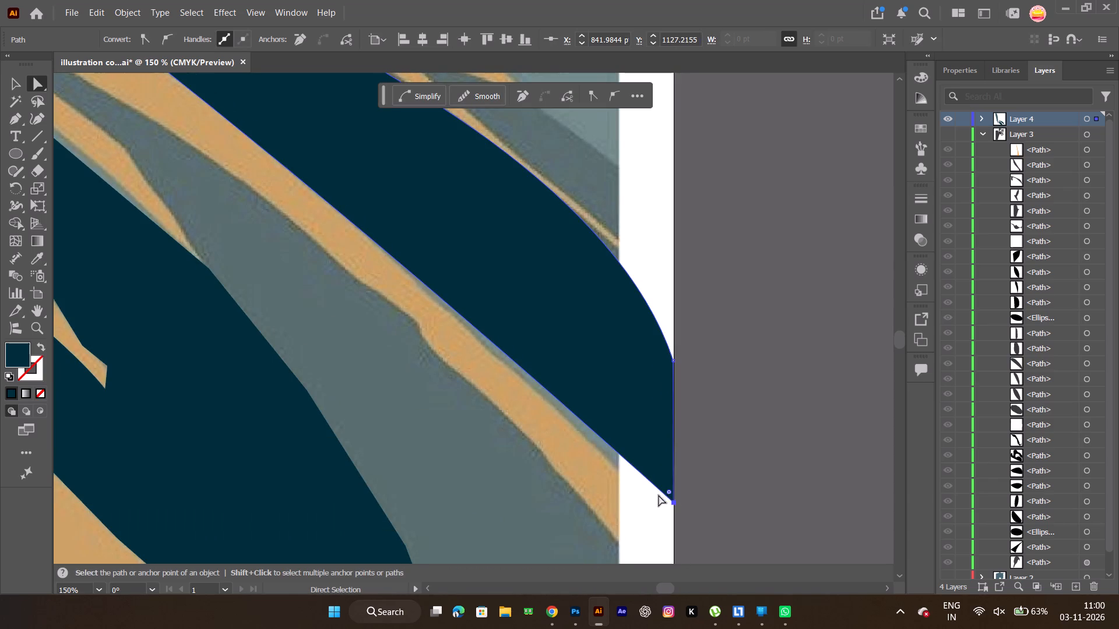
alt+drag(611, 387, 628, 205)
key(space)
key(space)
key(space)
key(space)
key(space)
key(space)
key(space)
key(space)
key(space)
drag(625, 295, 601, 522)
drag(589, 385, 573, 366)
ctrl+alt+scroll(573, 366, down, 2)
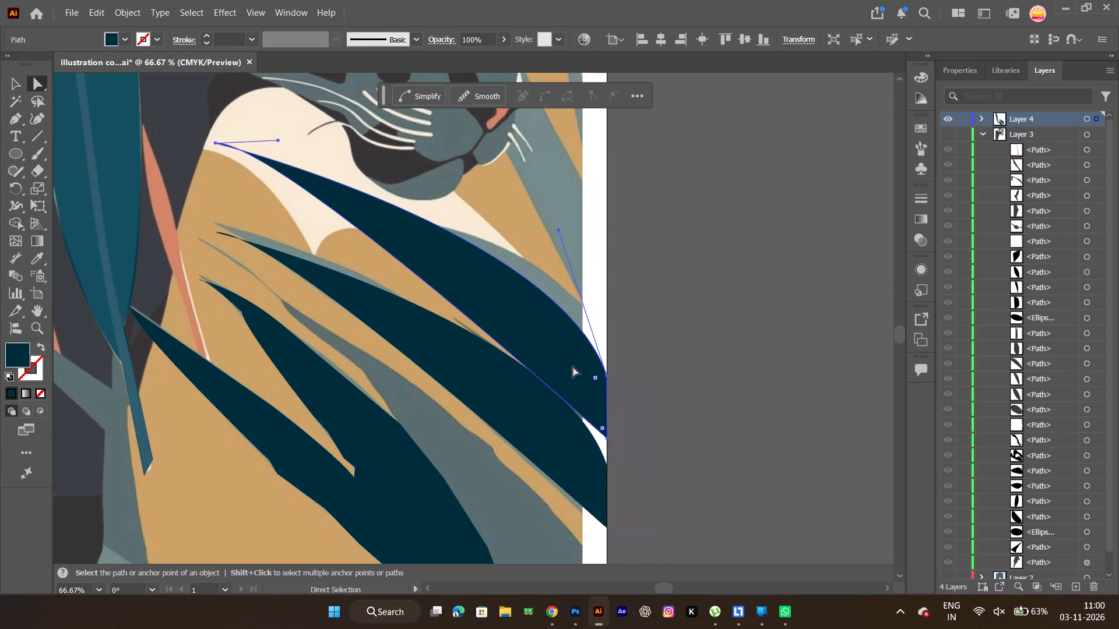
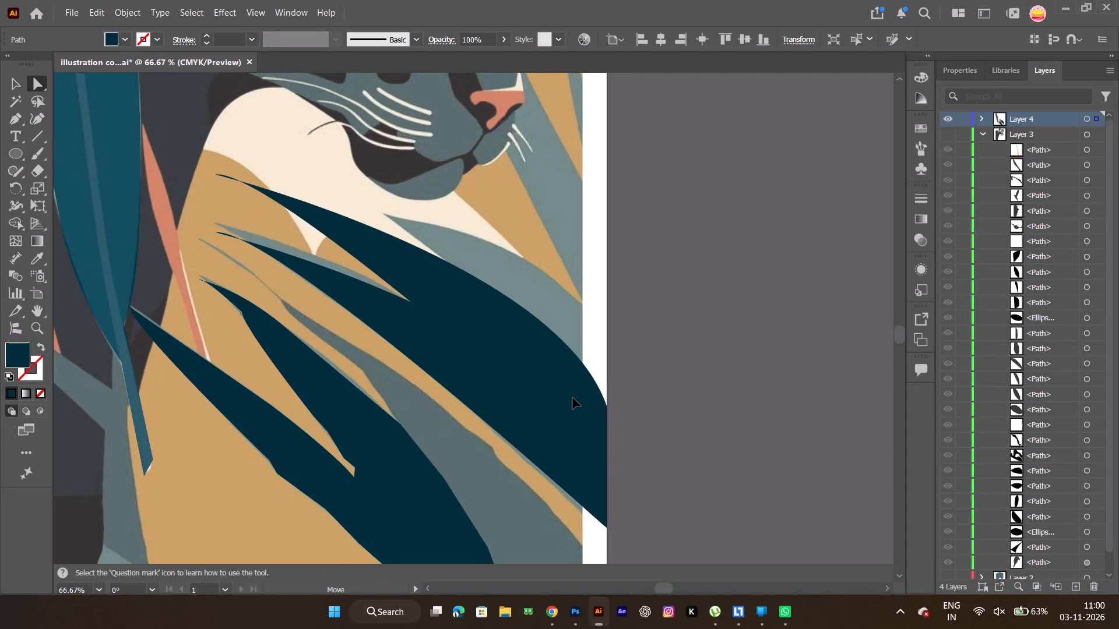
Duplicate the upper diagonal leaf and place the copy above it, across the panther's chest, with its outer edge on the artboard's right edge.
key(space)
key(space)
key(space)
key(space)
key(space)
key(space)
key(space)
key(space)
key(space)
key(space)
drag(543, 341, 530, 436)
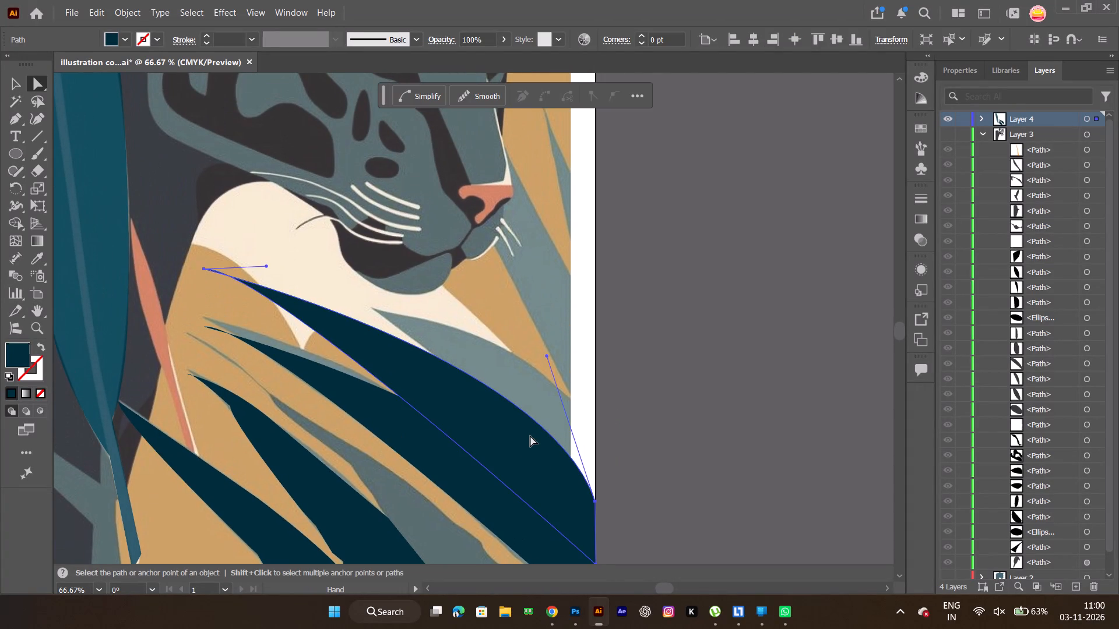
alt+drag(530, 436, 536, 350)
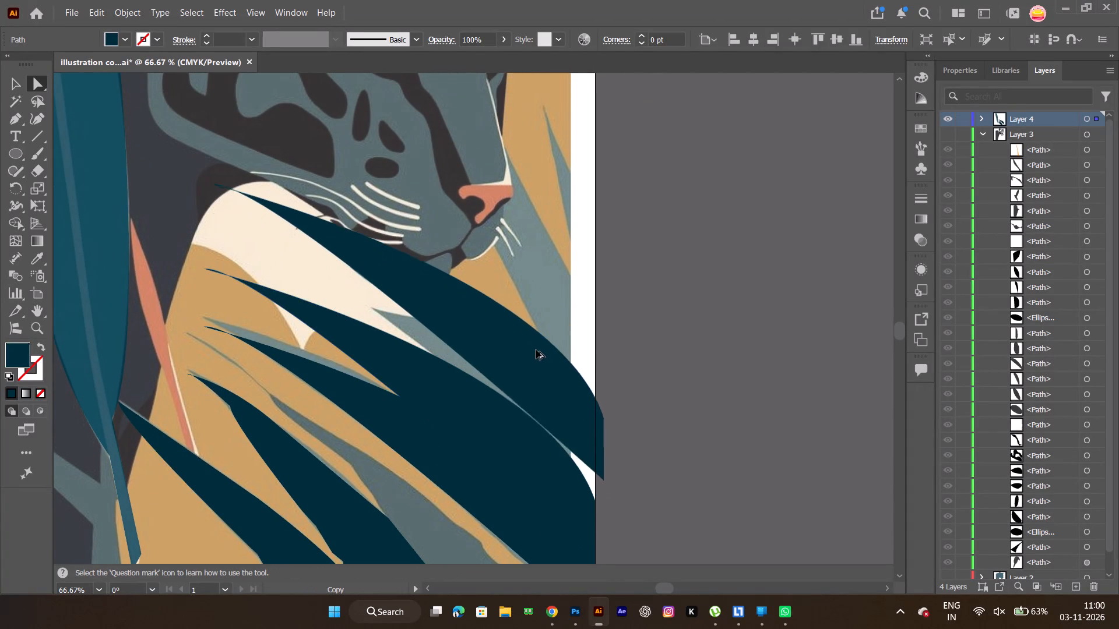
alt+drag(536, 350, 531, 347)
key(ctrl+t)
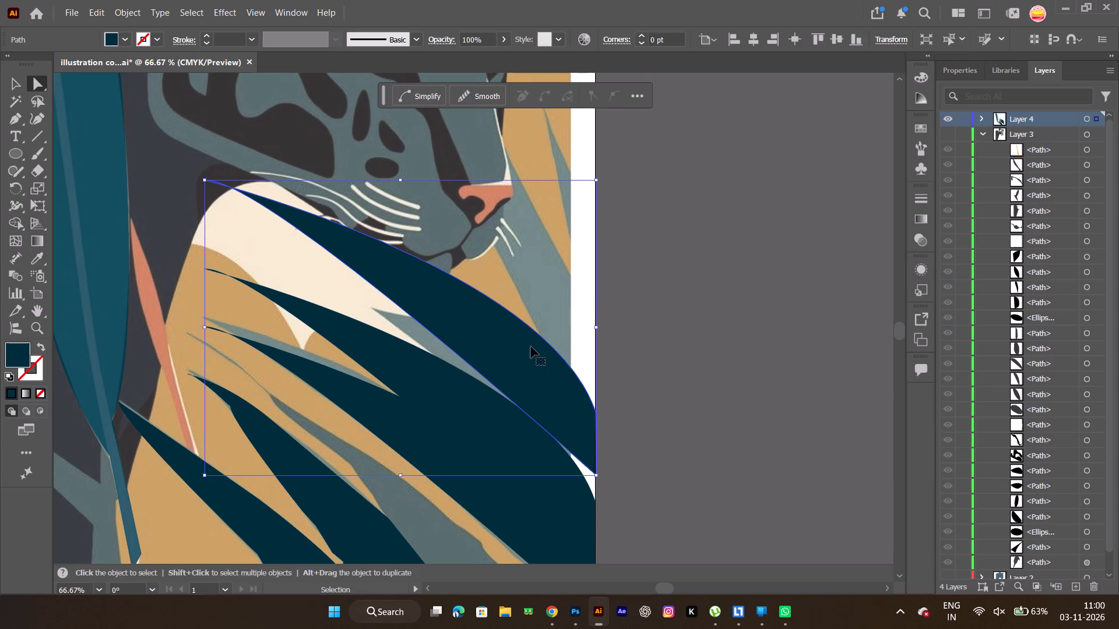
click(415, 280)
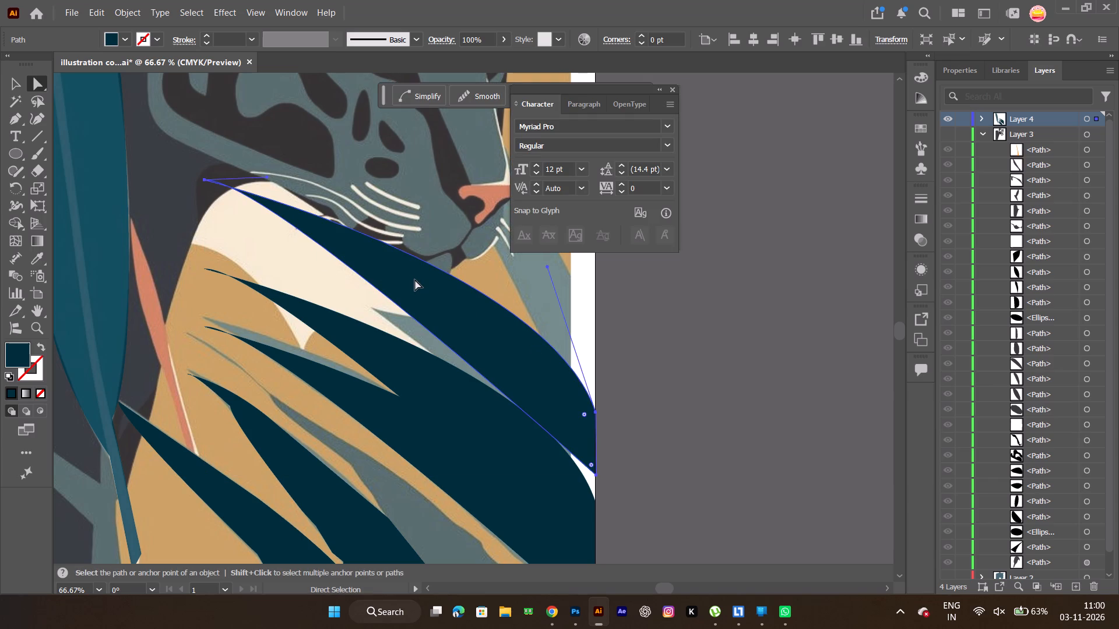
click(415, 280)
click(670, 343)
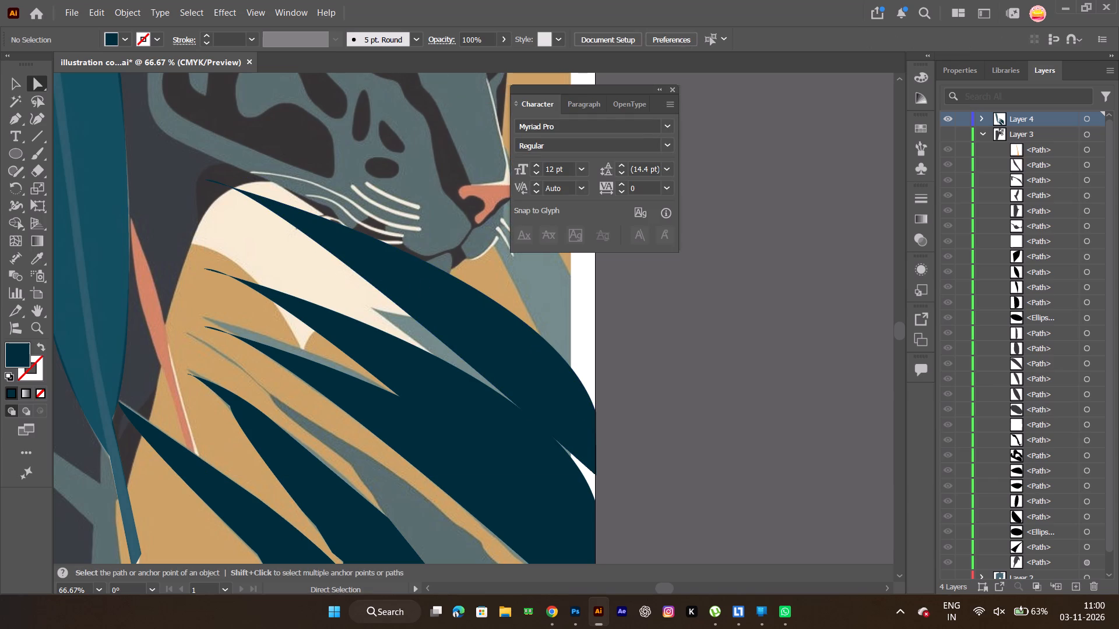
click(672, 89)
Scale the topmost leaf copy down proportionally toward its lower corner on the artboard's right edge, so its tip sits below the panther's chin.
click(481, 318)
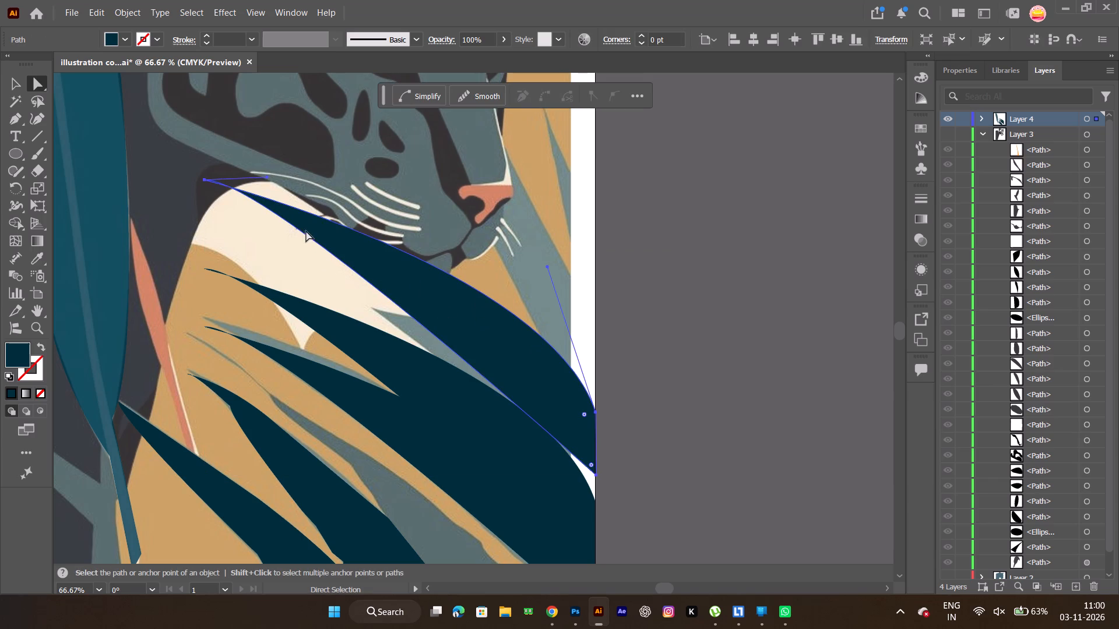
click(15, 89)
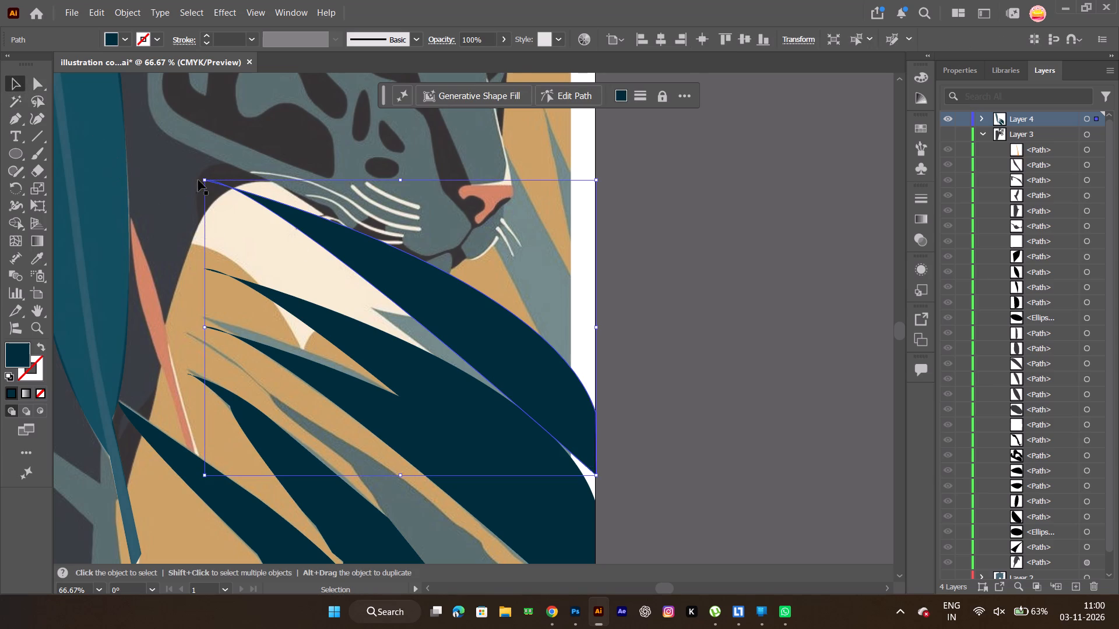
shift+drag(208, 180, 389, 259)
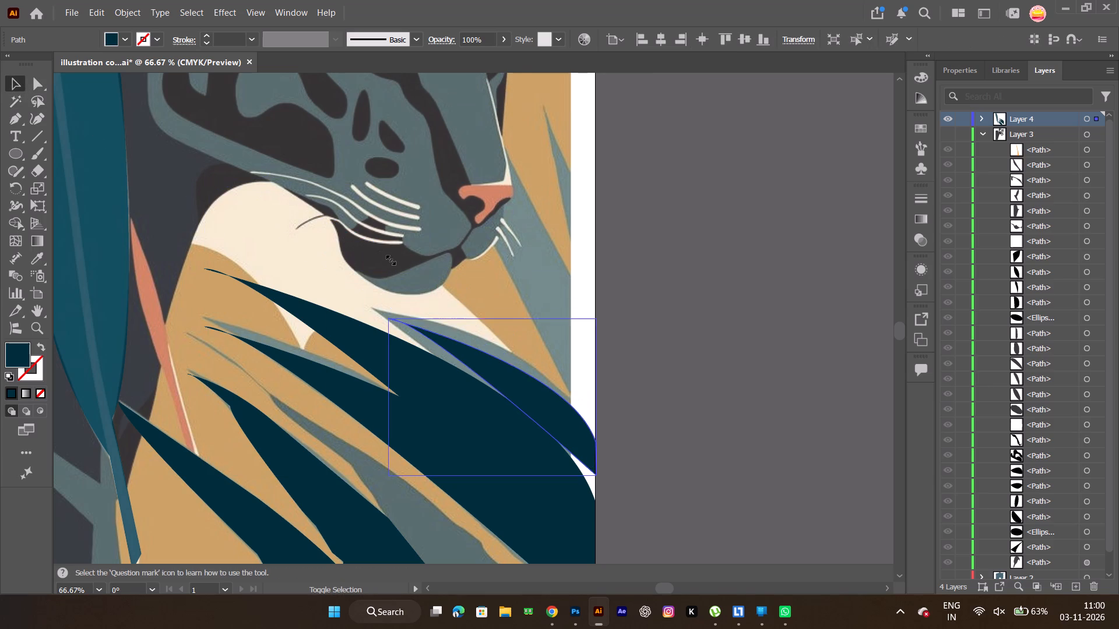
shift+drag(389, 259, 356, 211)
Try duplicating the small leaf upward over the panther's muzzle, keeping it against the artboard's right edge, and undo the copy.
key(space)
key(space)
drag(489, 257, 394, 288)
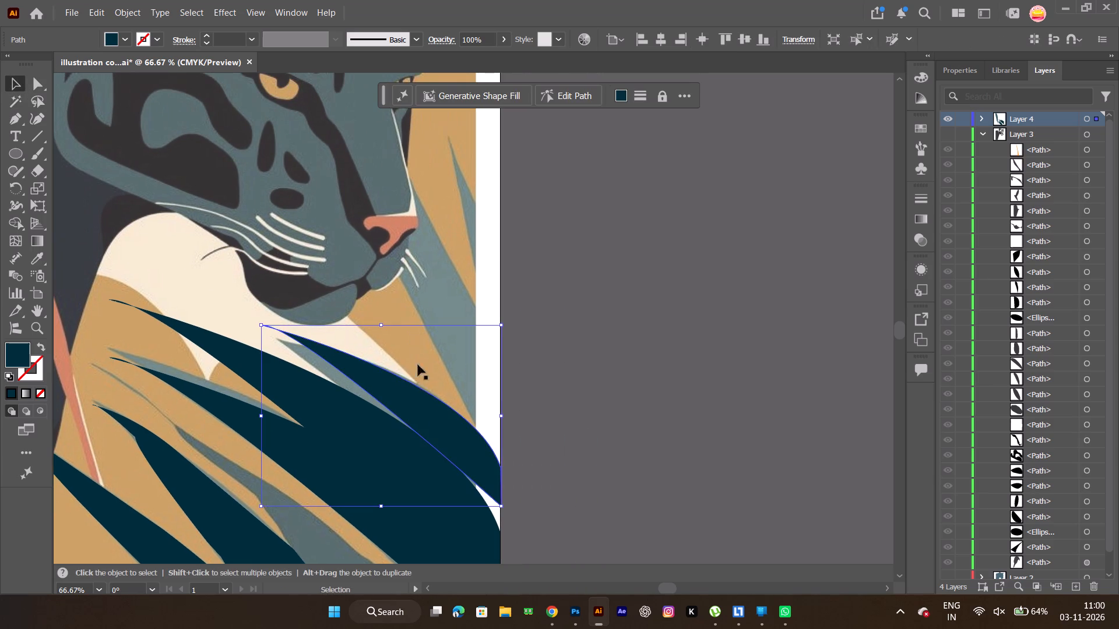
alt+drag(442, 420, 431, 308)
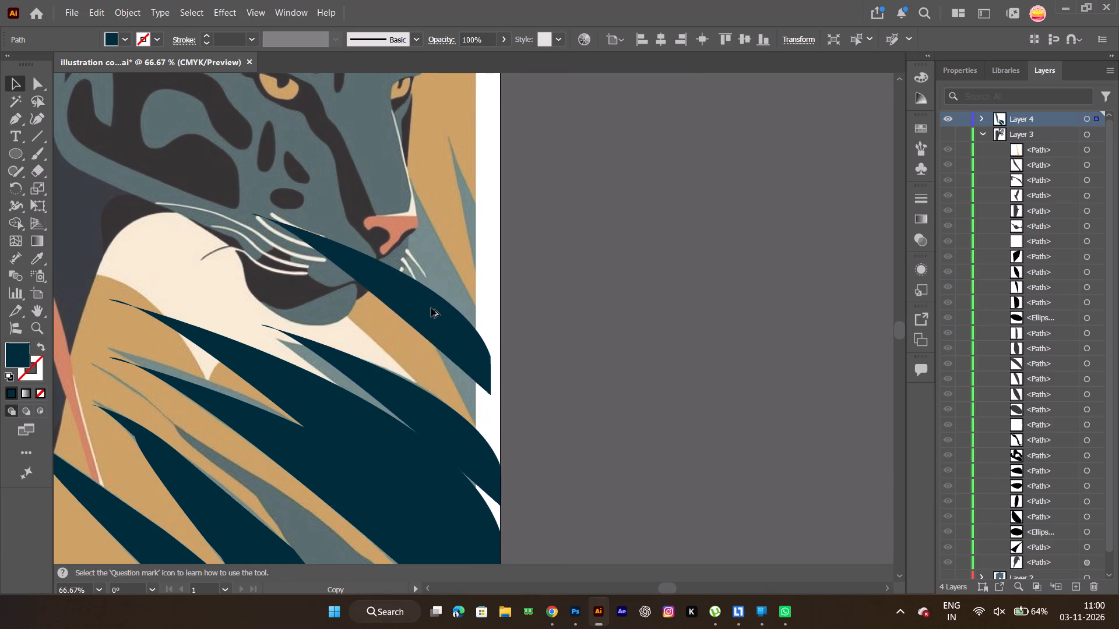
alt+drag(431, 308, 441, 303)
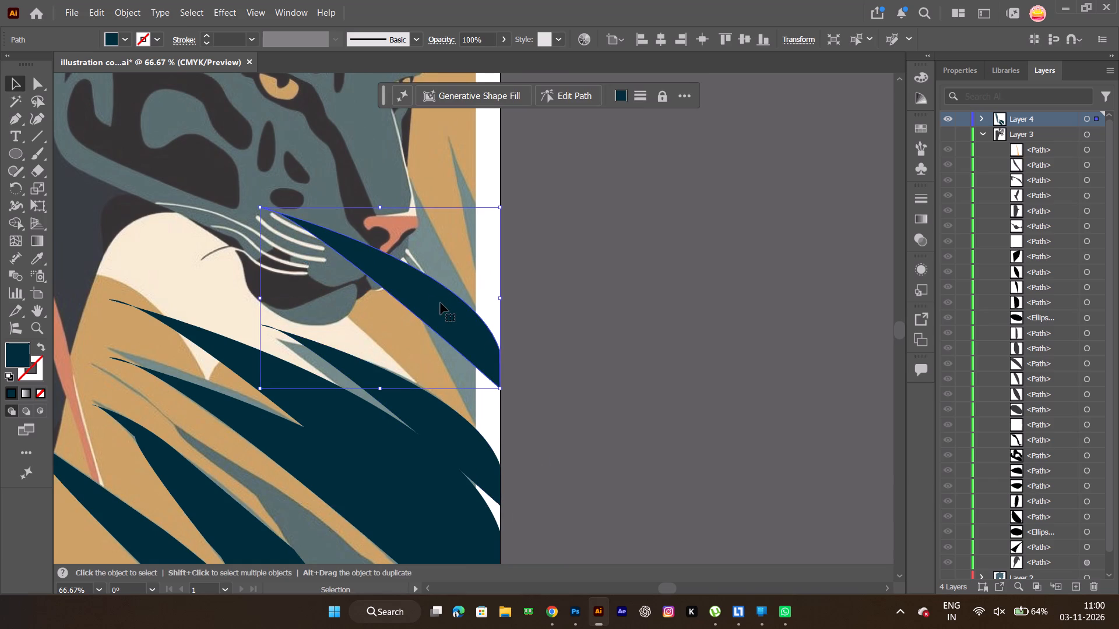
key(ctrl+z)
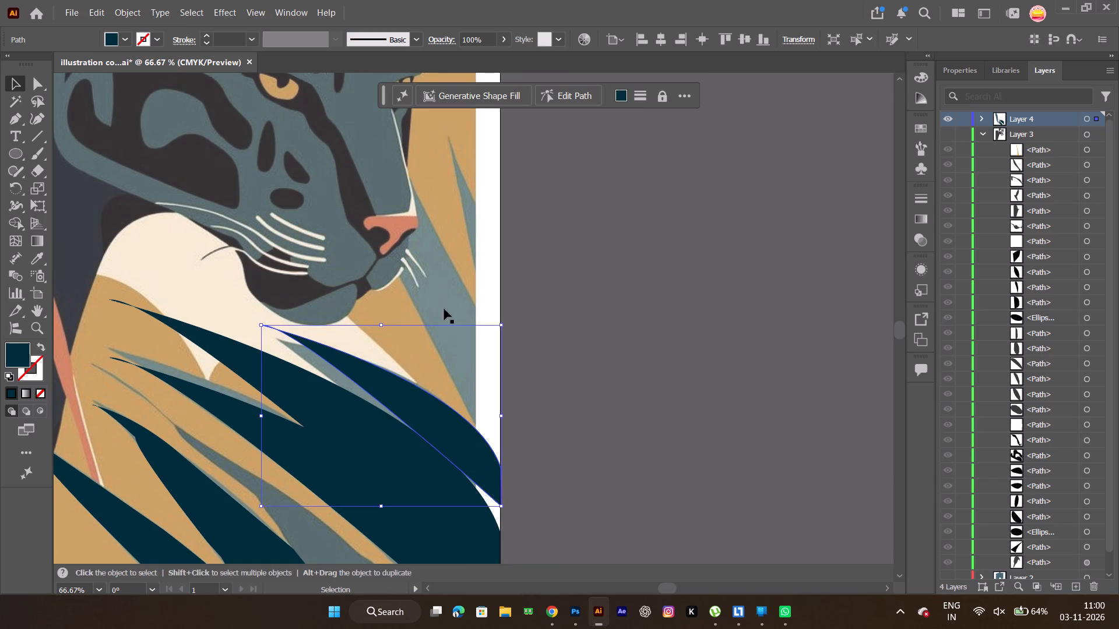
Duplicate the small leaf below the panther's chin and place the copy in the artboard's bottom-right corner.
click(615, 294)
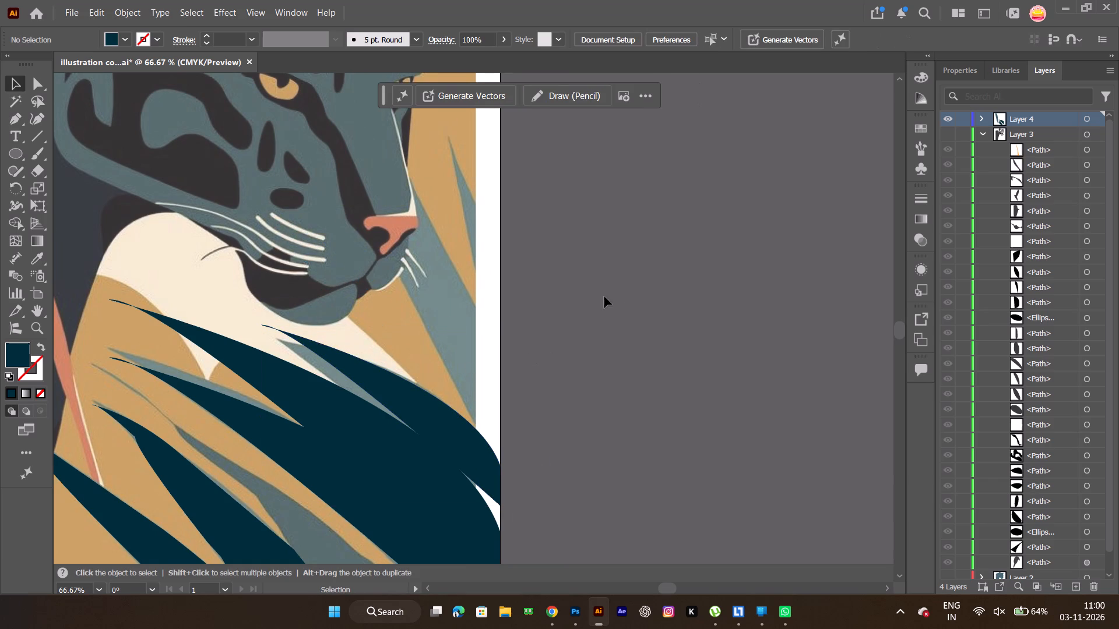
ctrl+alt+scroll(518, 316, down, 2)
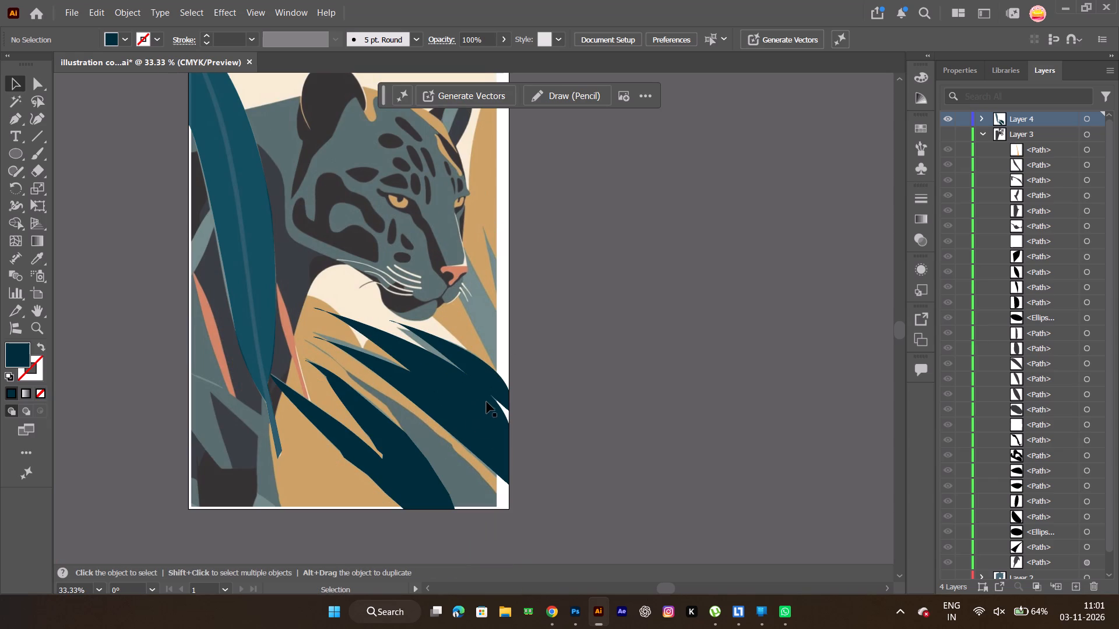
click(487, 378)
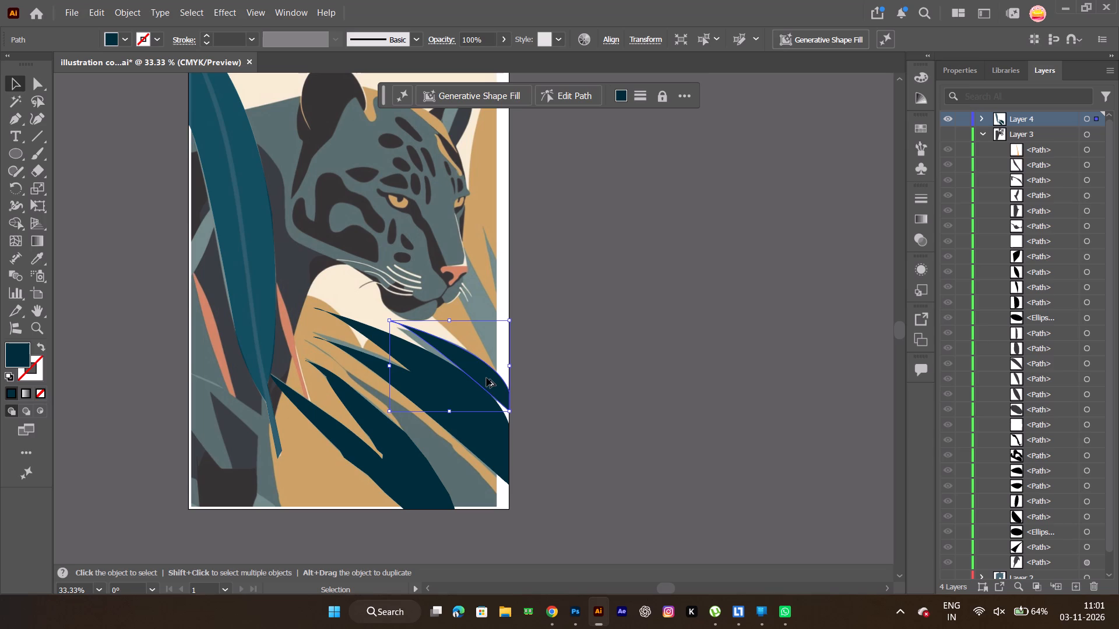
alt+drag(487, 378, 463, 486)
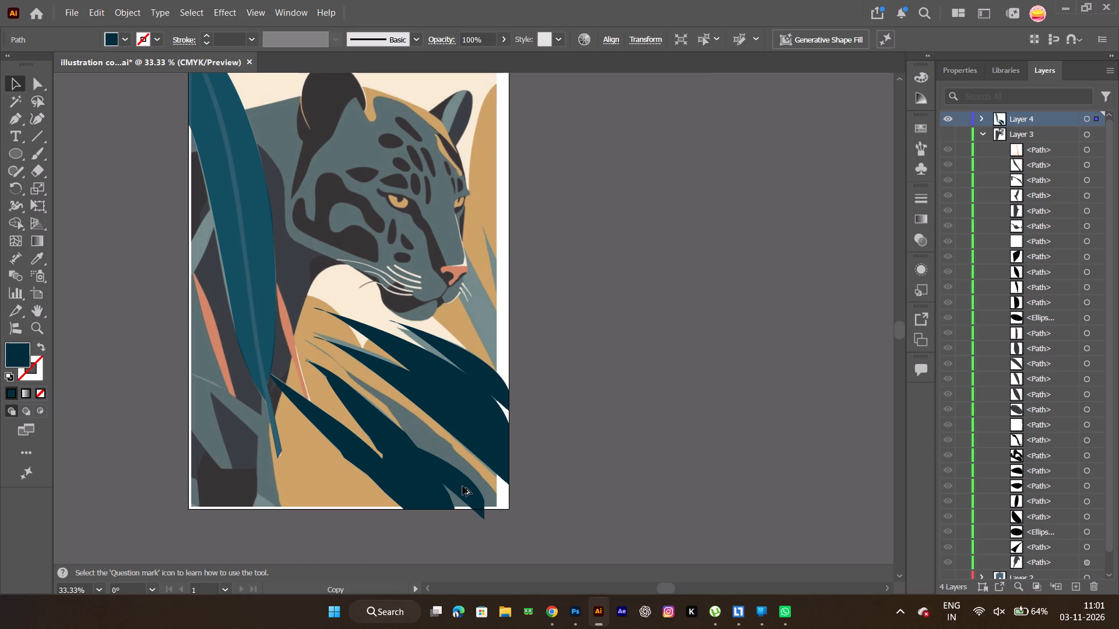
alt+drag(463, 486, 486, 478)
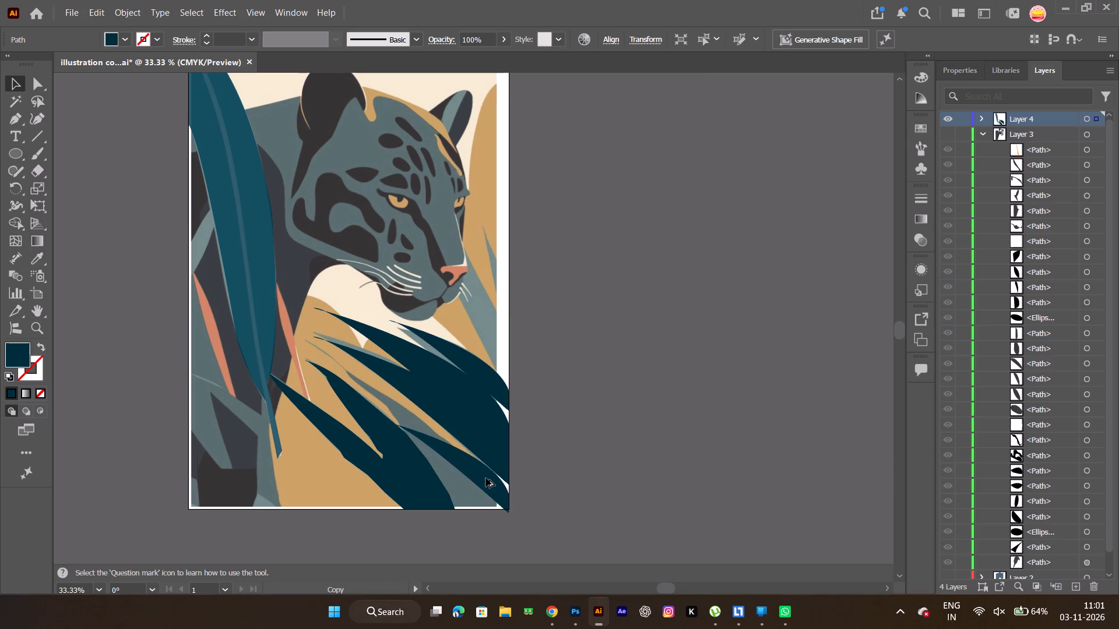
alt+drag(486, 478, 486, 477)
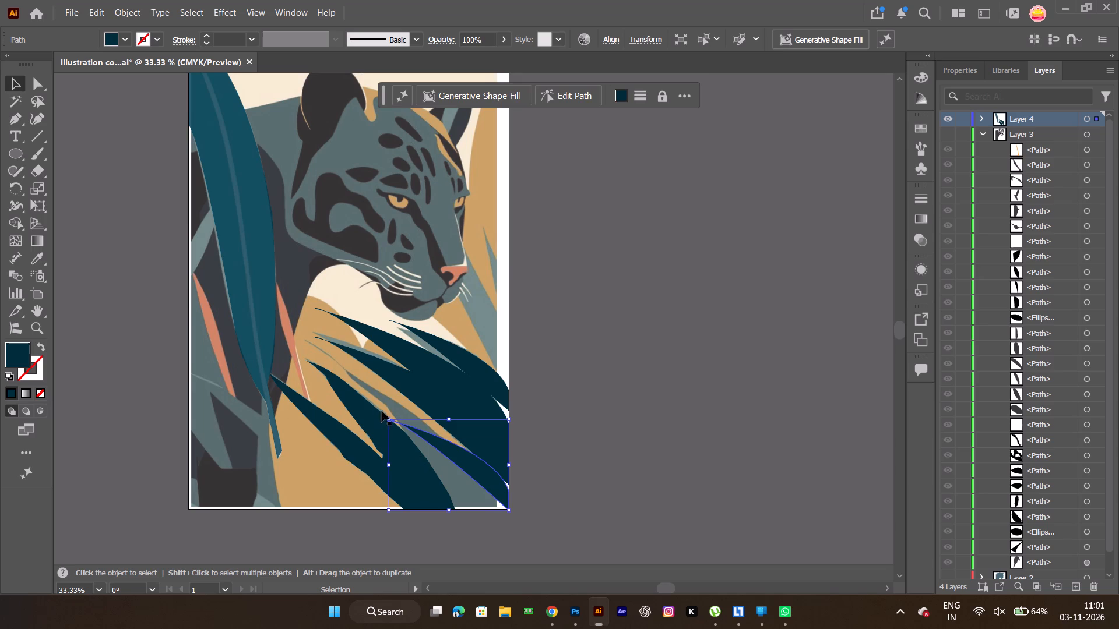
Enlarge the corner leaf proportionally up and inward until its tip nears the tips of the traced leaves over the panther's chest.
drag(388, 418, 372, 399)
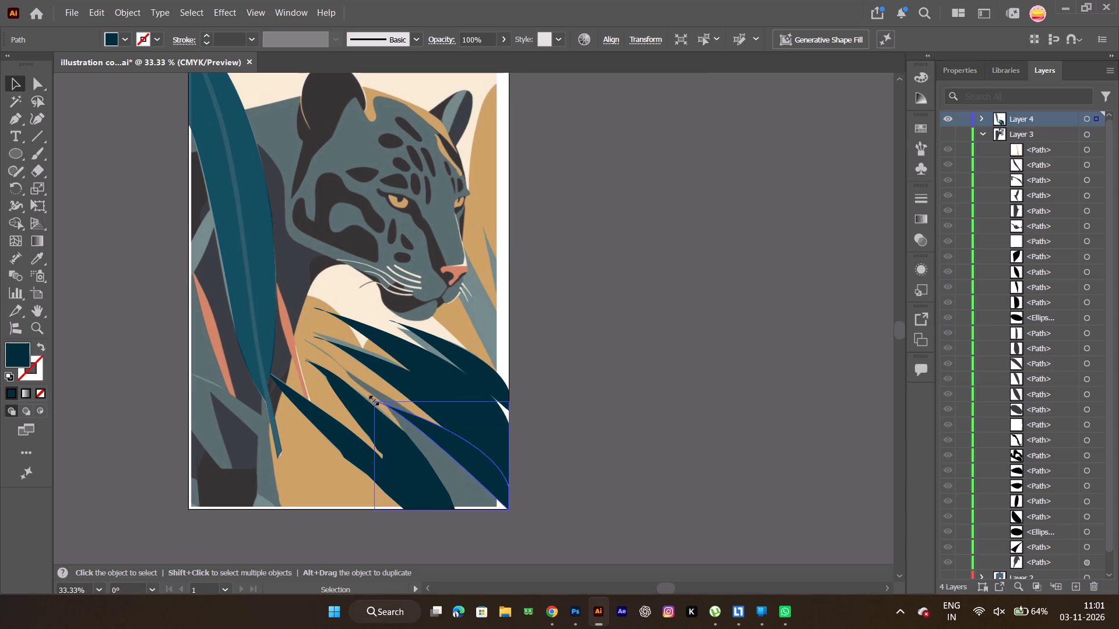
drag(372, 399, 329, 334)
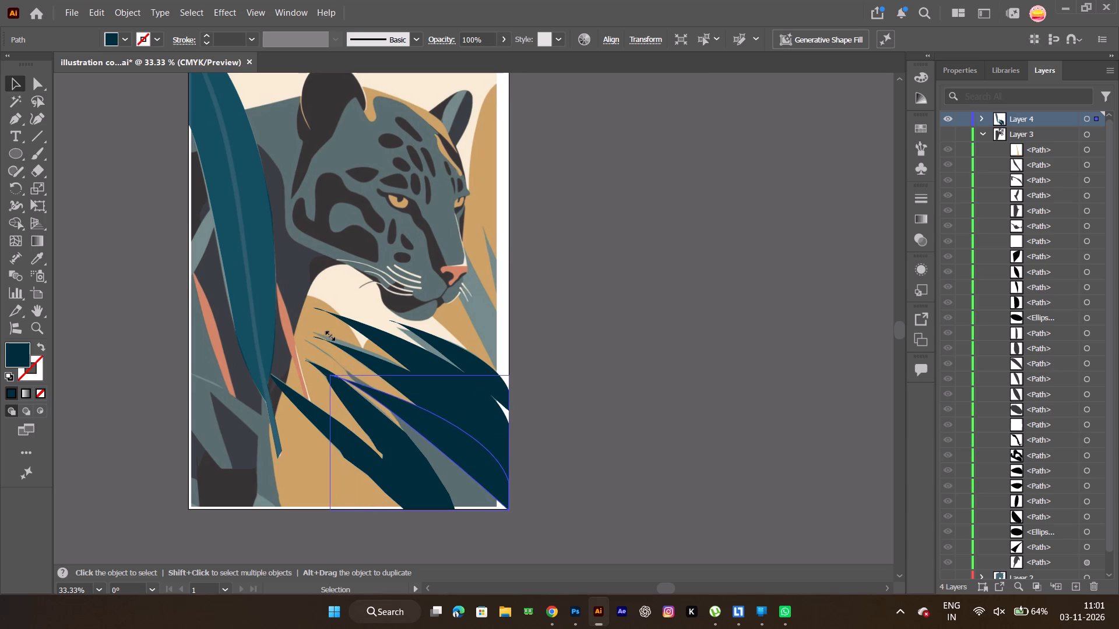
drag(329, 334, 321, 322)
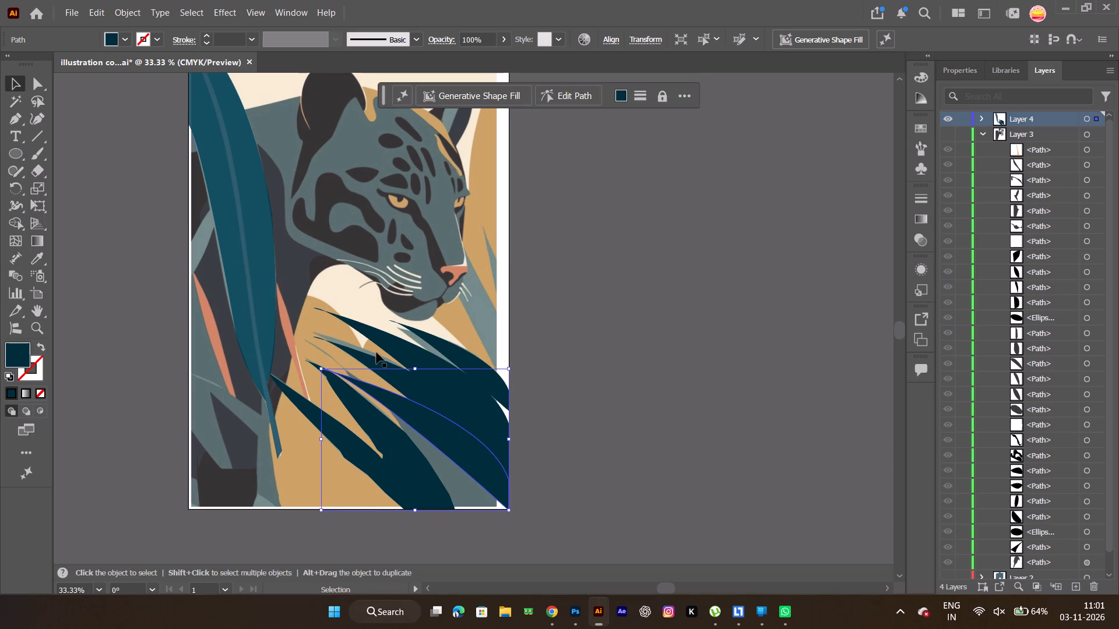
Move and nudge the enlarged leaf so its lowest point and outer edge meet the artboard's bottom-right corner without a white gap.
ctrl+alt+scroll(460, 419, up, 1)
key(space)
key(space)
key(space)
key(space)
key(space)
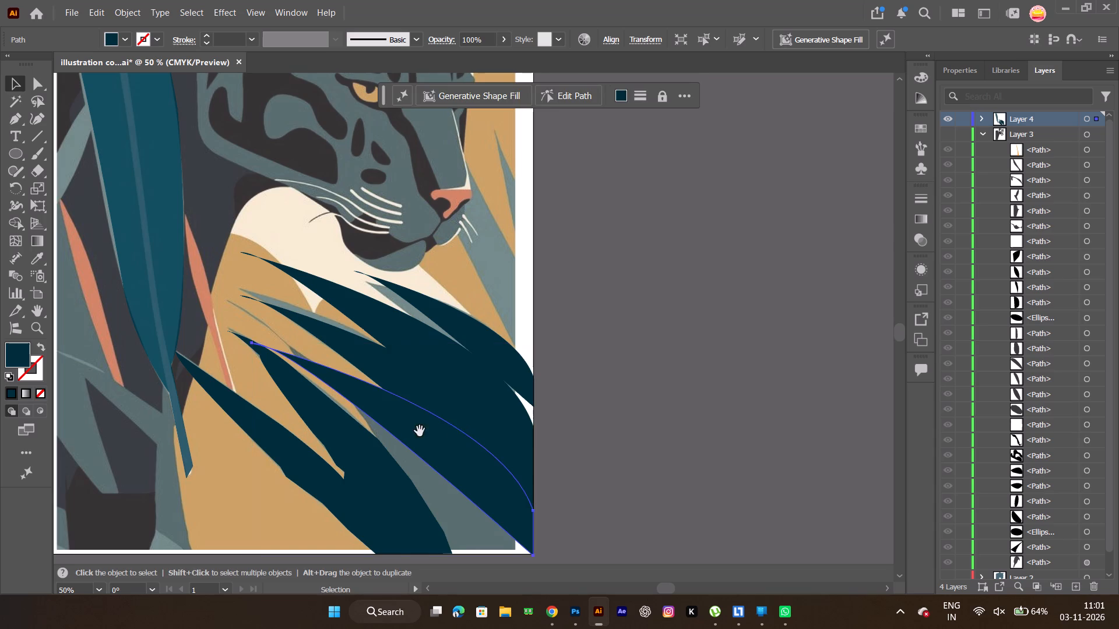
drag(420, 431, 464, 374)
ctrl+alt+scroll(464, 374, up, 2)
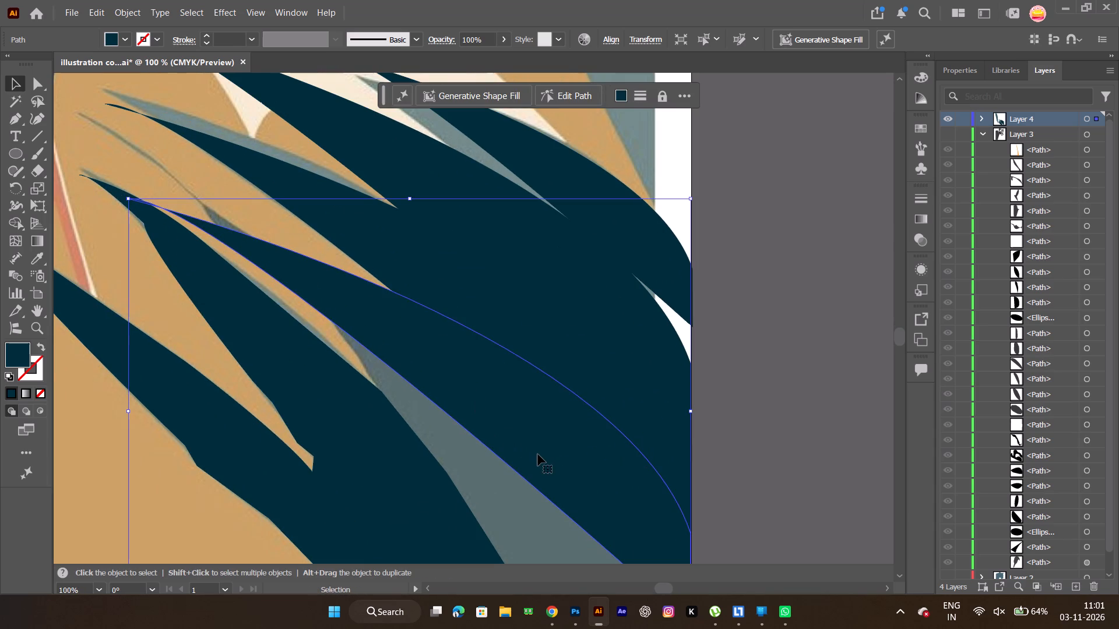
click(538, 454)
key(space)
key(space)
key(space)
key(space)
key(space)
key(space)
key(space)
drag(537, 472, 511, 298)
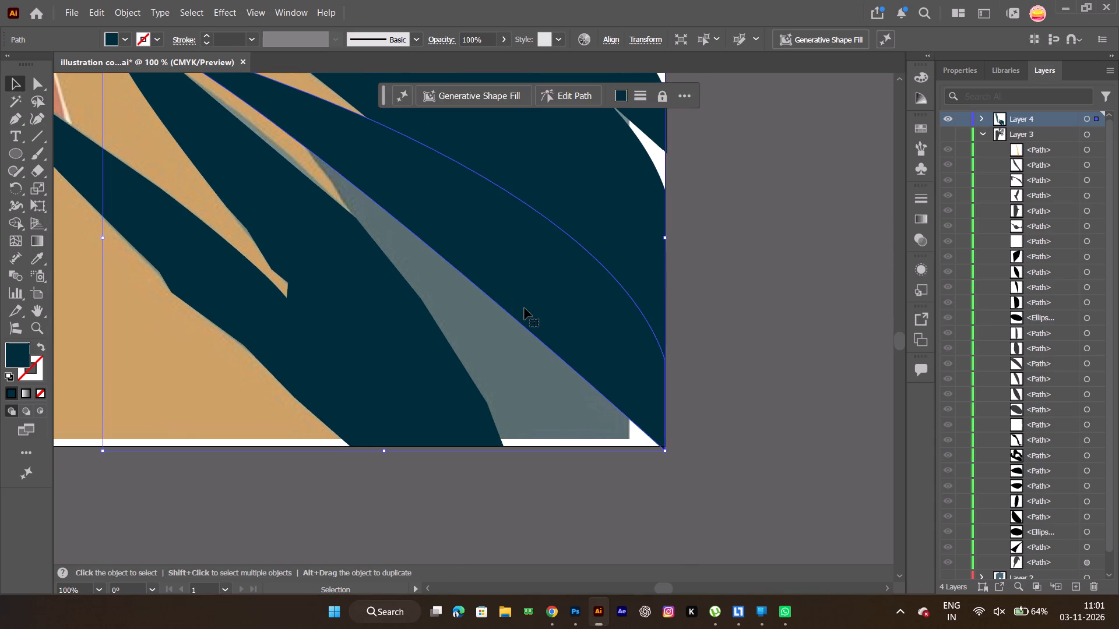
ctrl+alt+scroll(610, 433, up, 3)
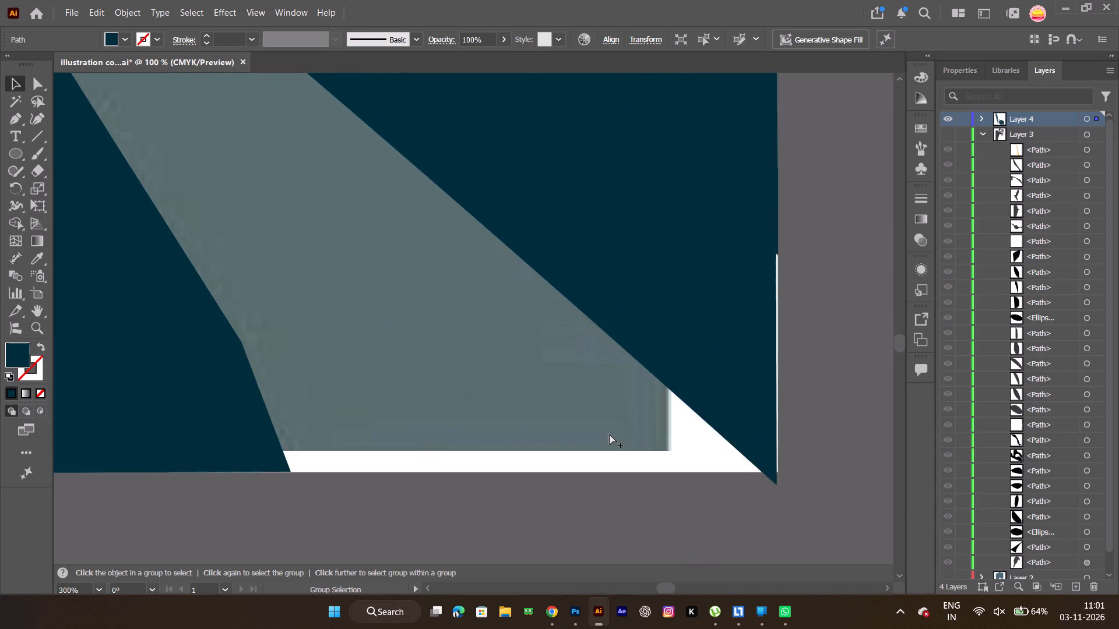
key(space)
key(space)
key(space)
drag(629, 420, 561, 412)
drag(597, 330, 593, 316)
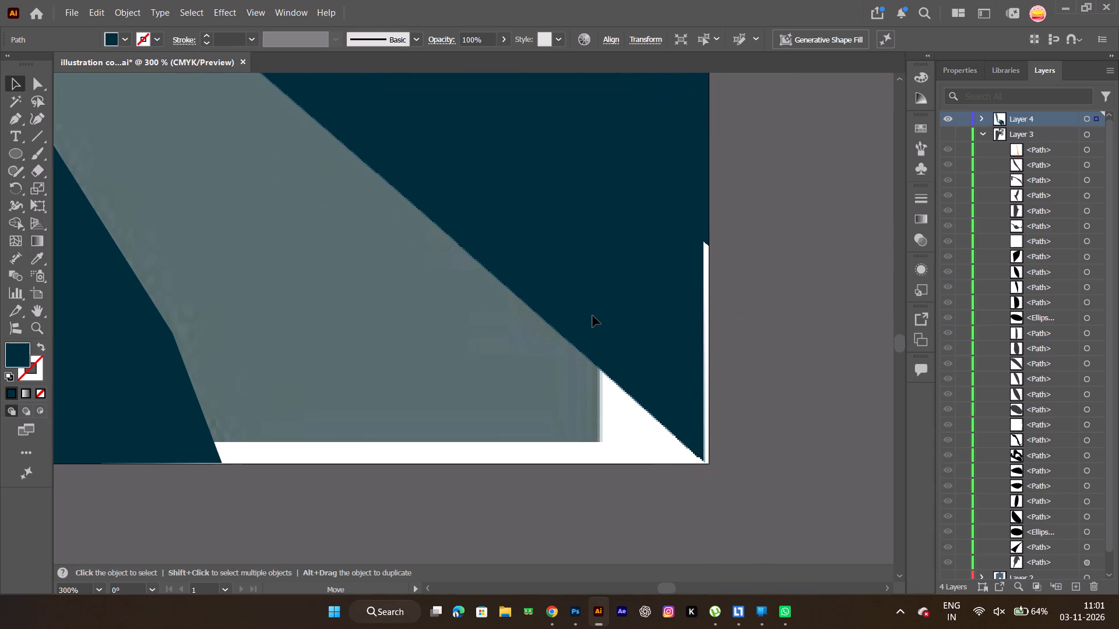
drag(593, 316, 593, 321)
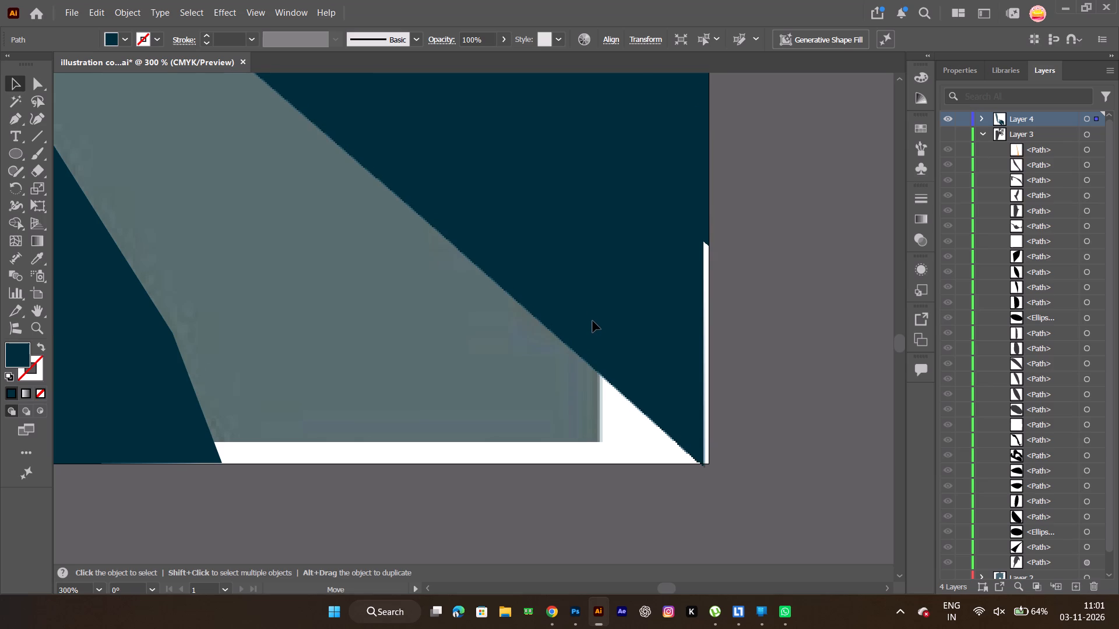
key(Right)
key(Right)
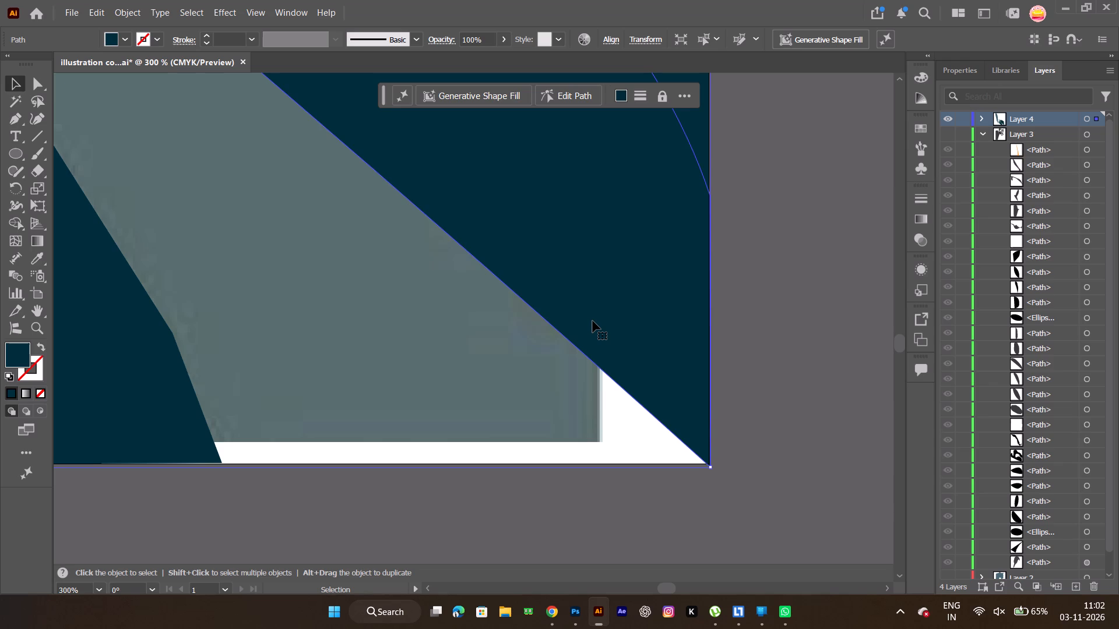
Hide the reference picture on Layer 1 and show the panther artwork on Layer 2 and Layer 3.
key(ctrl+0)
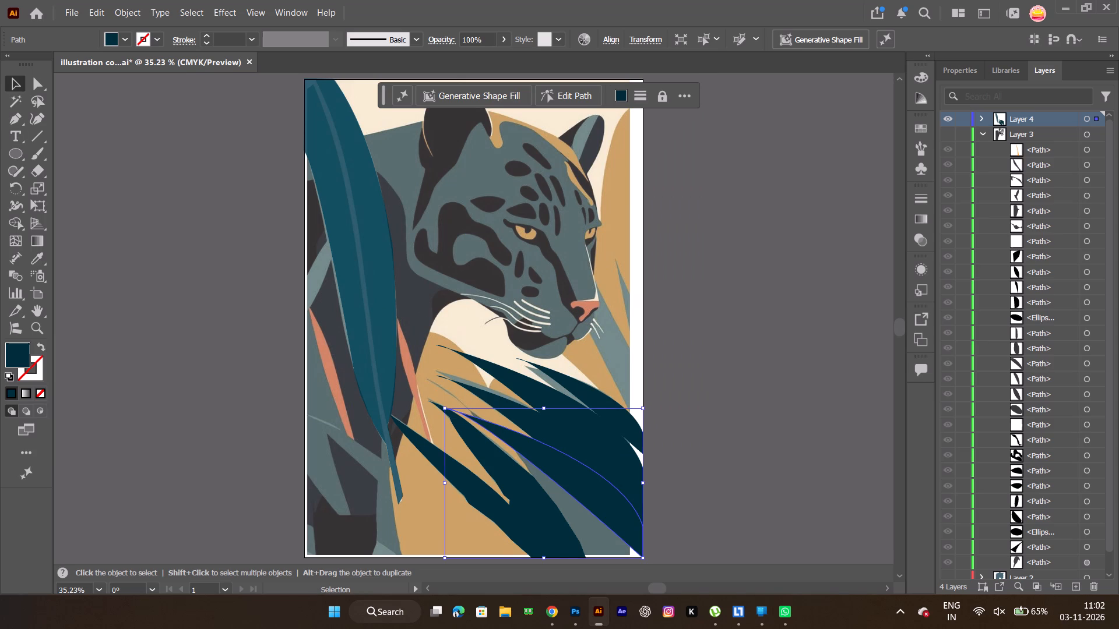
scroll(1071, 475, down, 15)
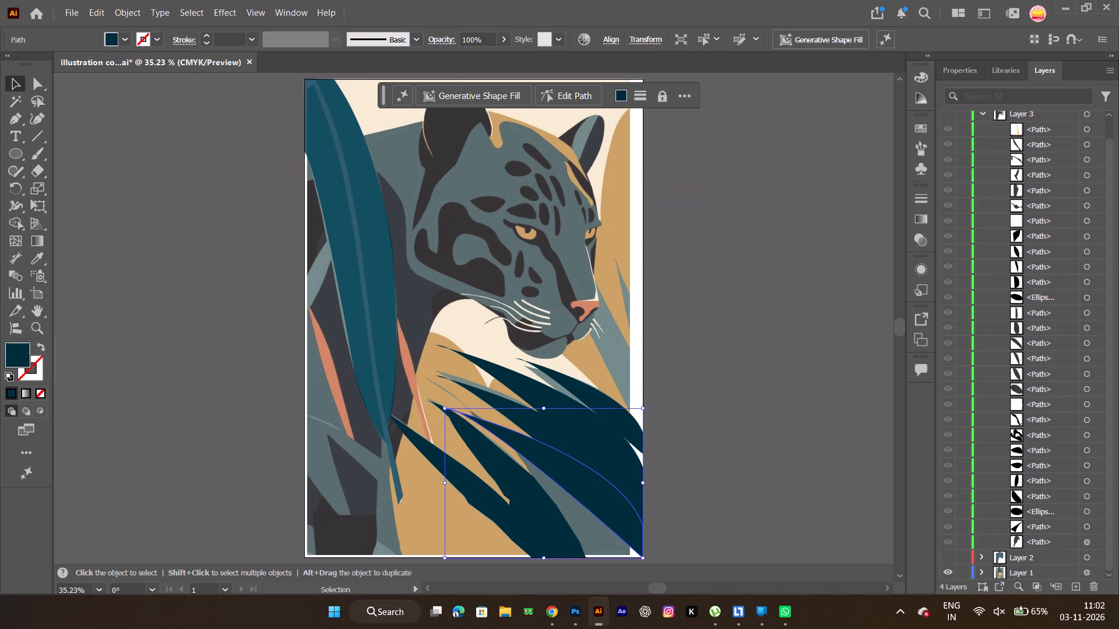
click(948, 570)
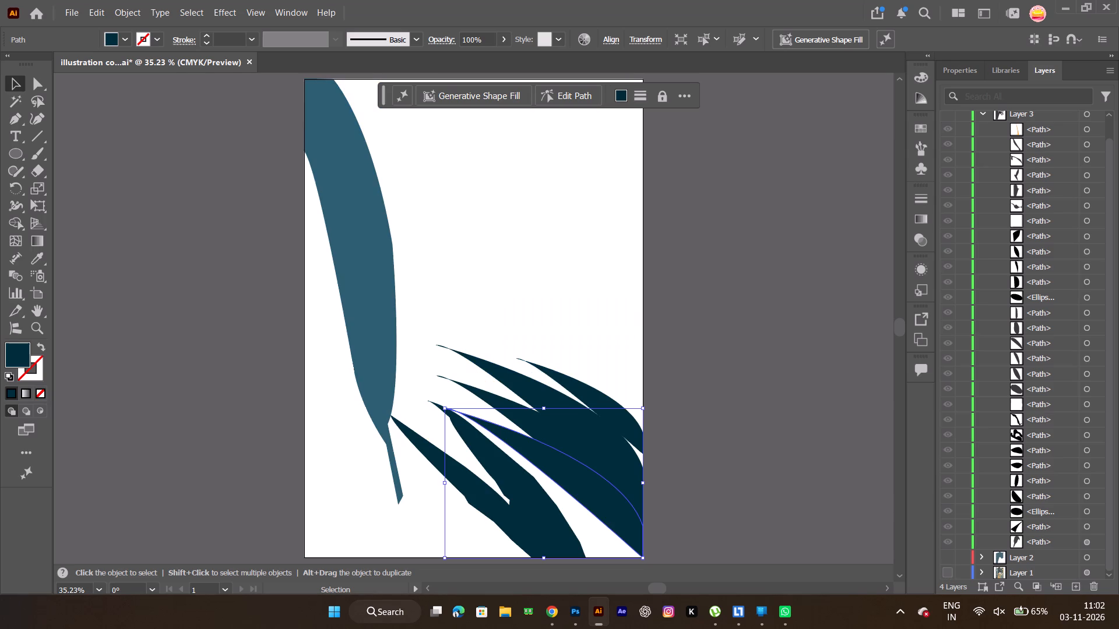
click(948, 558)
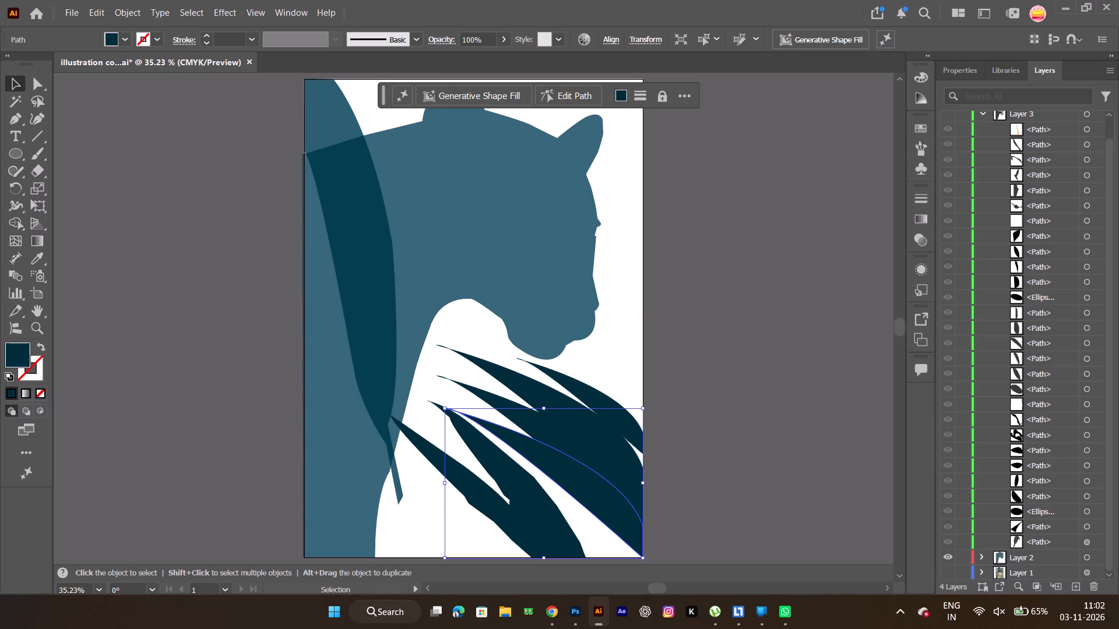
scroll(969, 425, up, 9)
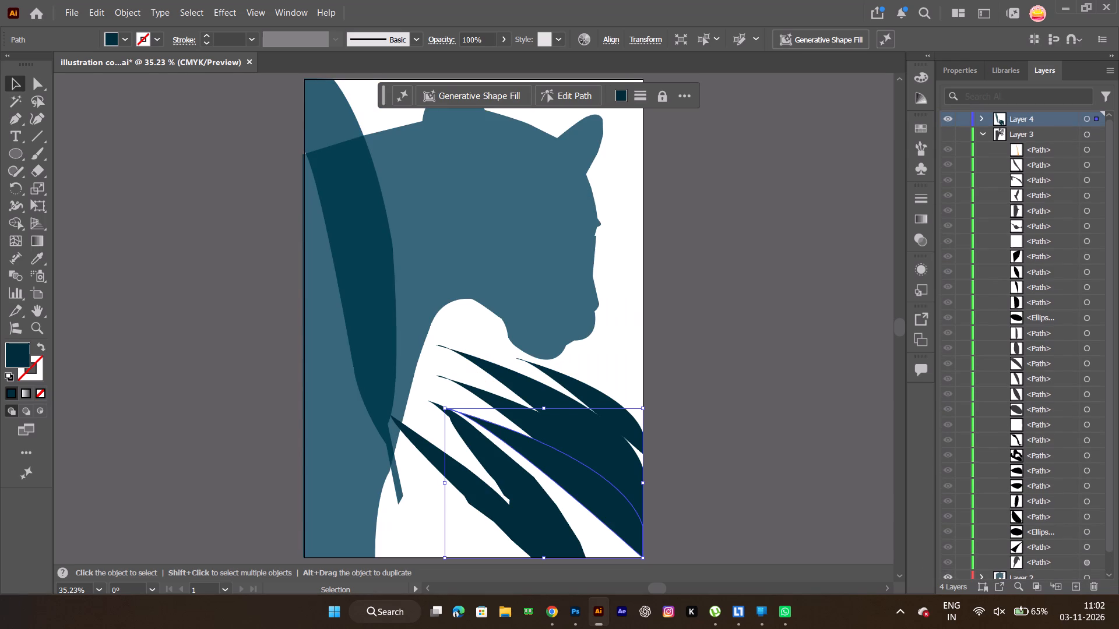
click(944, 137)
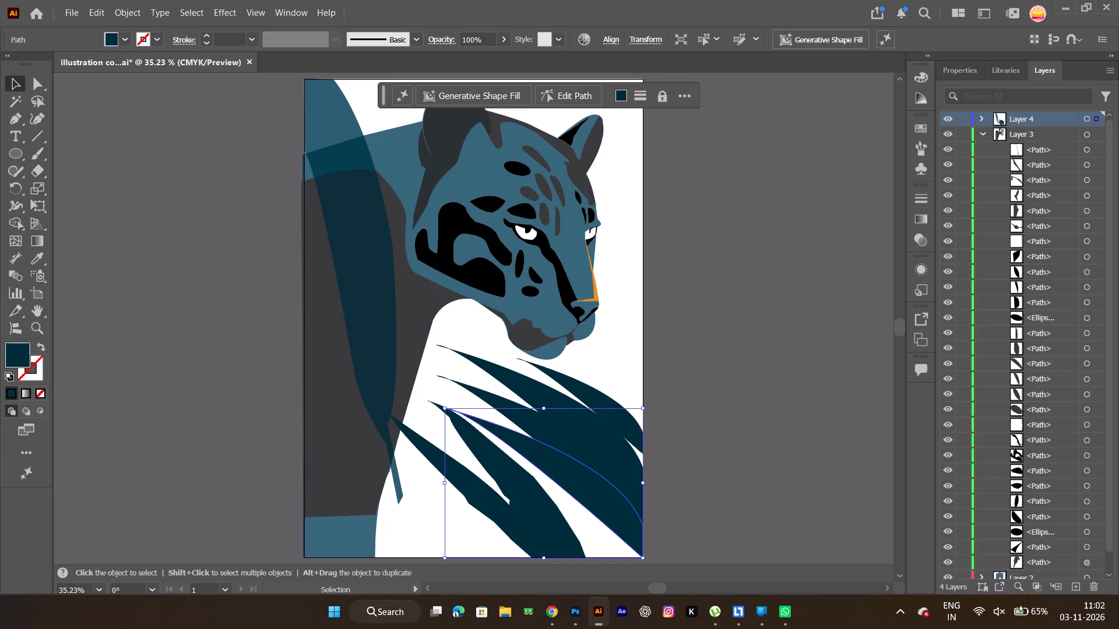
Set the opacity of the tall vertical leaf in front of the panther's body to 100%.
key(space)
key(space)
key(space)
key(space)
key(space)
key(space)
key(space)
key(space)
key(space)
key(space)
key(space)
drag(515, 441, 559, 416)
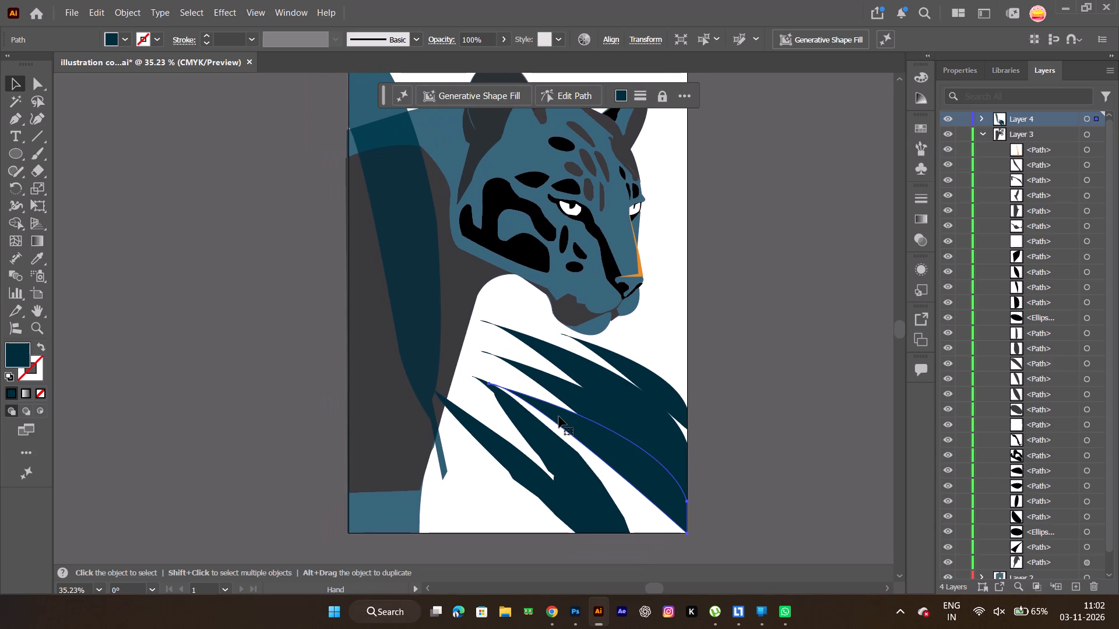
click(412, 261)
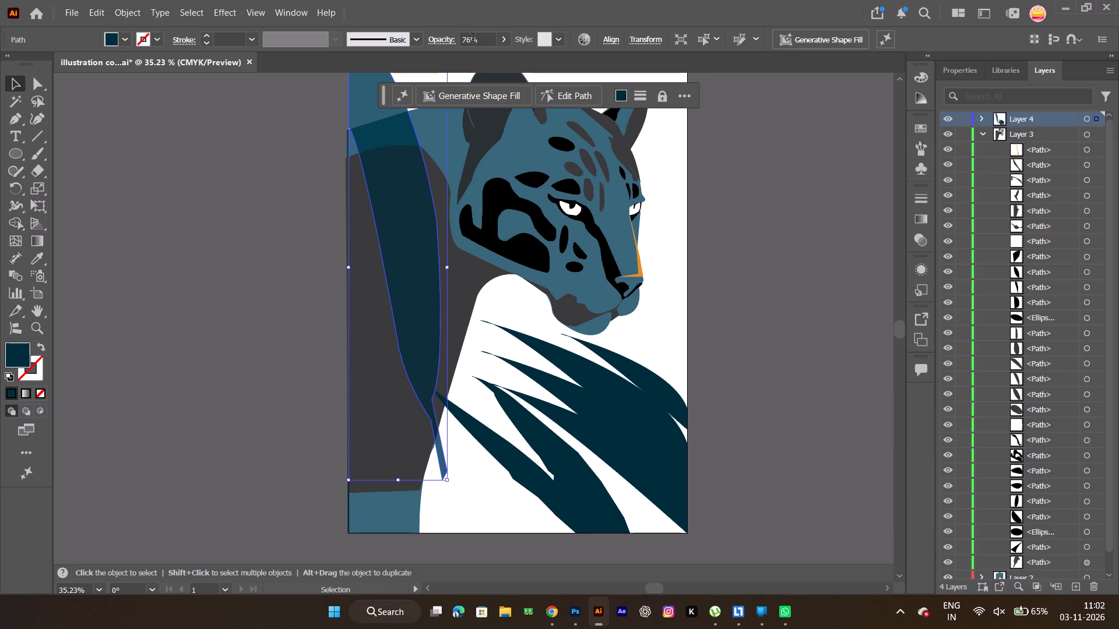
double_click(473, 41)
scroll(473, 41, up, 20)
scroll(473, 41, up, 5)
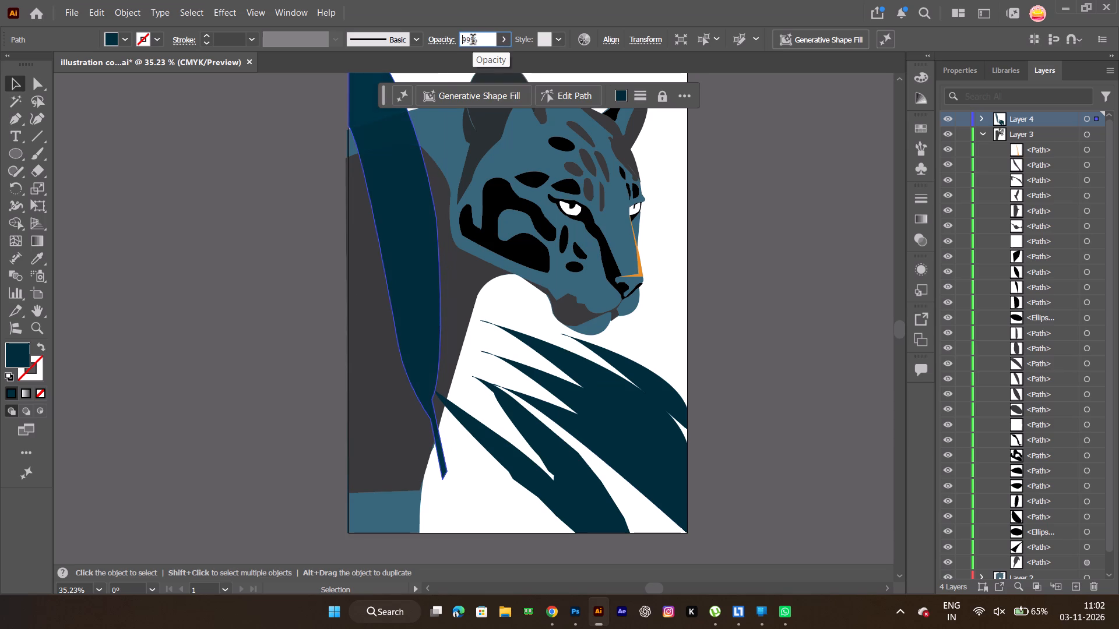
scroll(473, 41, up, 14)
key(Return)
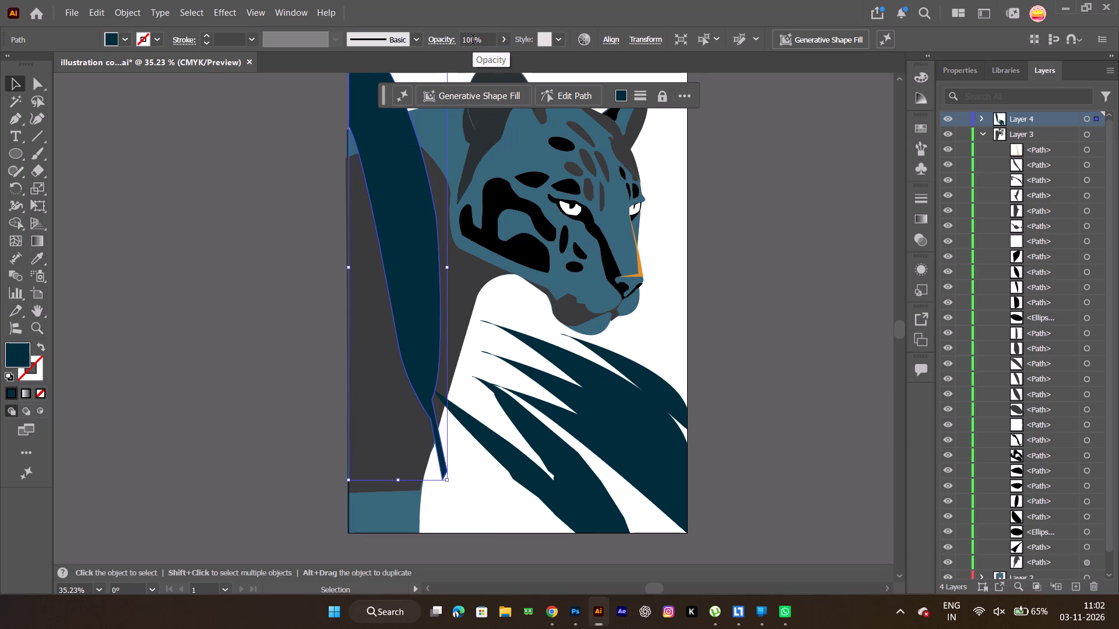
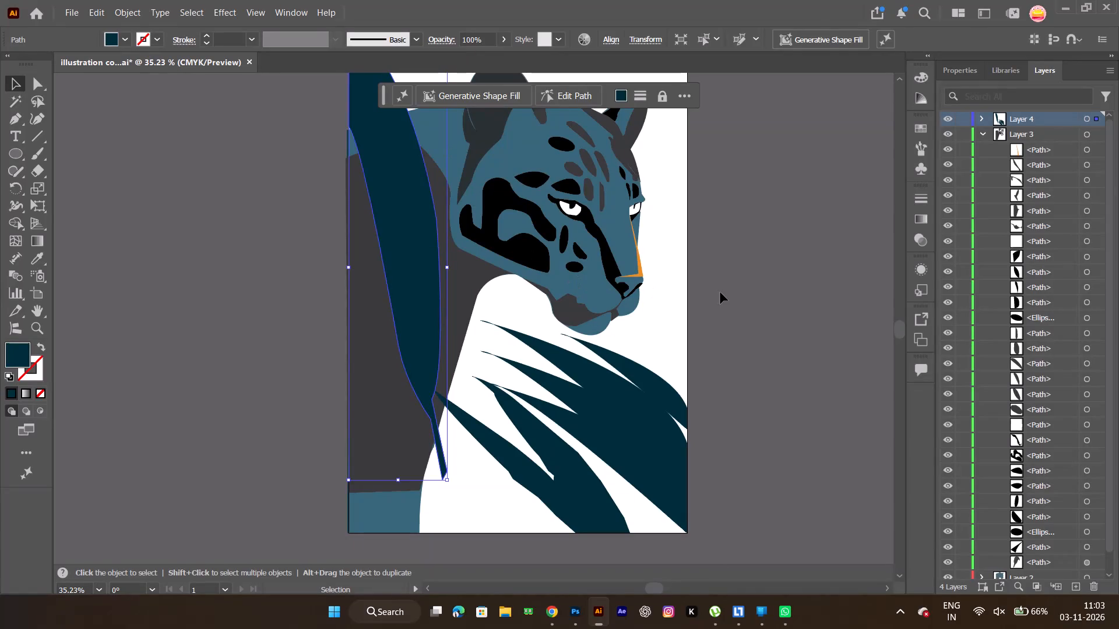
Deselect the tall vertical leaf in front of the panther's body.
click(720, 292)
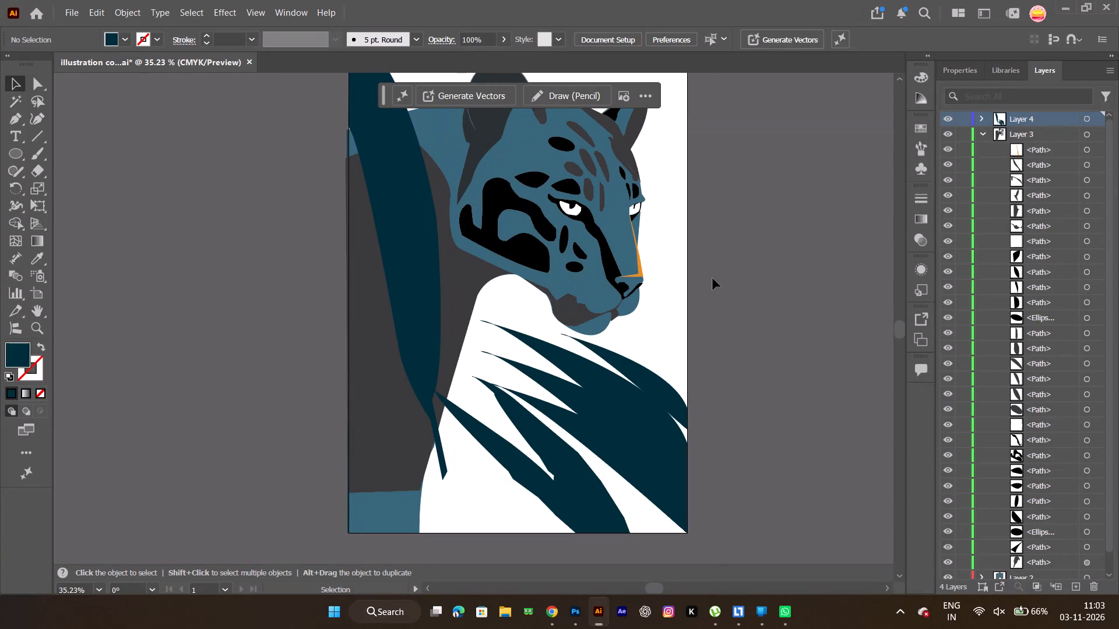
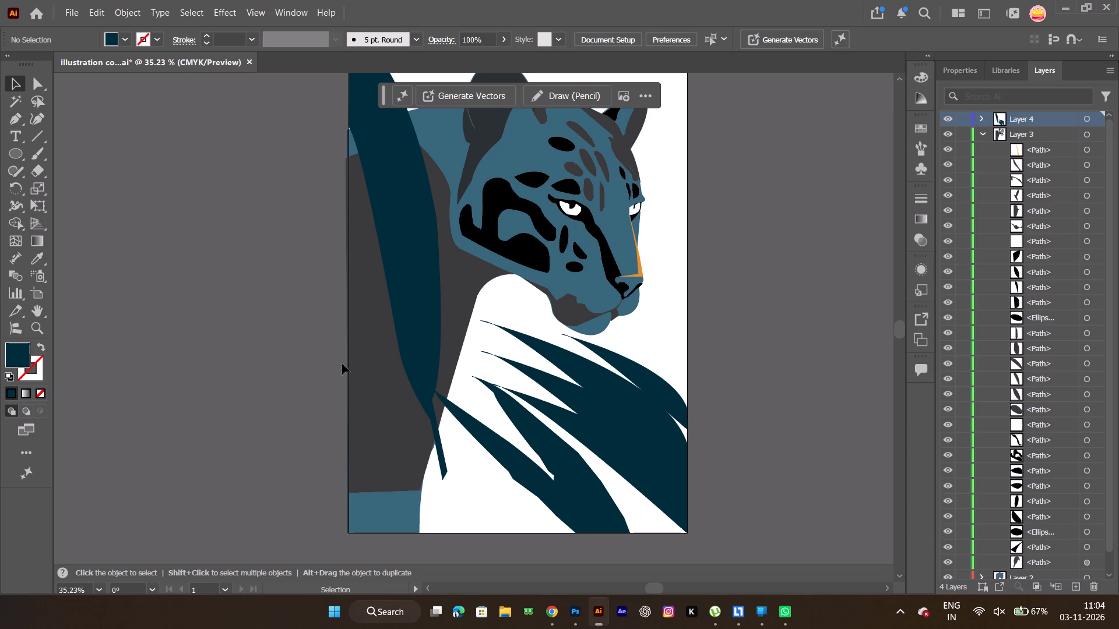
Select the grey diagonal spot at the centre of the panther's forehead.
click(590, 163)
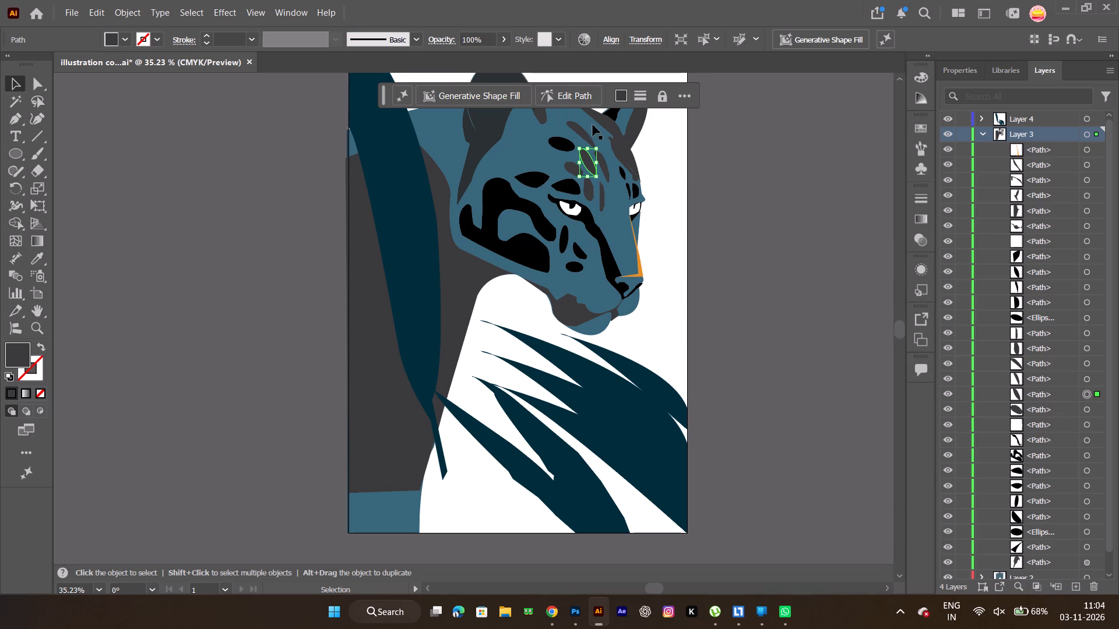
Switch to Chrome and save the open Pinterest pin "20 of the Biggest Graphic Design Trends for 2026" to the design's board.
click(550, 605)
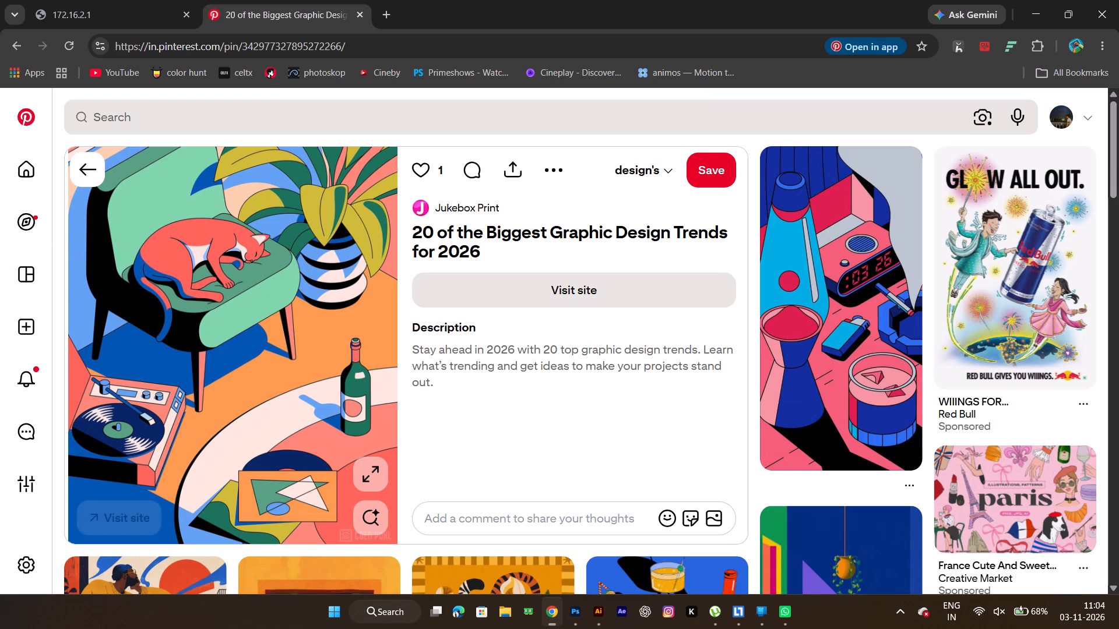
click(702, 166)
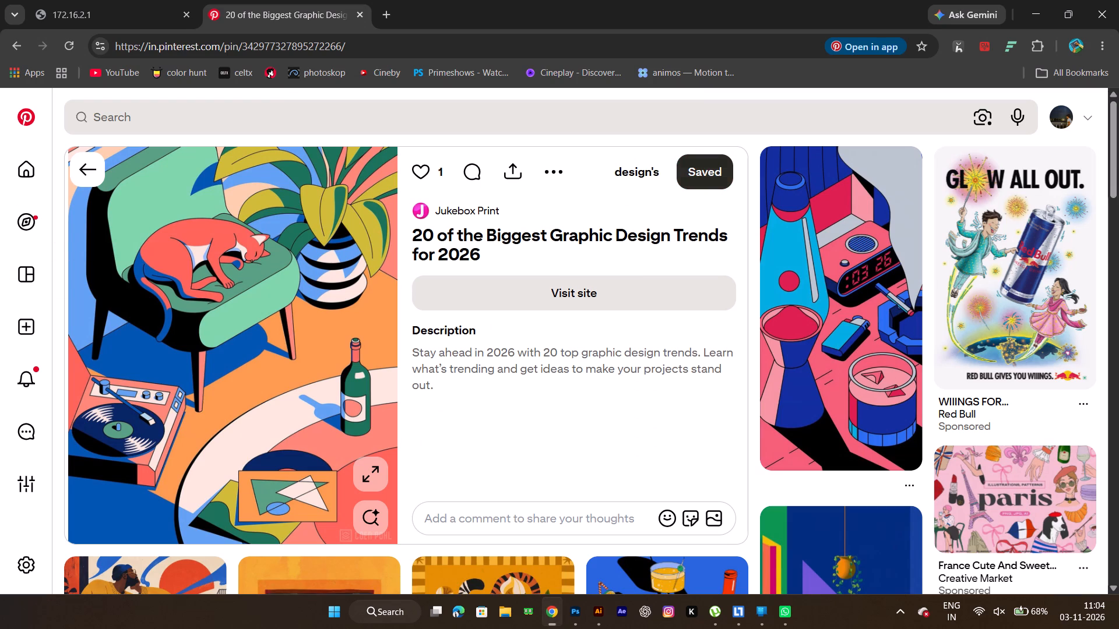
Return to the "illustration design graphic" search results and browse the pins for illustration references.
click(83, 178)
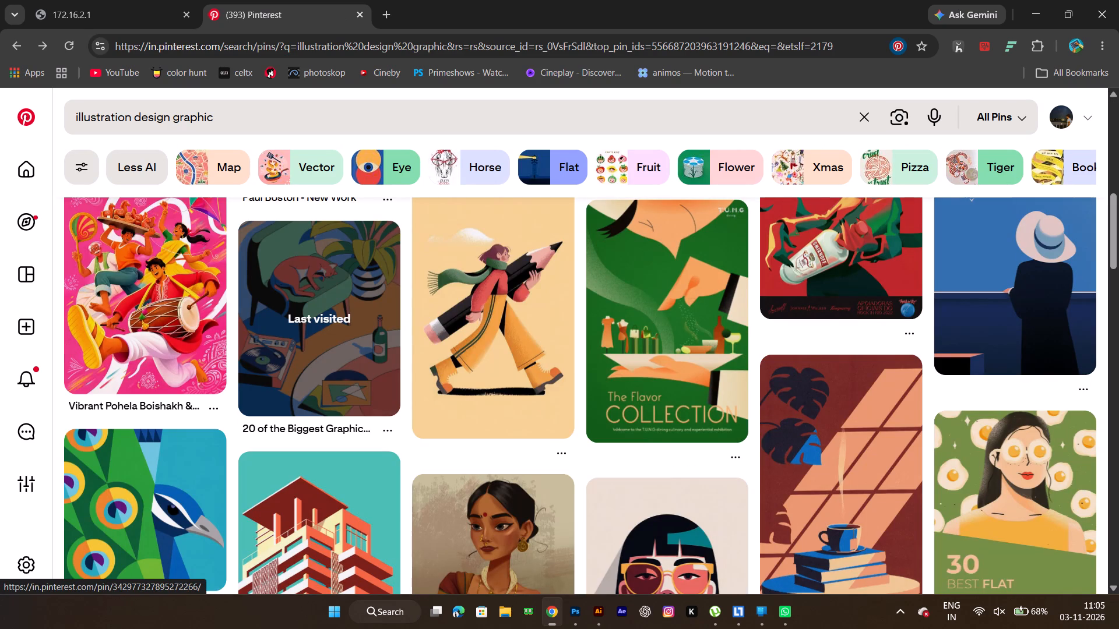
scroll(314, 322, down, 2)
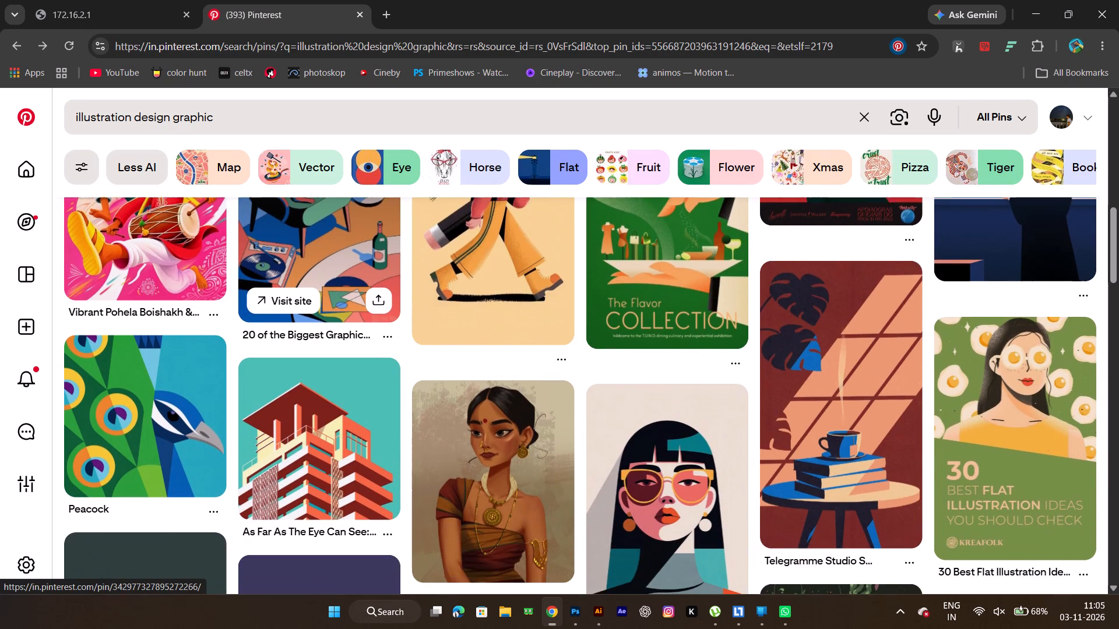
scroll(320, 316, down, 5)
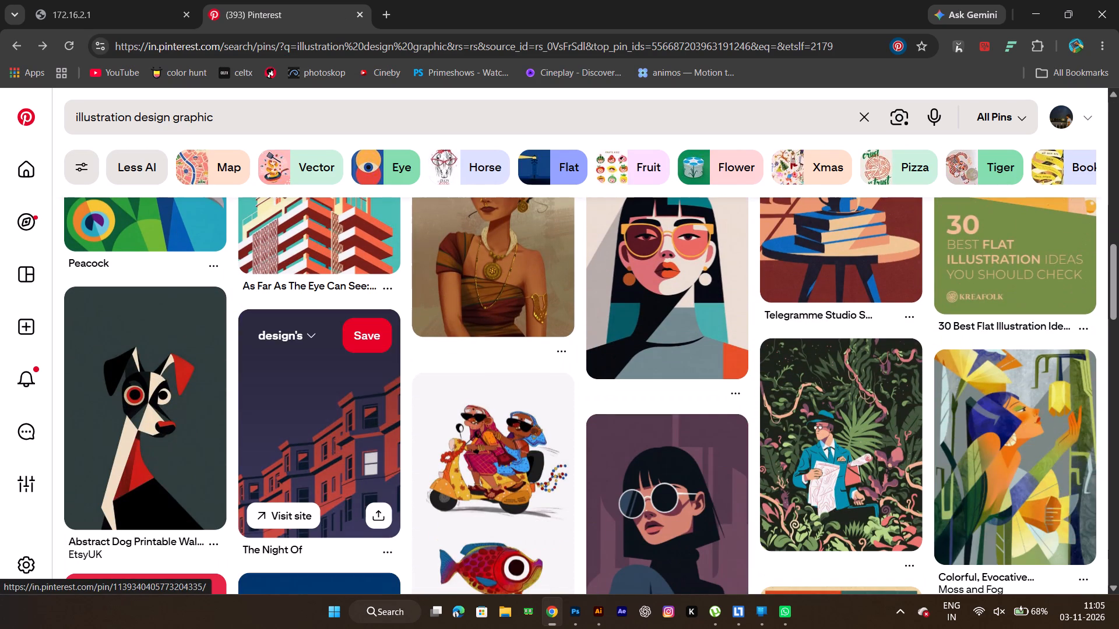
scroll(320, 316, down, 4)
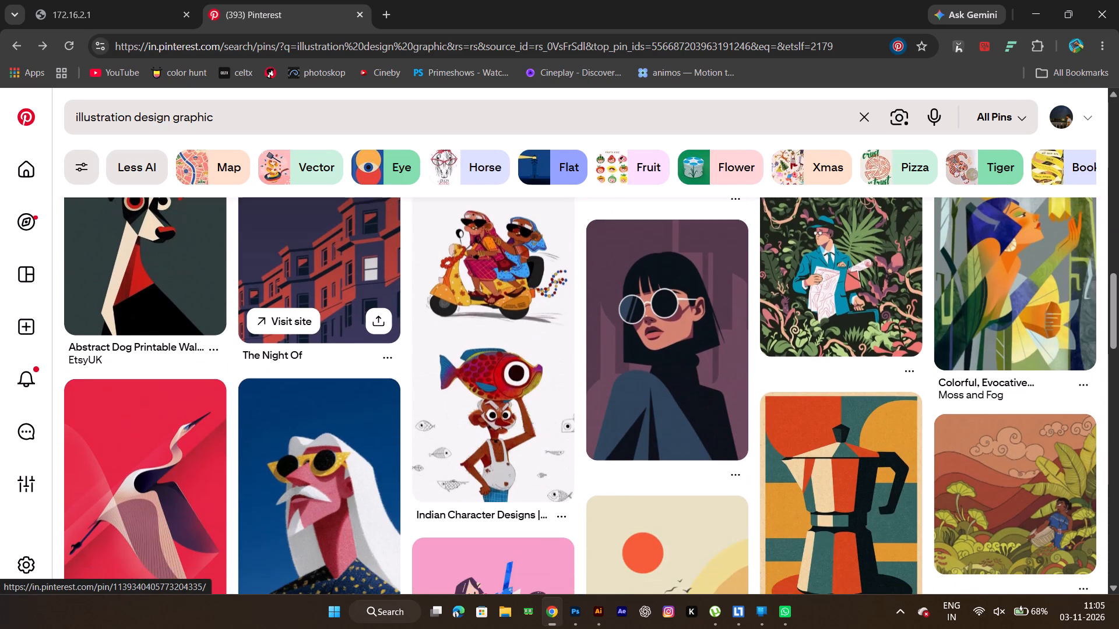
scroll(320, 316, down, 7)
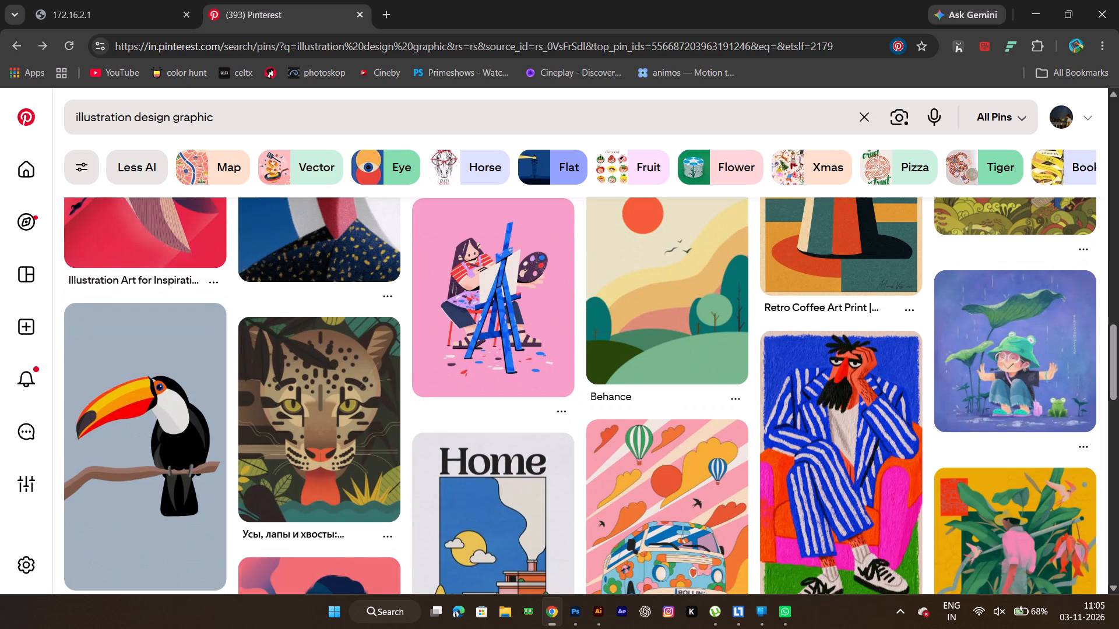
scroll(320, 316, down, 1)
scroll(320, 316, up, 5)
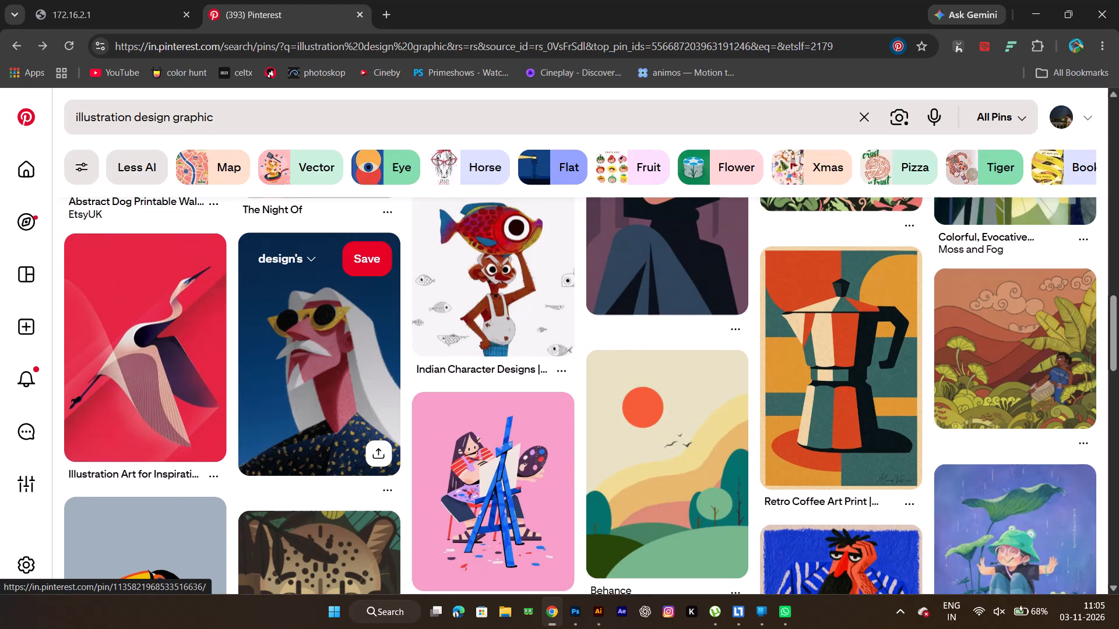
scroll(320, 316, down, 4)
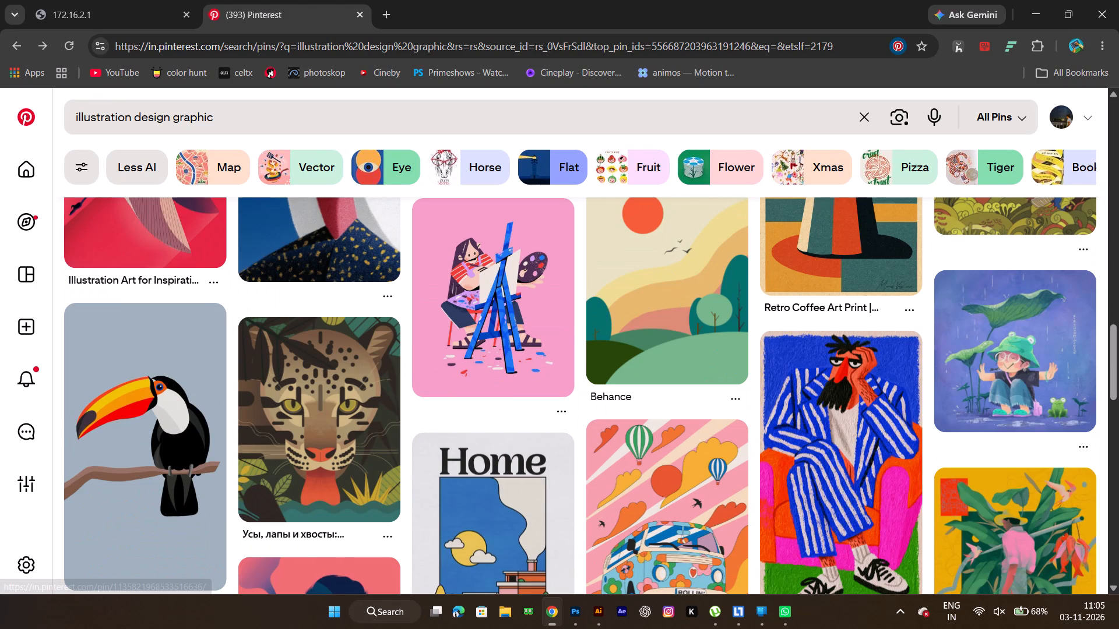
scroll(320, 316, down, 4)
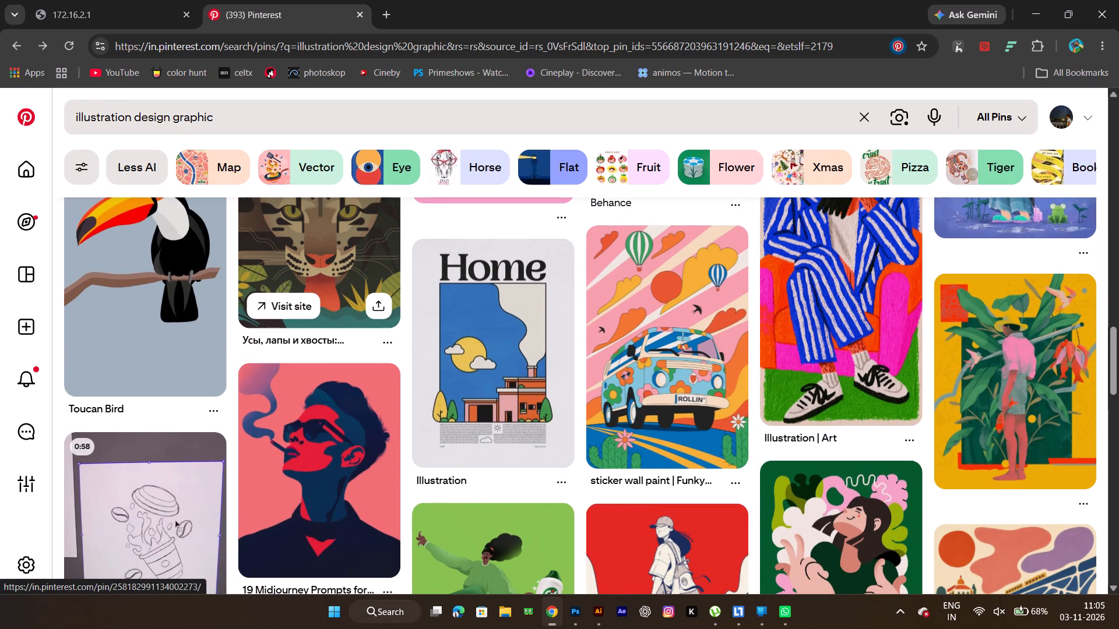
scroll(320, 316, down, 4)
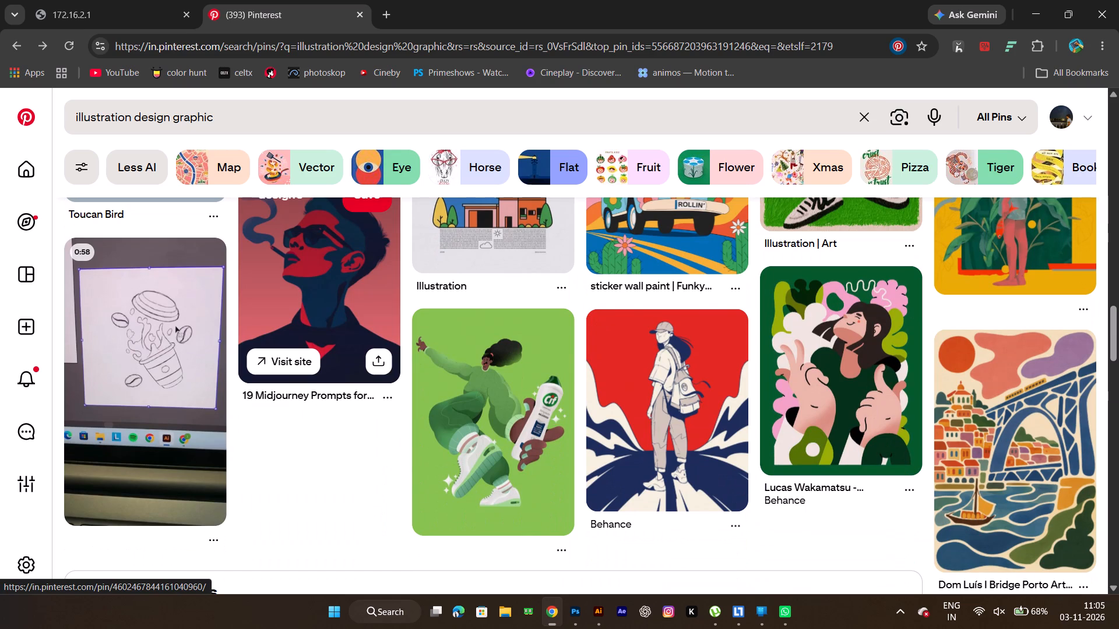
scroll(320, 316, down, 6)
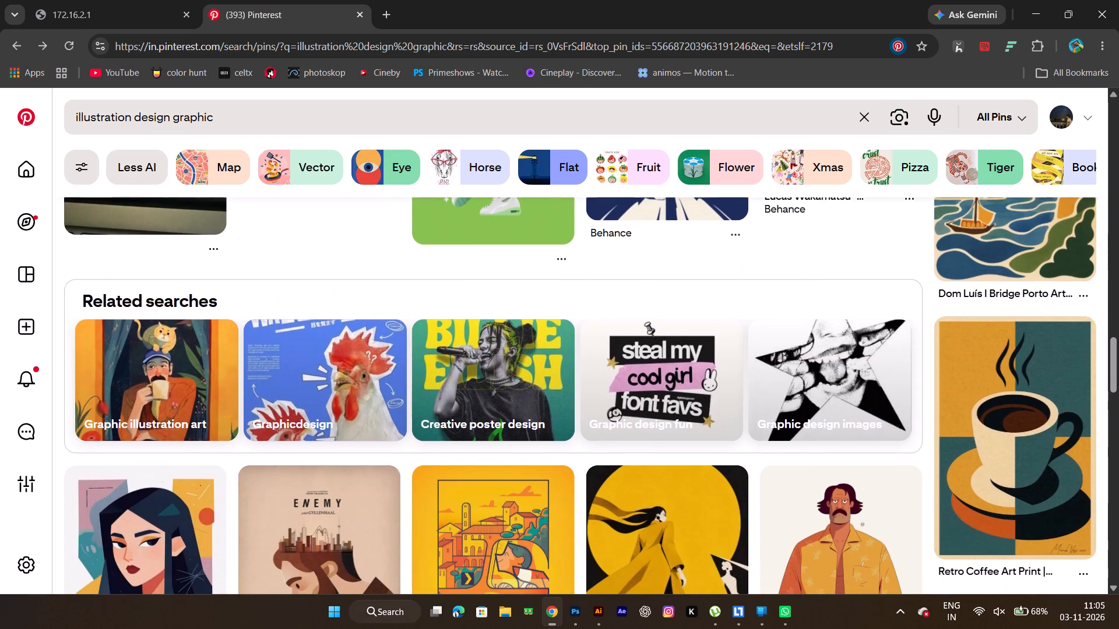
scroll(320, 316, down, 3)
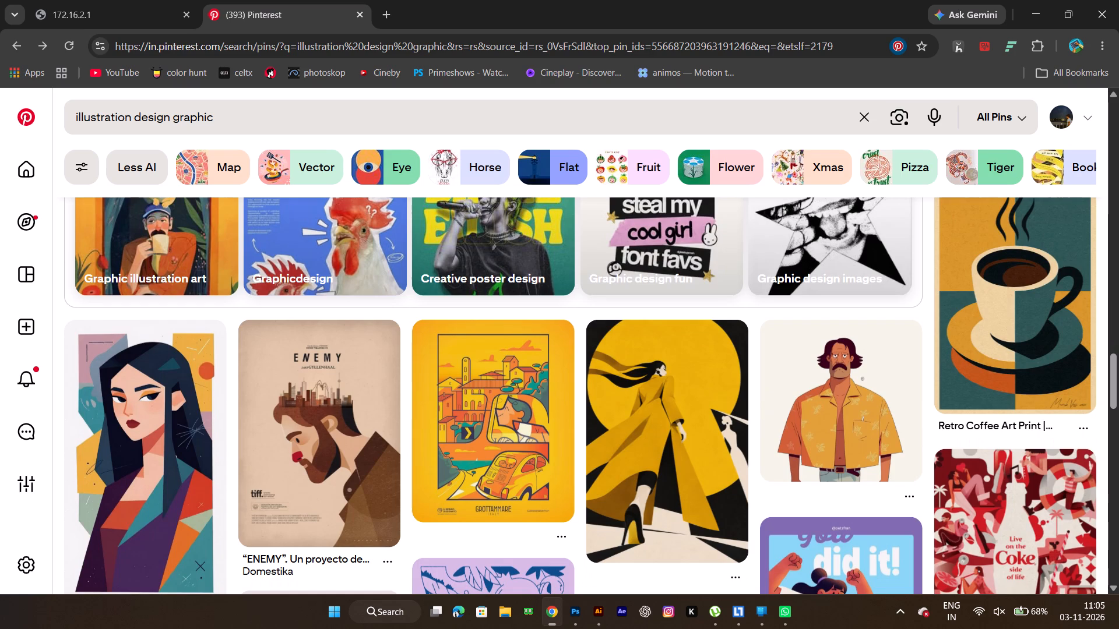
scroll(319, 315, down, 3)
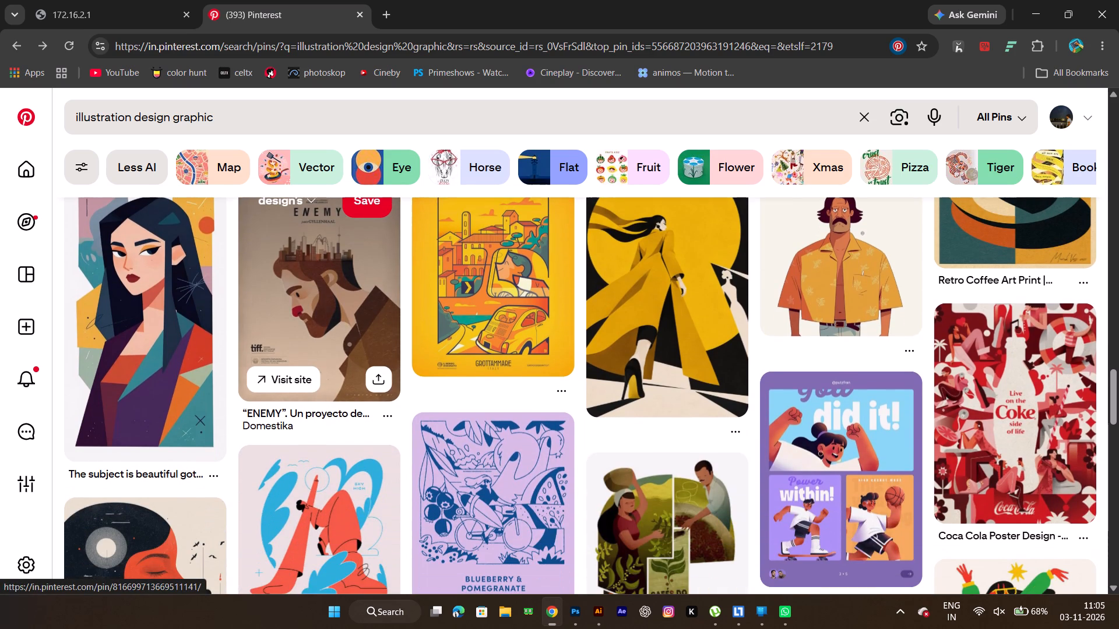
scroll(319, 315, down, 2)
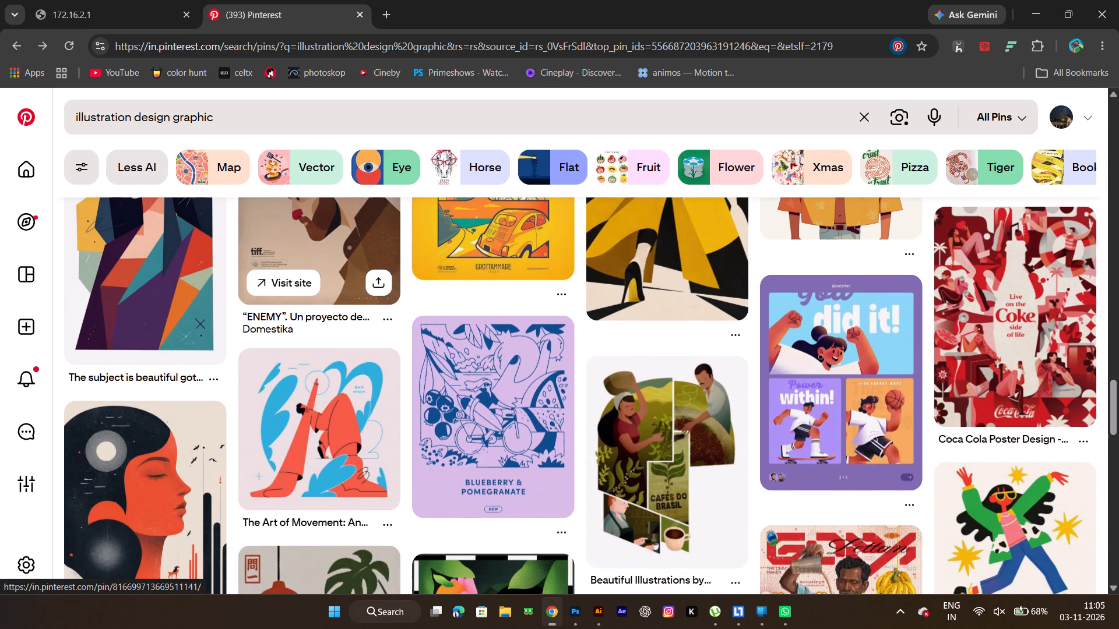
scroll(319, 315, down, 5)
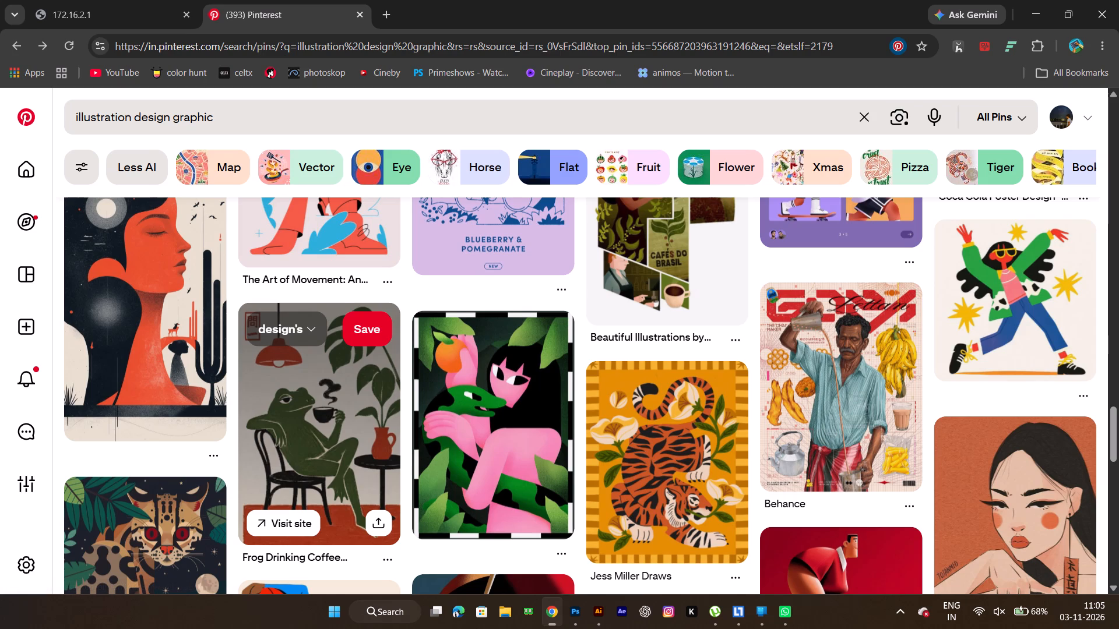
scroll(318, 329, down, 4)
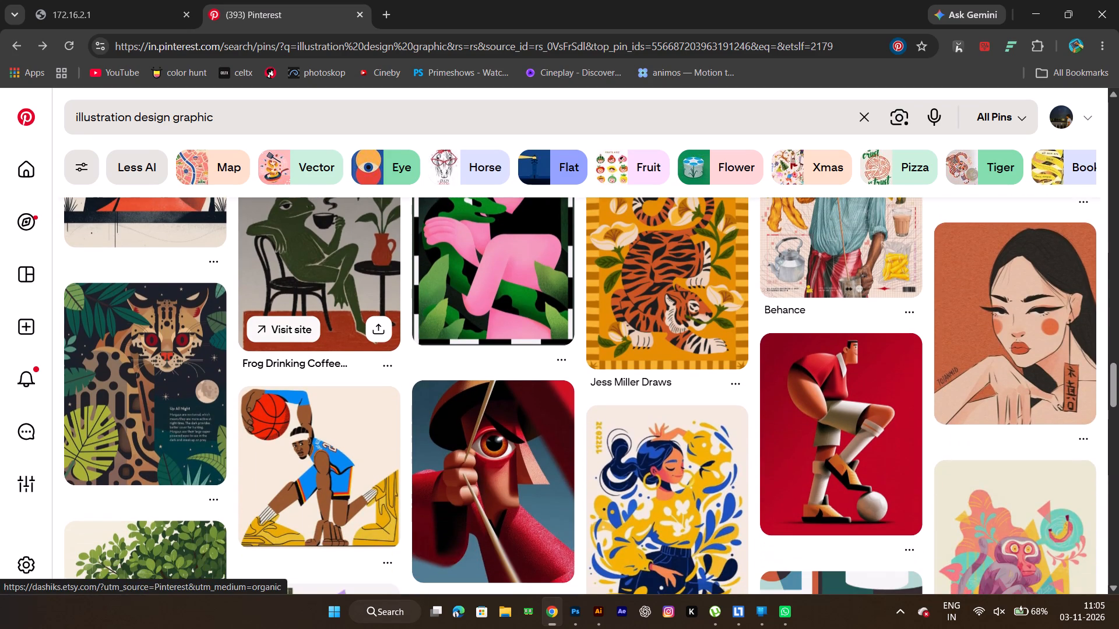
scroll(318, 329, down, 2)
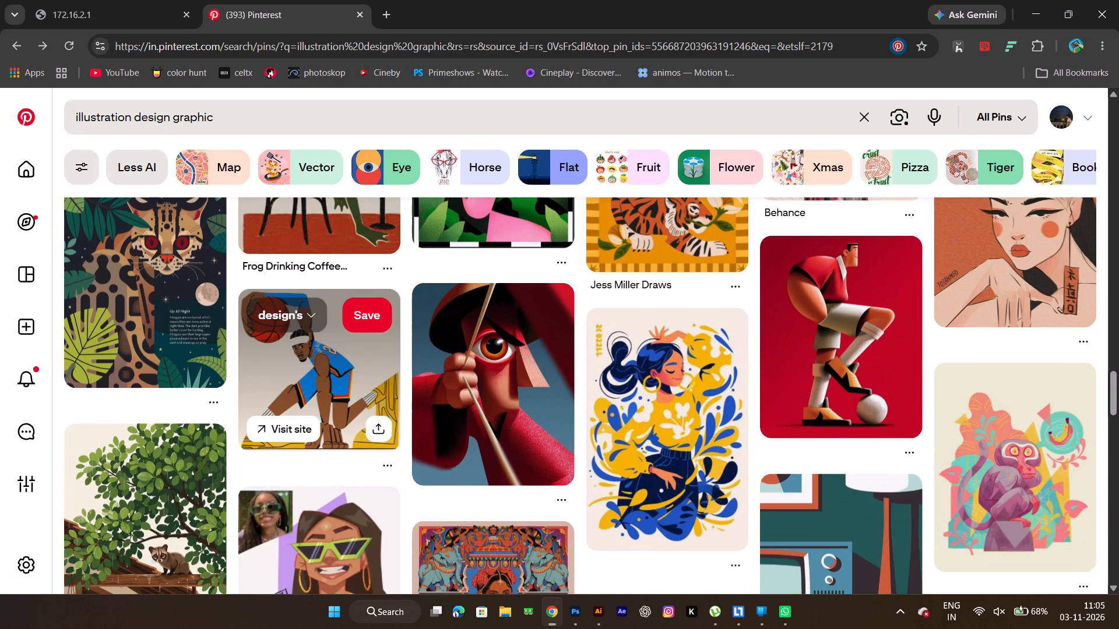
scroll(318, 329, down, 1)
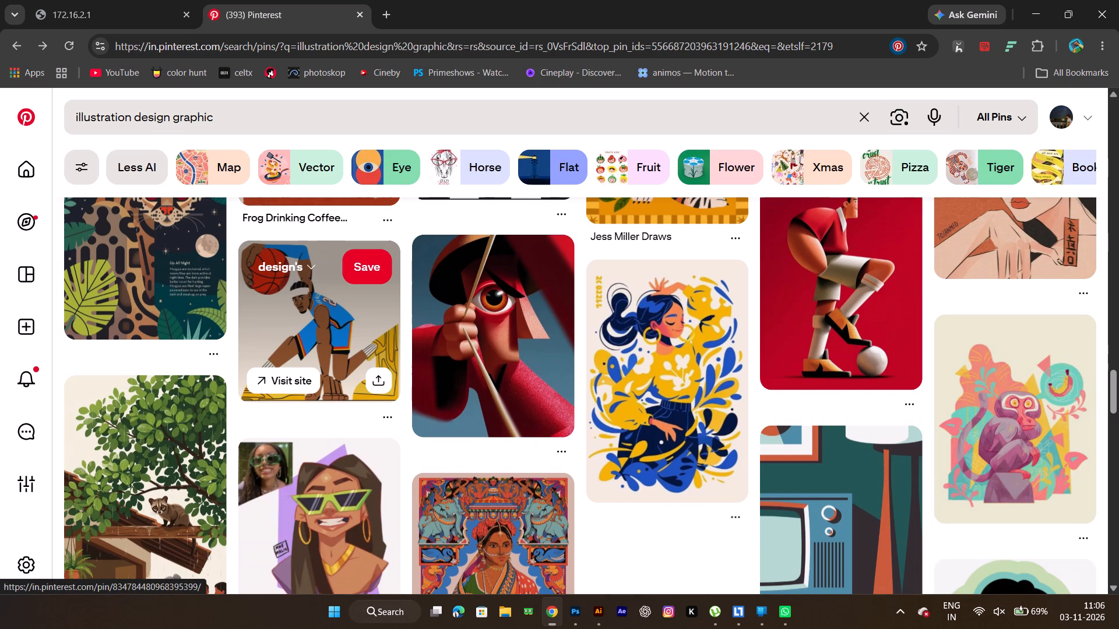
scroll(318, 329, down, 4)
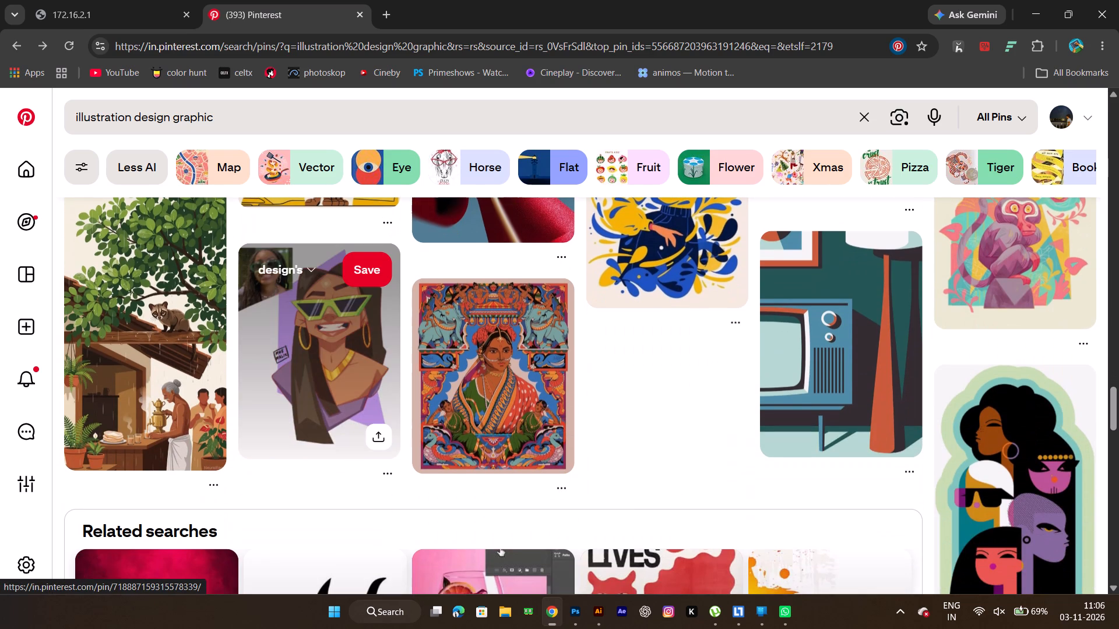
scroll(318, 329, down, 3)
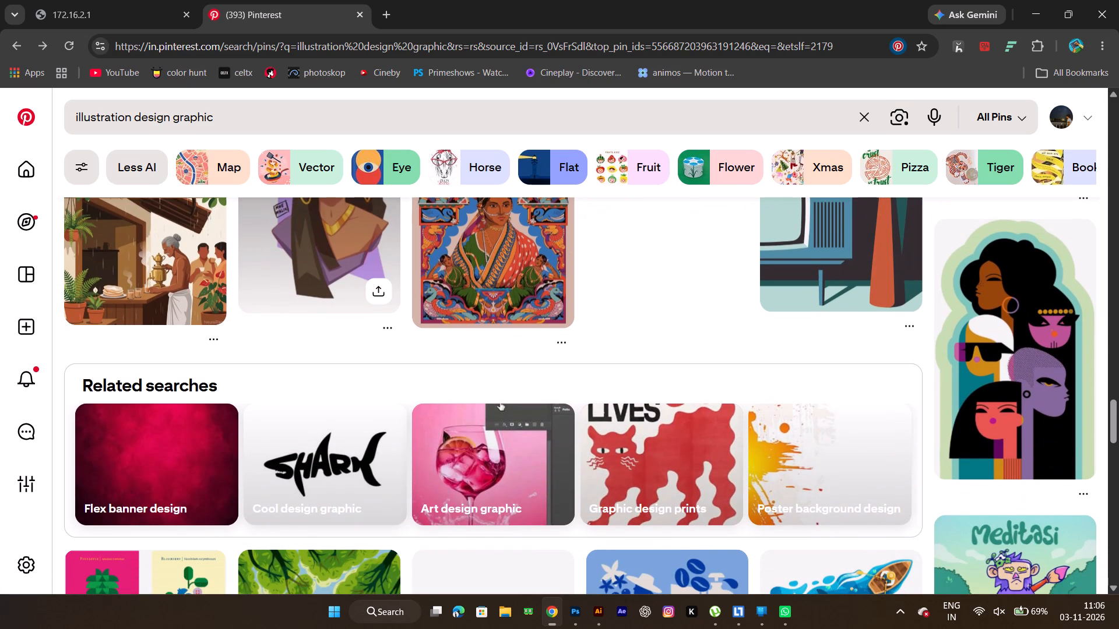
scroll(318, 334, down, 1)
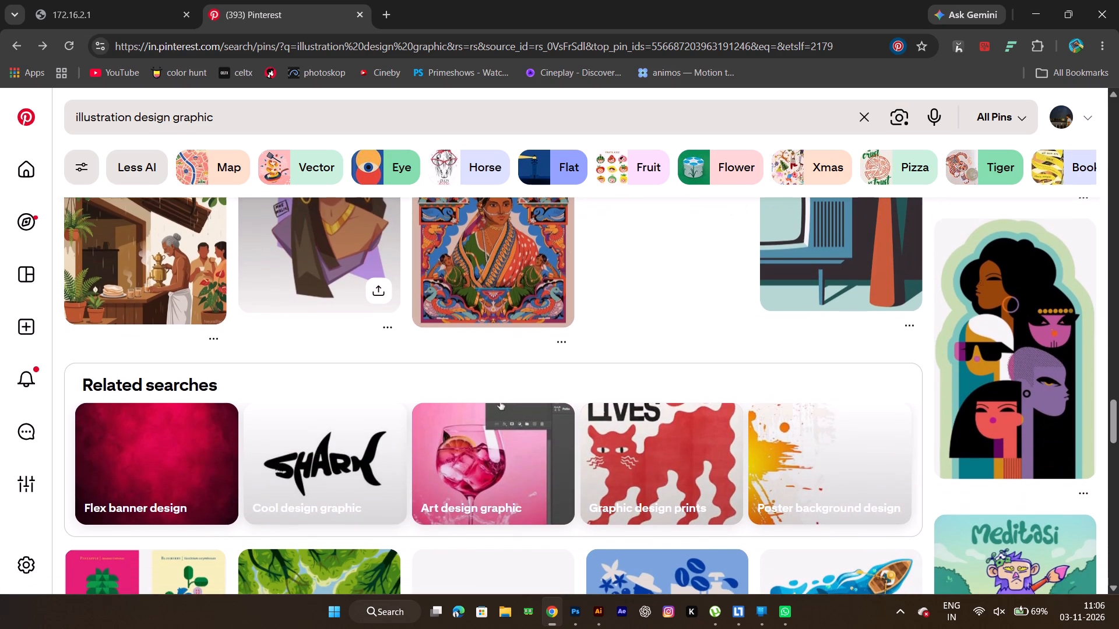
scroll(318, 334, down, 3)
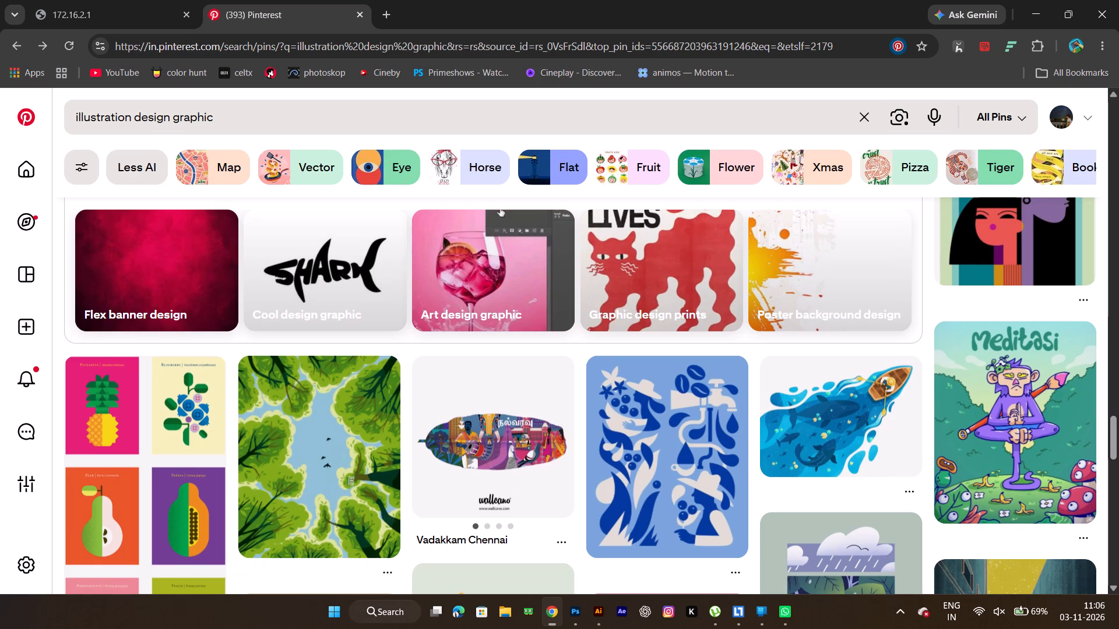
scroll(318, 334, down, 7)
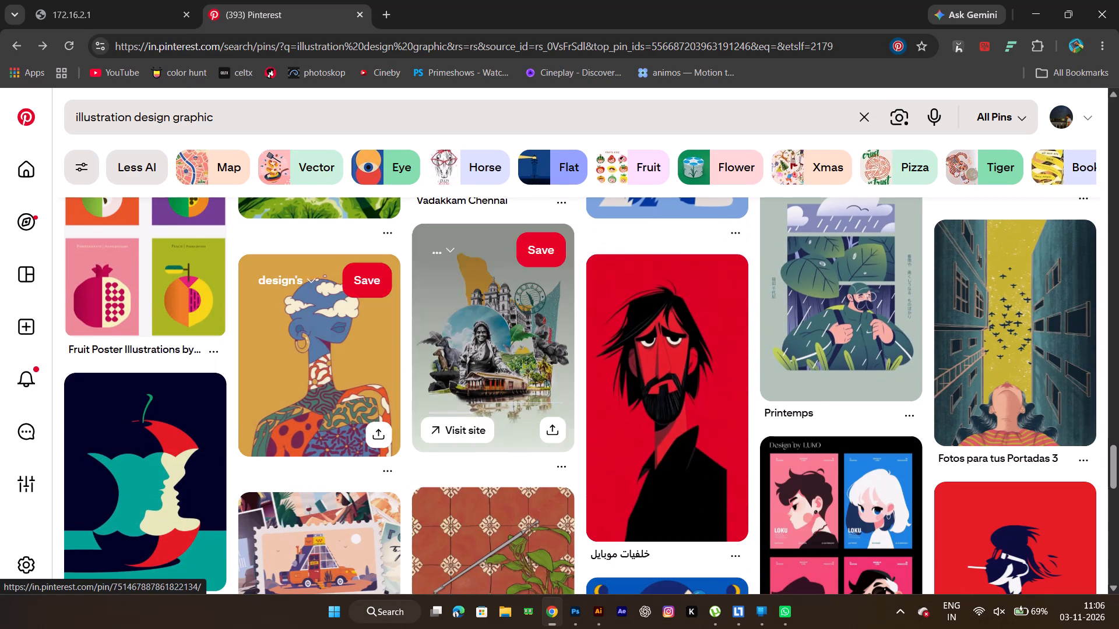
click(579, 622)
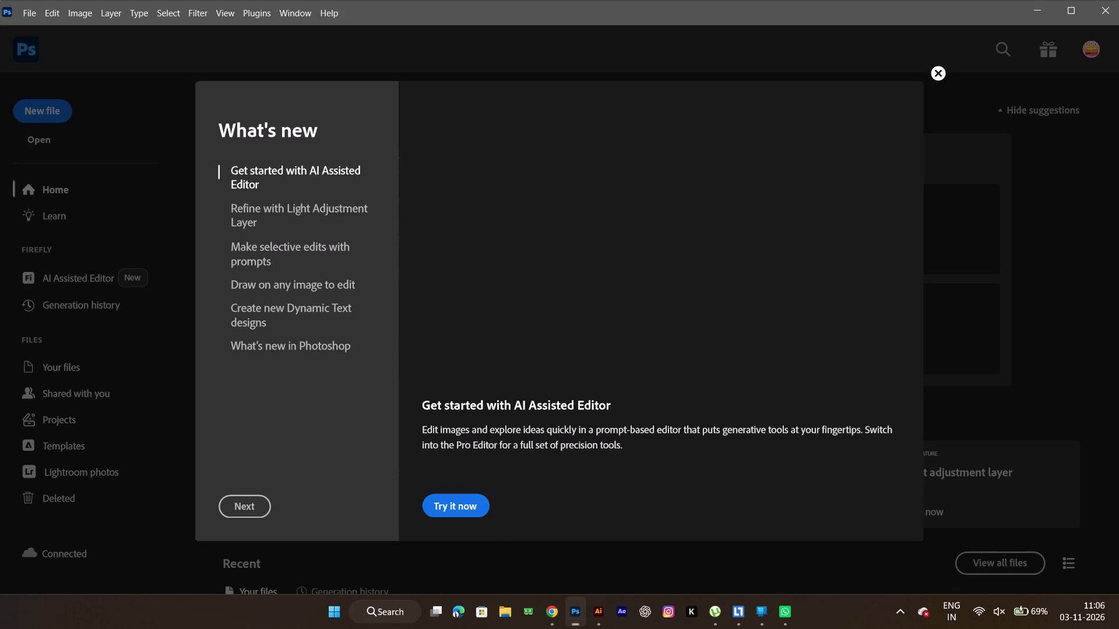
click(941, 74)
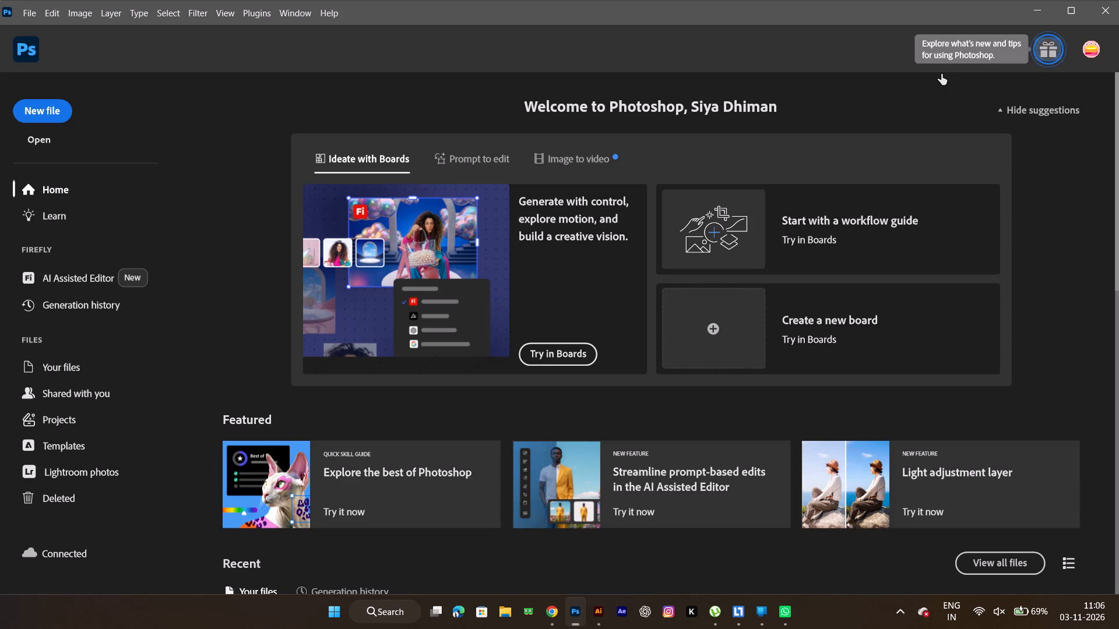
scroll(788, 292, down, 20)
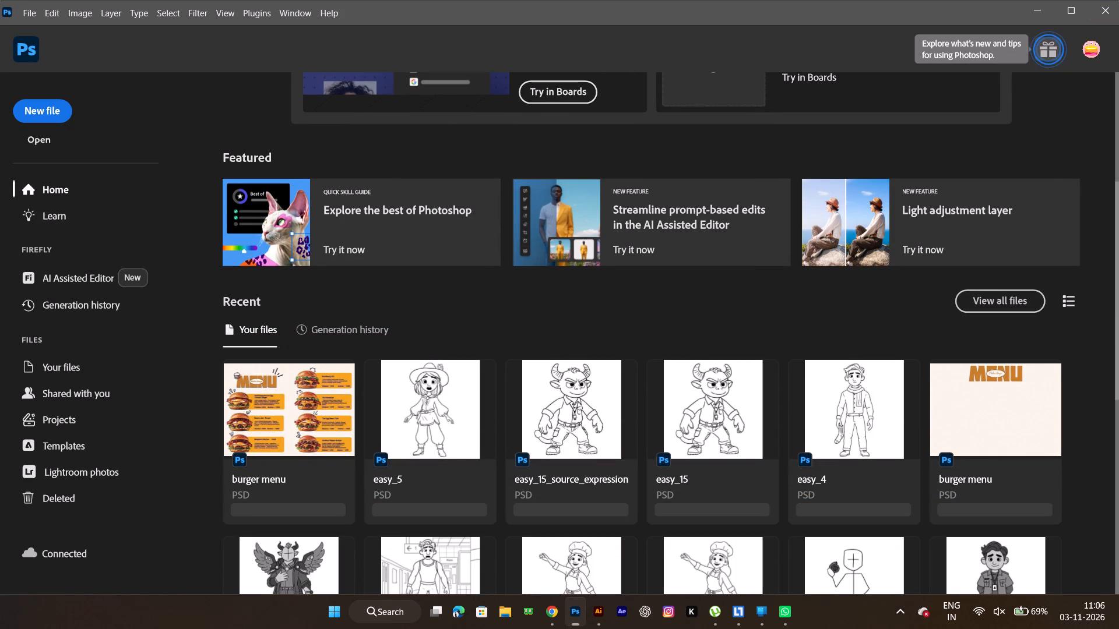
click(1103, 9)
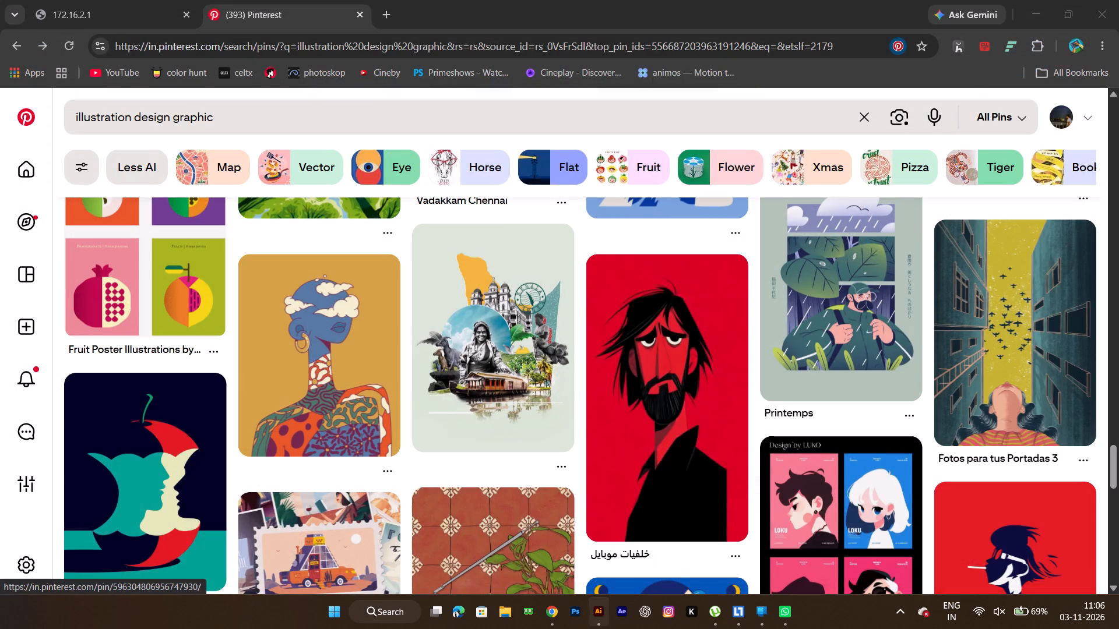
Switch back to Illustrator and change the fill of the selected grey forehead spot to black.
click(607, 620)
scroll(543, 439, up, 2)
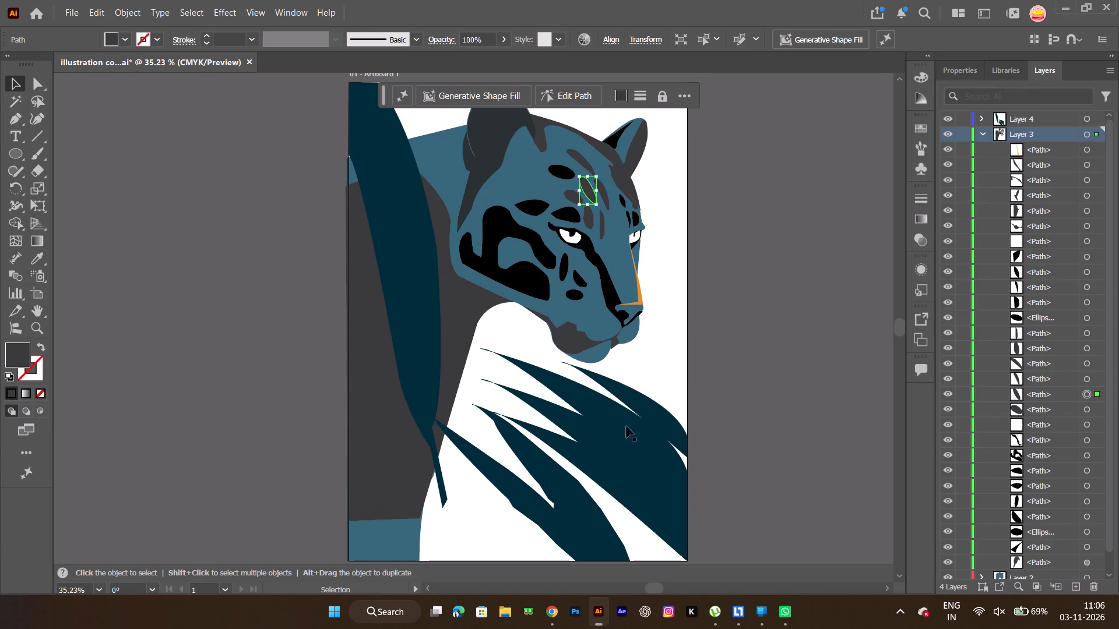
click(22, 349)
click(13, 344)
double_click(110, 38)
click(110, 38)
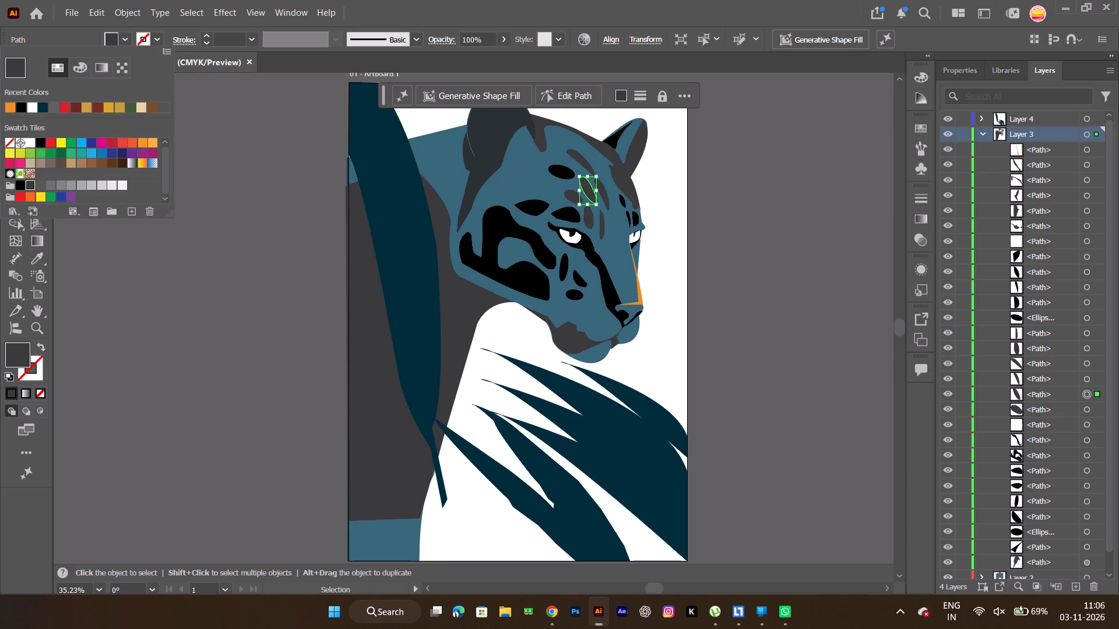
click(20, 109)
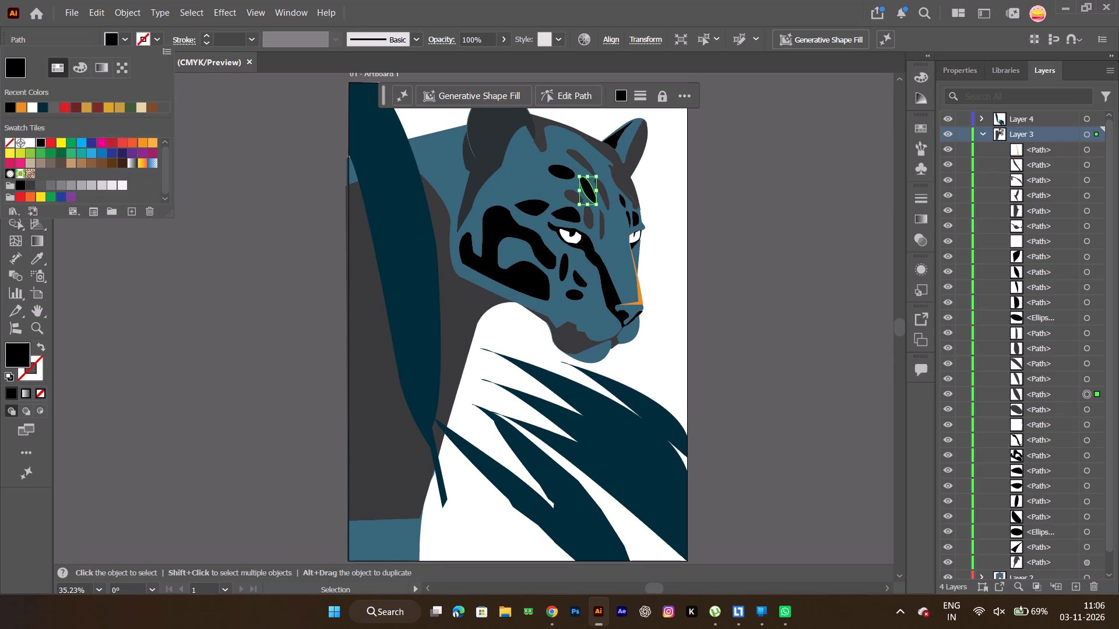
Set the opacity of the dark shape covering the panther's near ear to 100%.
click(736, 166)
click(501, 126)
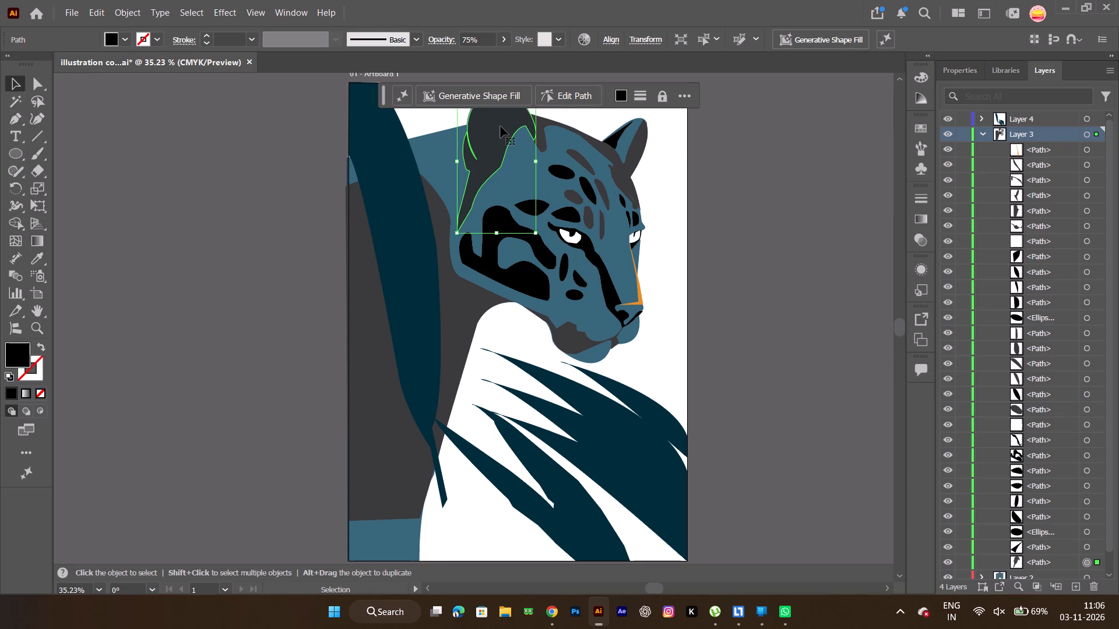
click(109, 39)
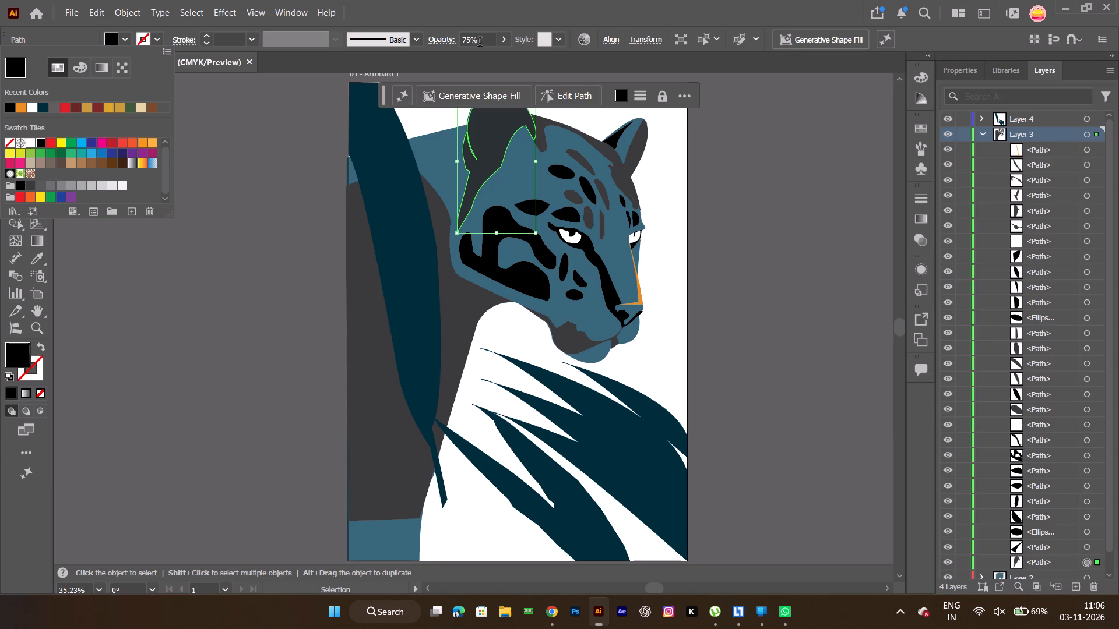
double_click(470, 38)
scroll(470, 38, up, 19)
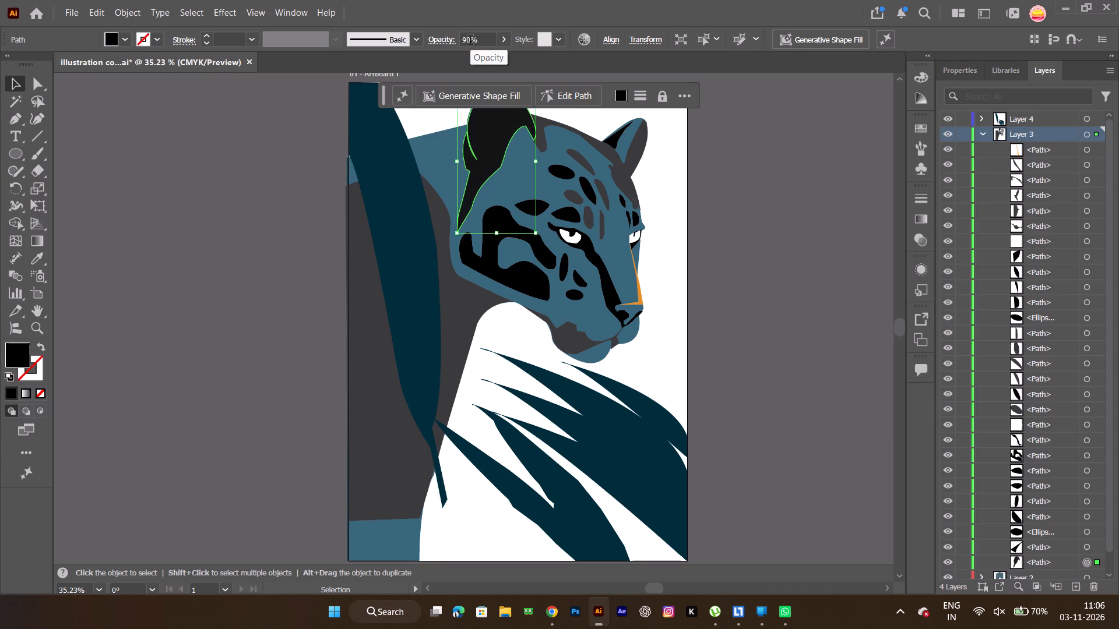
scroll(470, 41, up, 17)
key(Return)
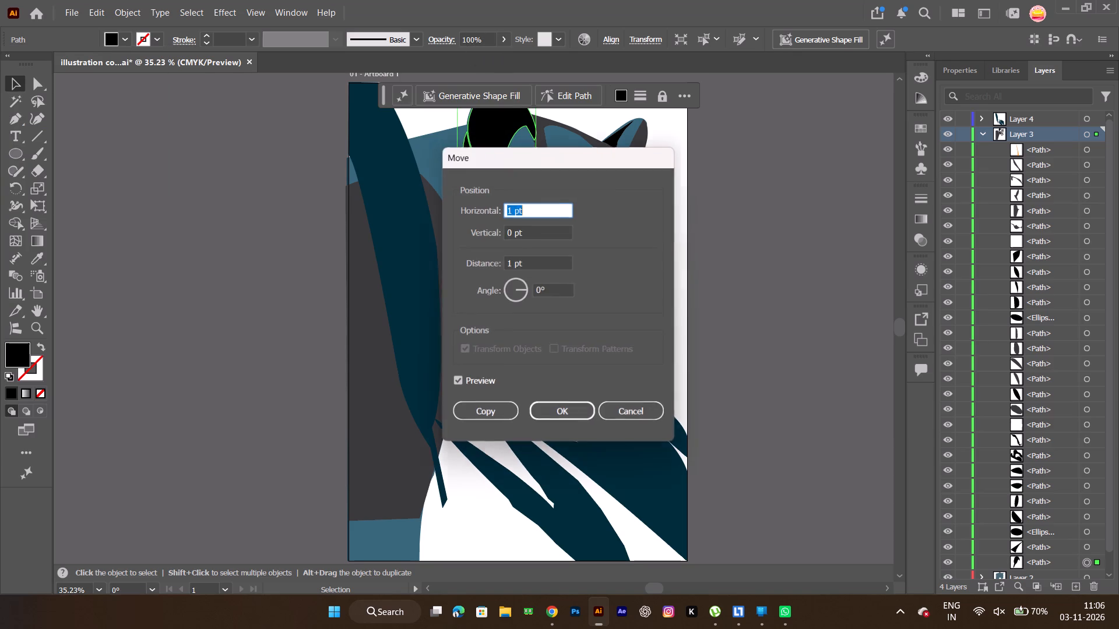
click(647, 412)
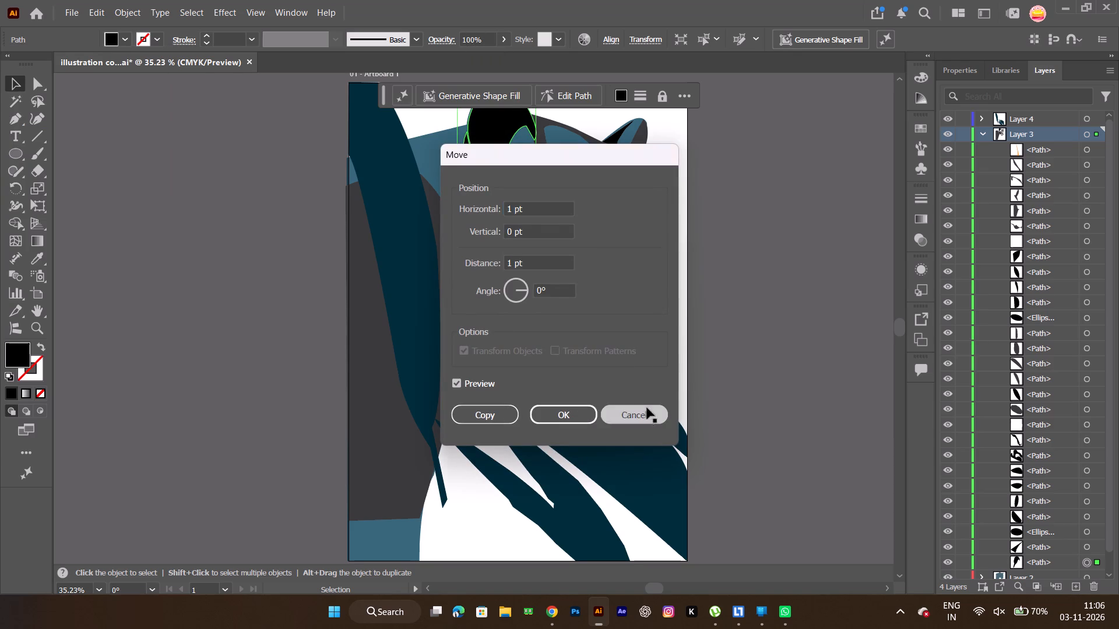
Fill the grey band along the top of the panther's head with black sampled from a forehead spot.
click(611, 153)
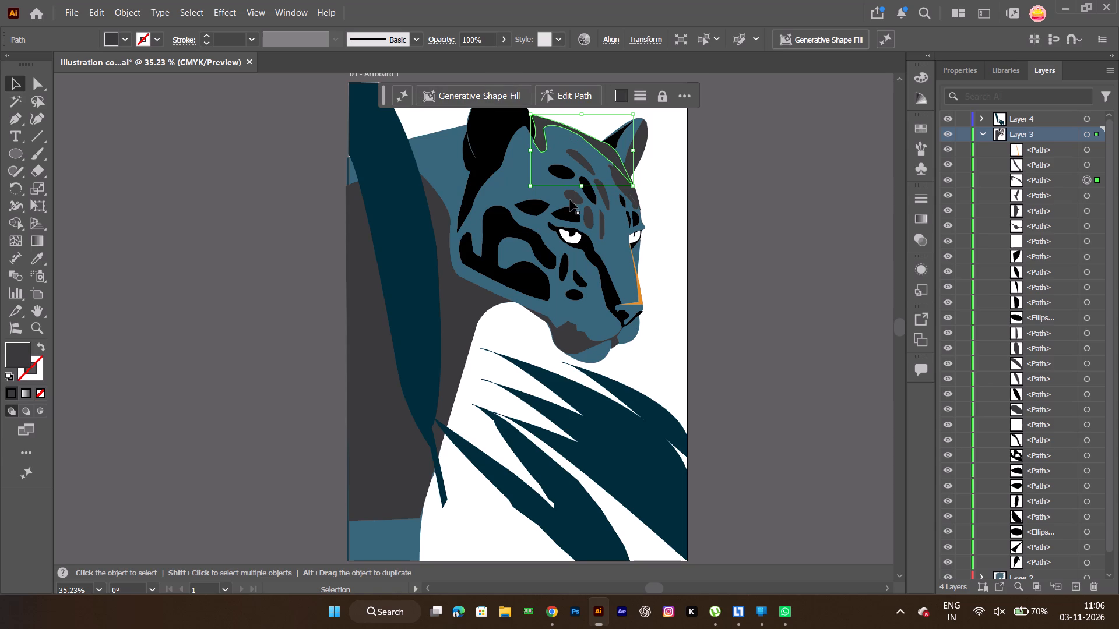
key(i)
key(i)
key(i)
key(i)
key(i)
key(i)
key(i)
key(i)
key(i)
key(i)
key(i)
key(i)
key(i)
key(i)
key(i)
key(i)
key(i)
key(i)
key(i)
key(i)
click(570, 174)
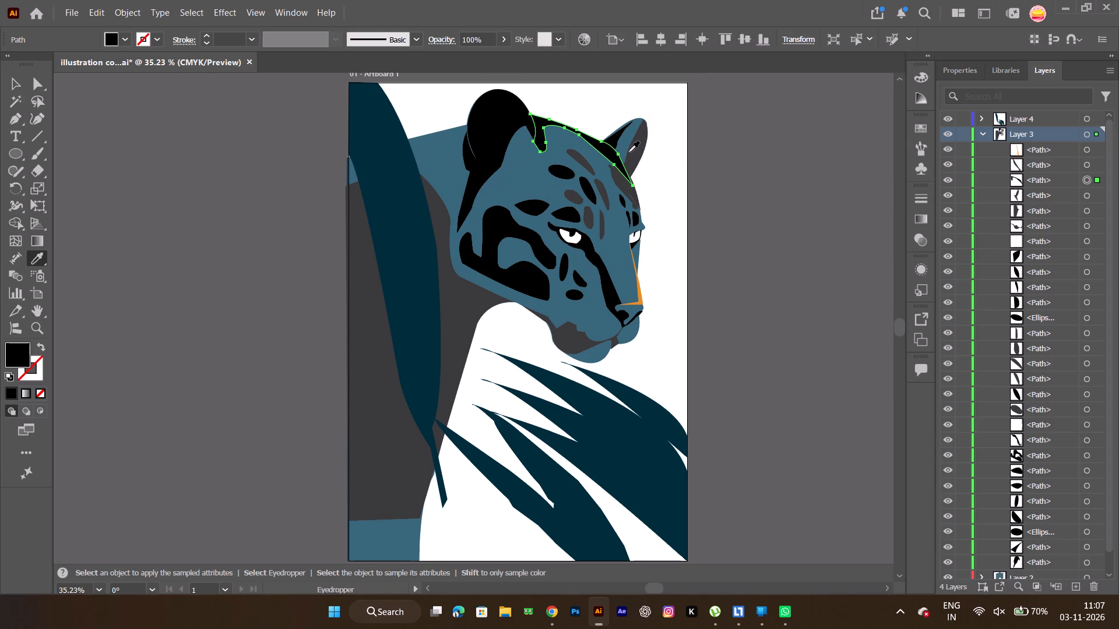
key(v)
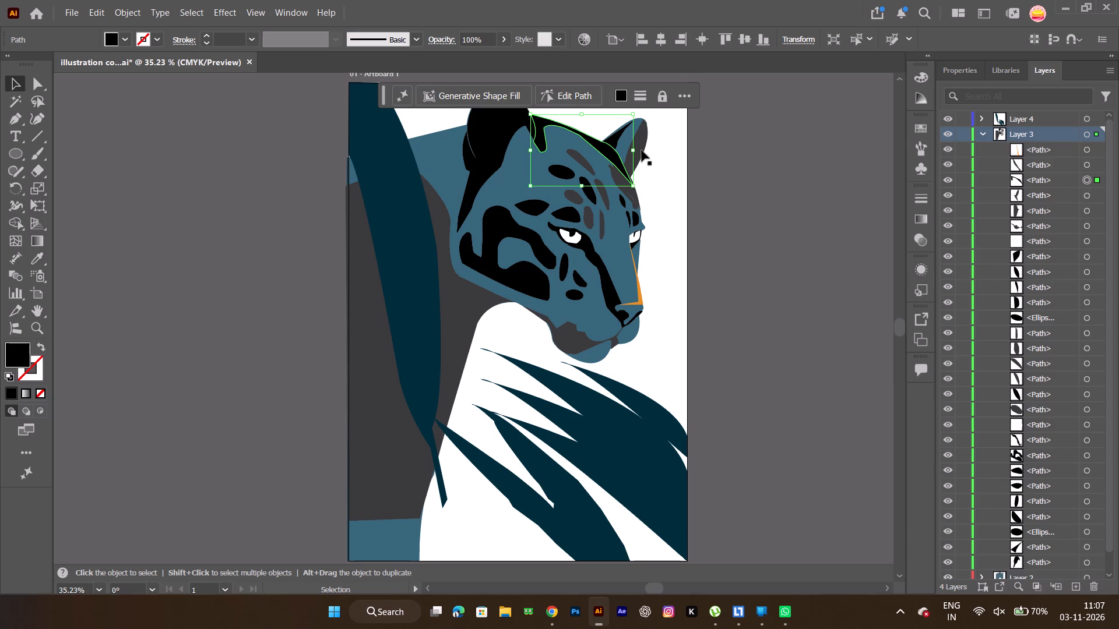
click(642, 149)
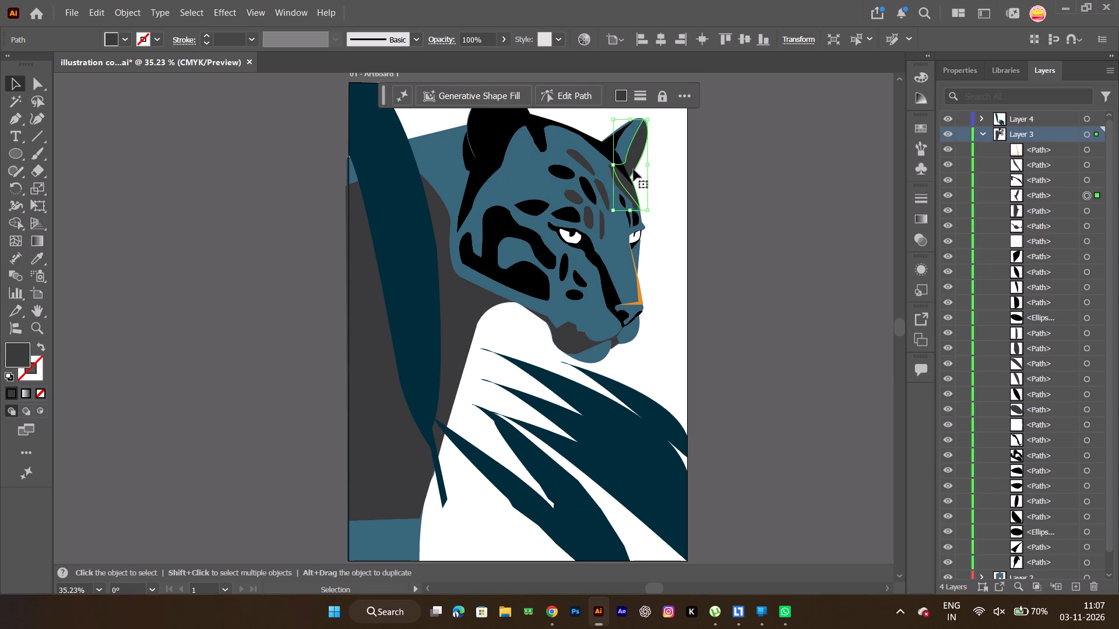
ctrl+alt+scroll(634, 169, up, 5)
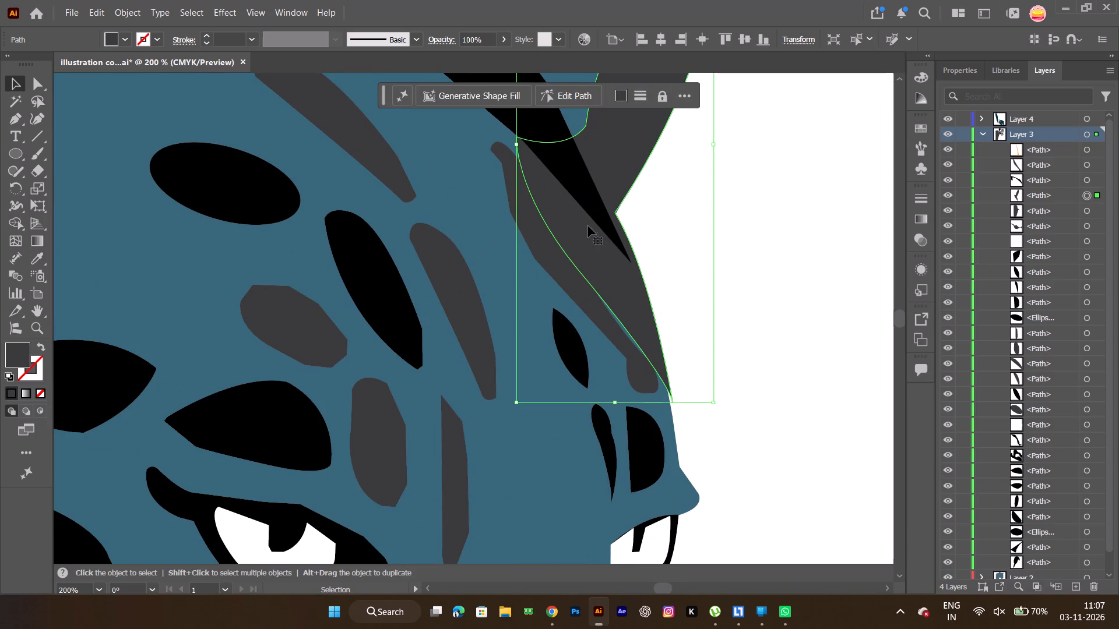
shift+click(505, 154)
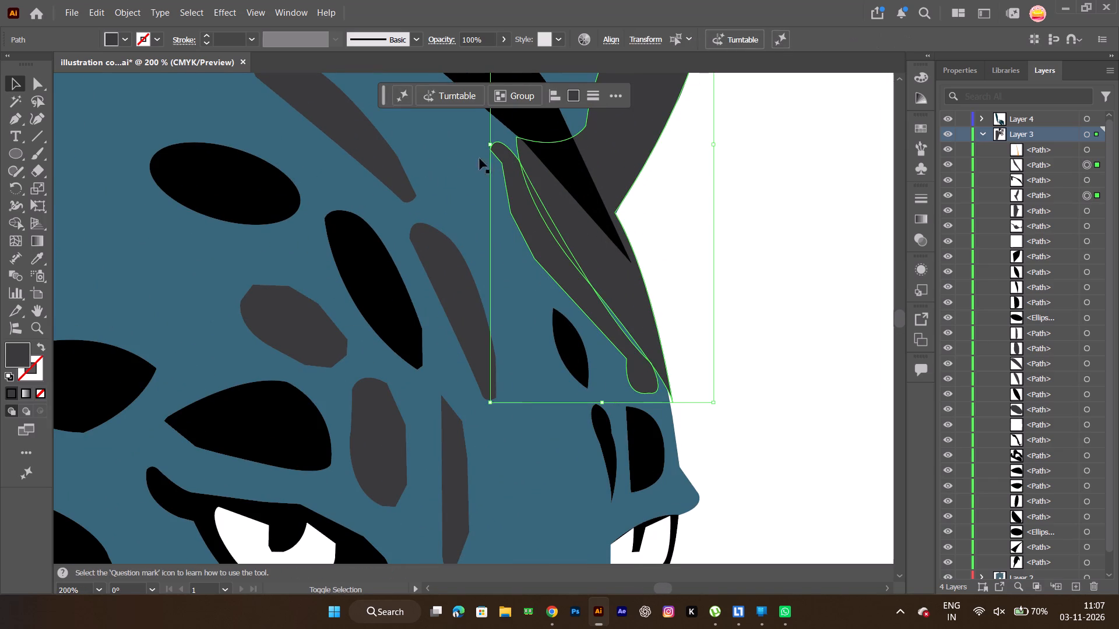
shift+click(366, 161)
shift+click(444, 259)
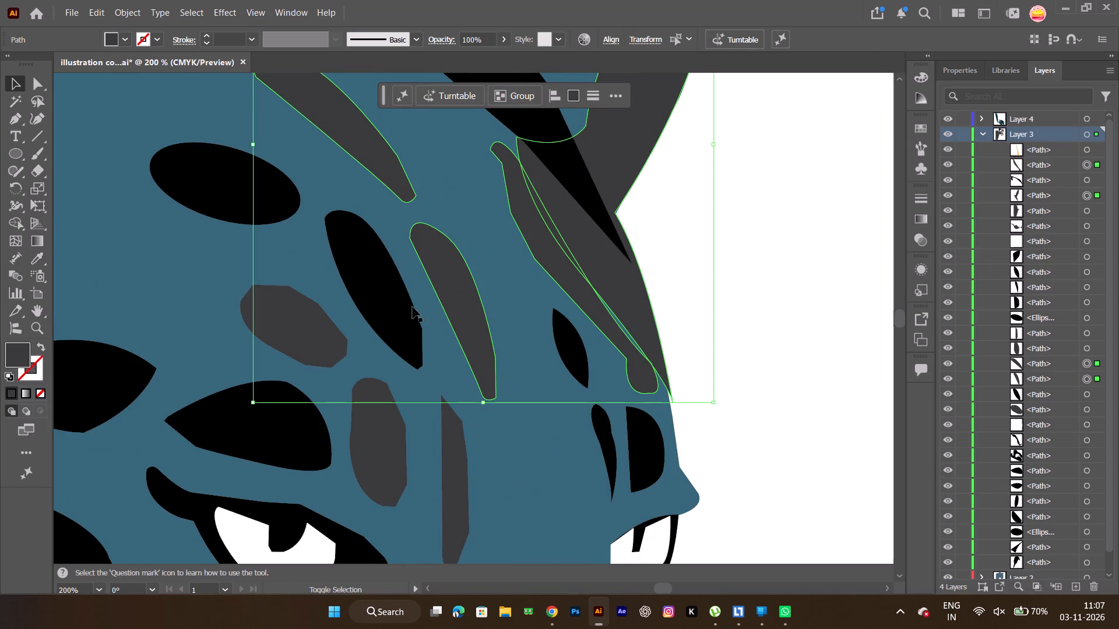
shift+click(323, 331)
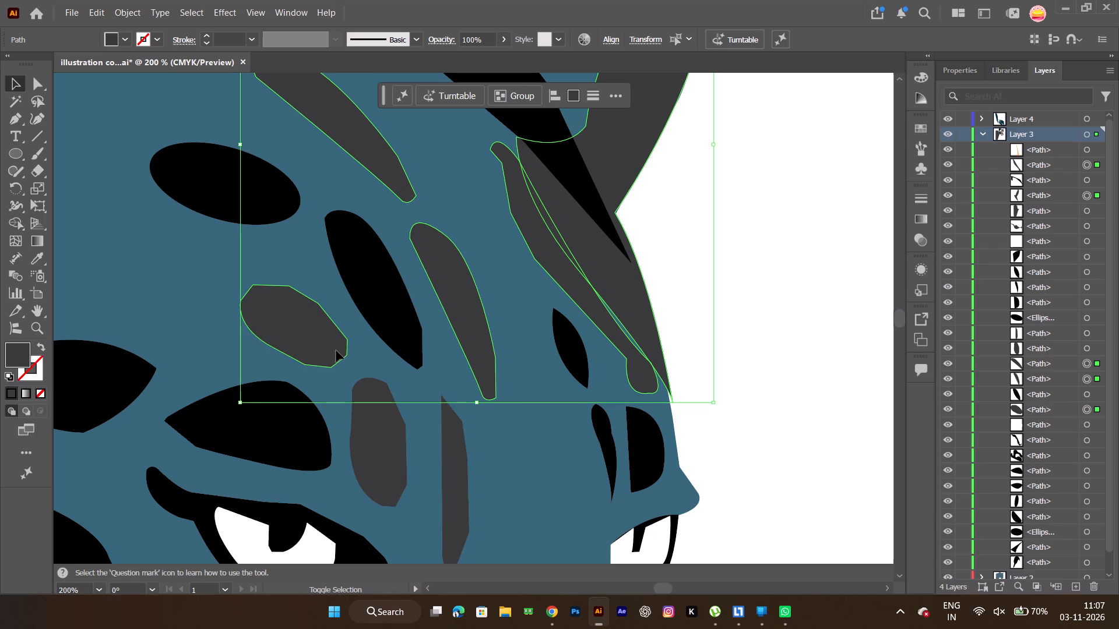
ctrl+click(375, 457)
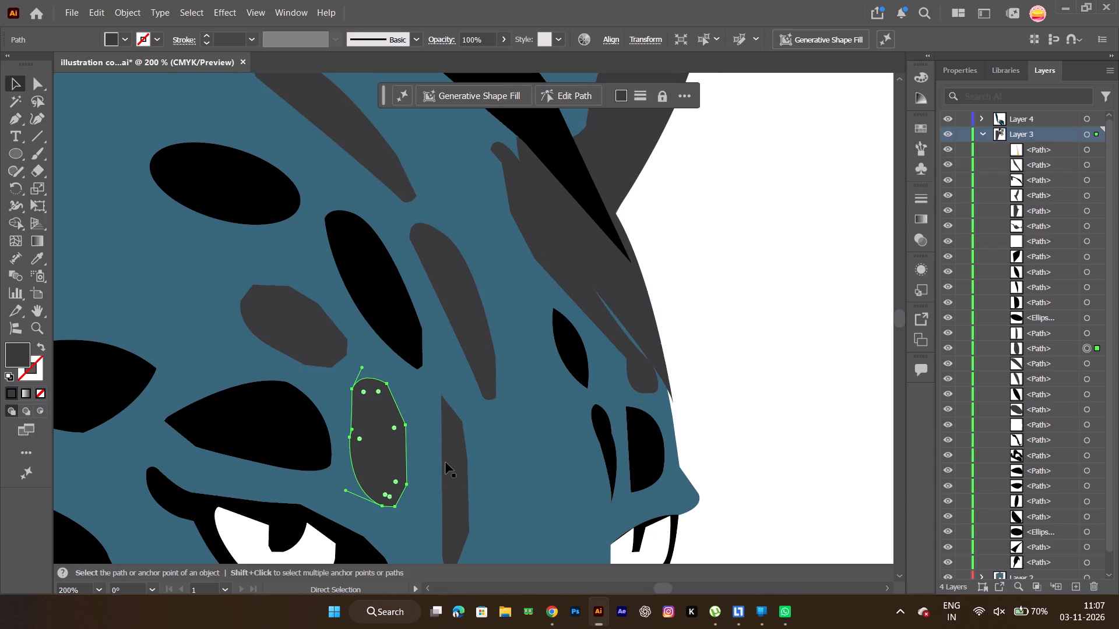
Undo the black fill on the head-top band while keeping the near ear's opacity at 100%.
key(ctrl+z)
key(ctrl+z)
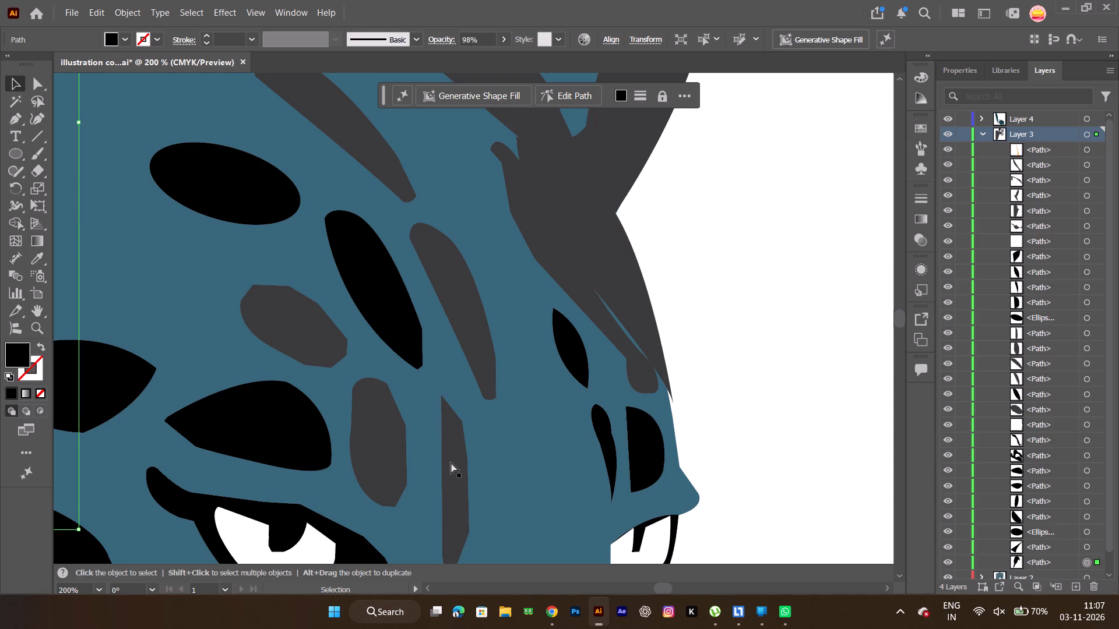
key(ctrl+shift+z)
Fill the grey head-top band, far-ear shape and all remaining grey forehead markings with black sampled from a forehead spot.
ctrl+alt+scroll(452, 462, down, 5)
click(596, 427)
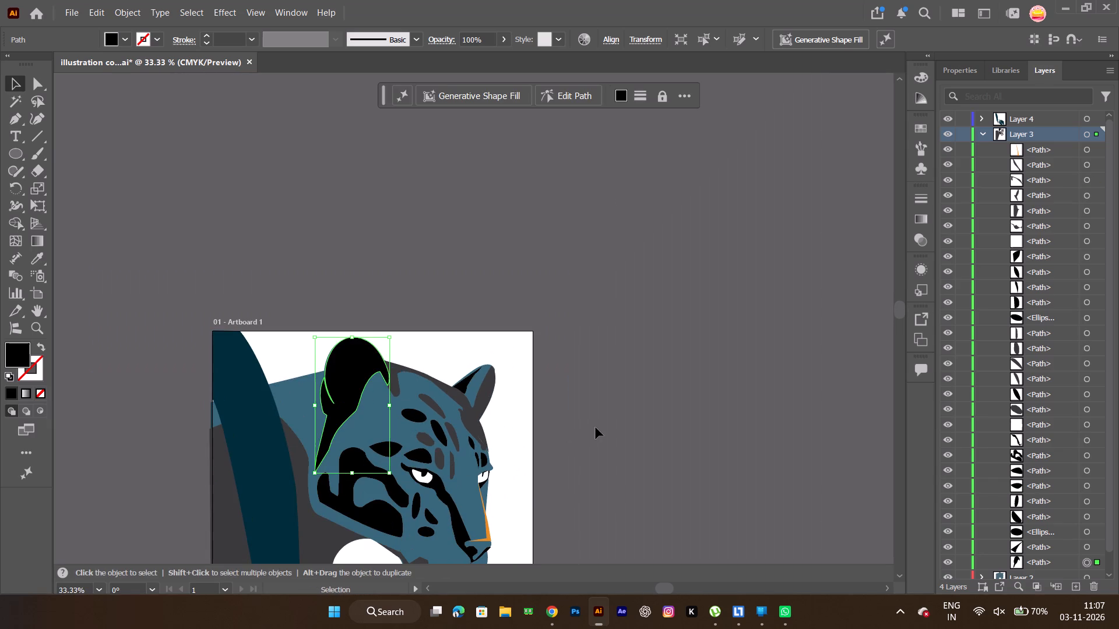
ctrl+alt+scroll(484, 394, up, 3)
click(484, 394)
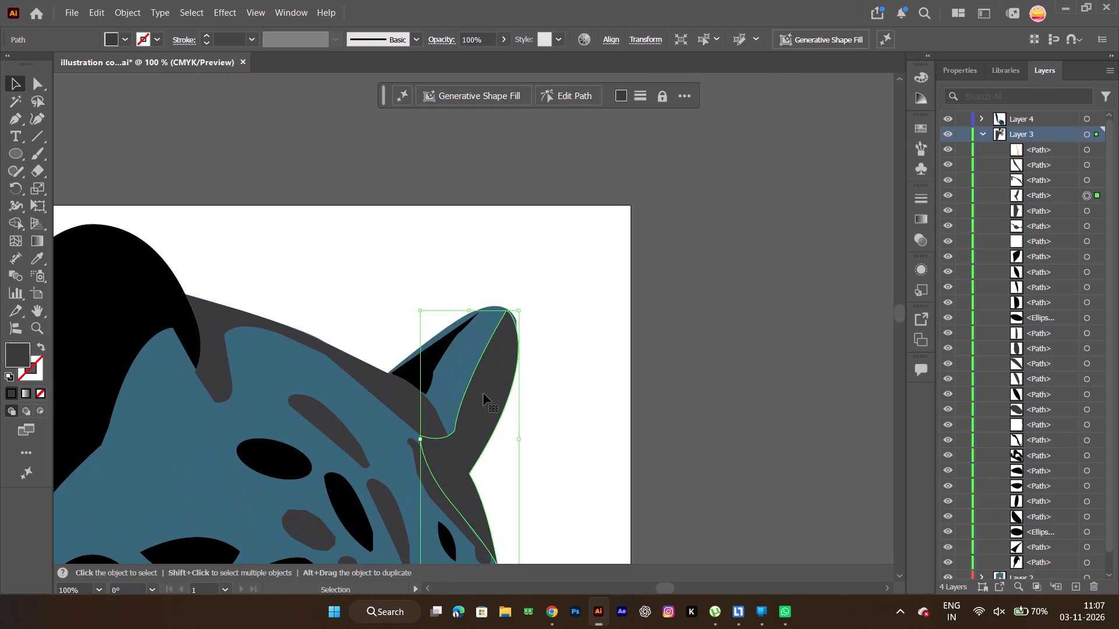
shift+click(392, 387)
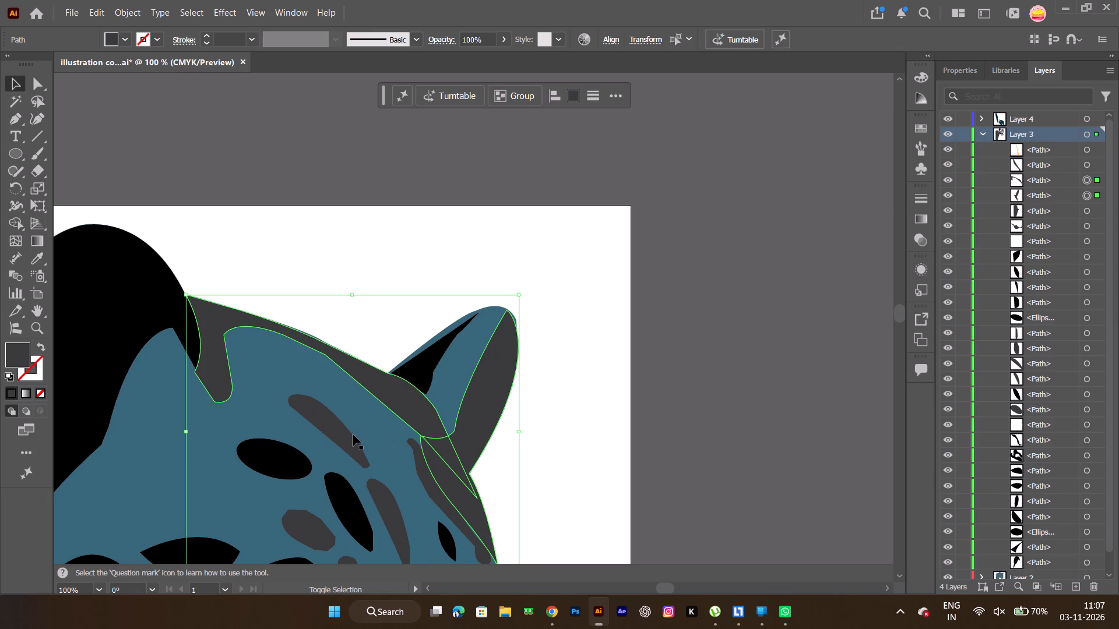
shift+click(351, 433)
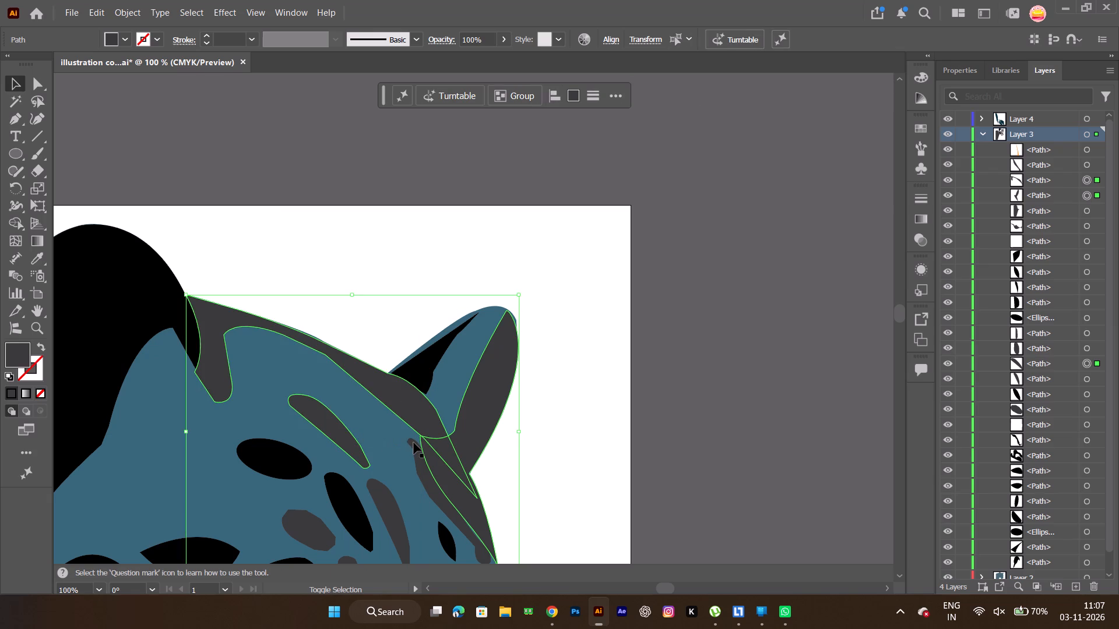
shift+click(414, 443)
shift+click(385, 507)
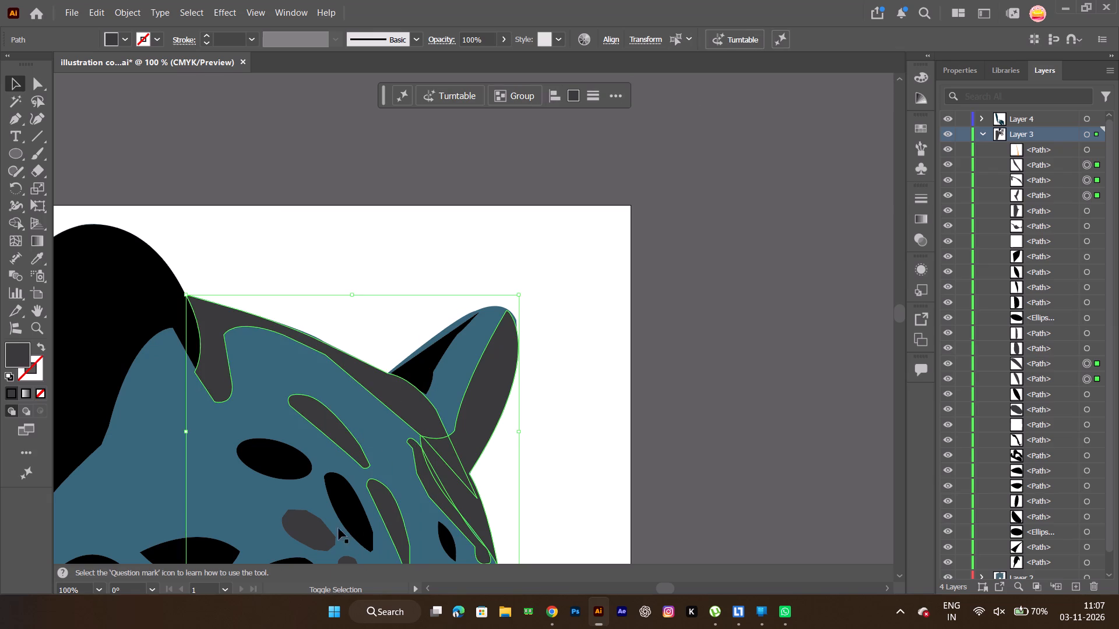
shift+click(326, 527)
scroll(426, 520, down, 10)
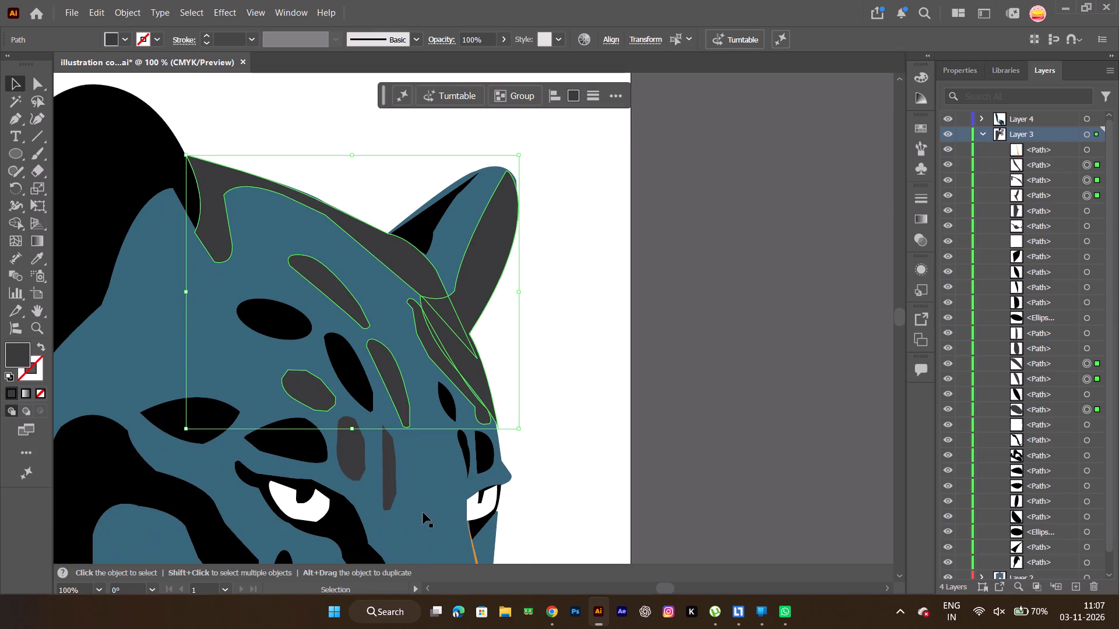
shift+click(360, 468)
shift+click(389, 470)
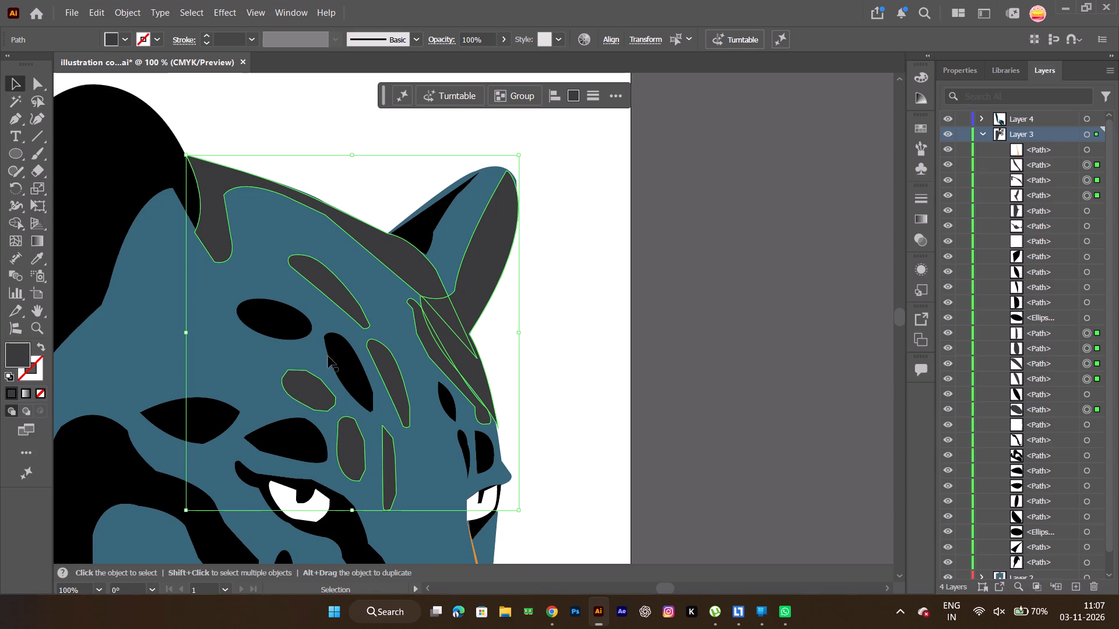
key(i)
click(287, 320)
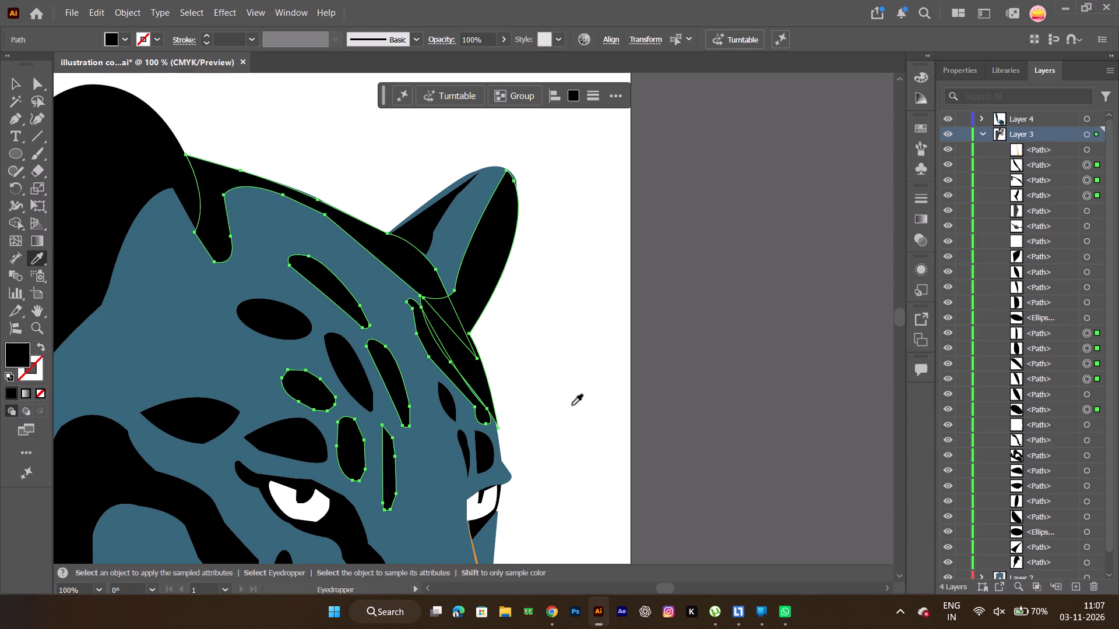
key(v)
click(741, 320)
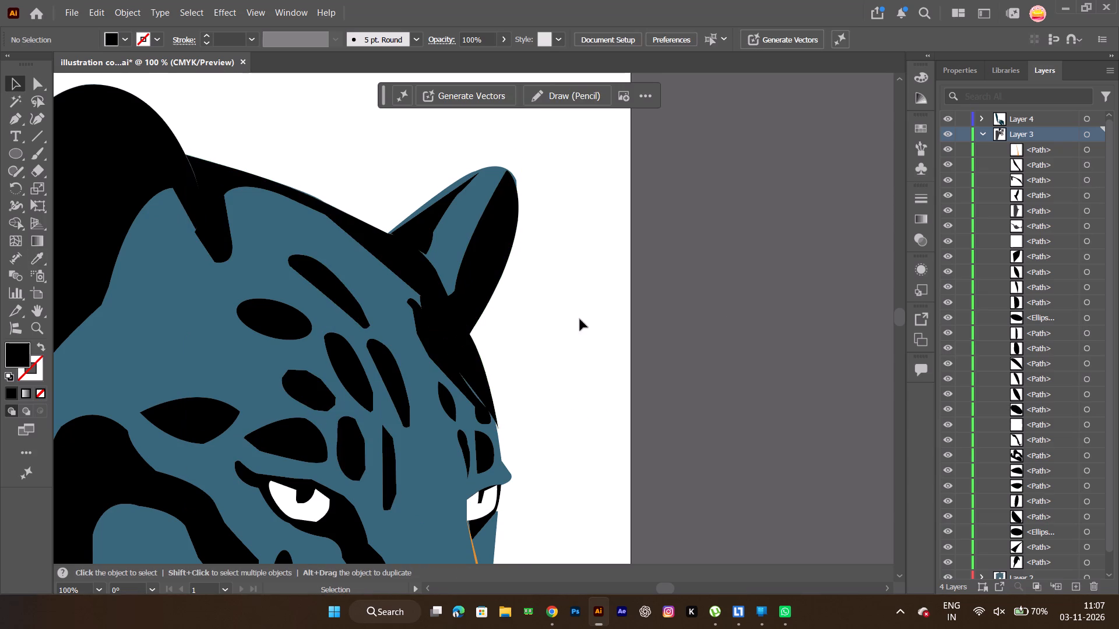
Fill the grey jaw marking and the large grey body shape with black sampled from the panther's far ear.
ctrl+alt+scroll(521, 316, down, 6)
key(space)
key(space)
drag(523, 375, 508, 371)
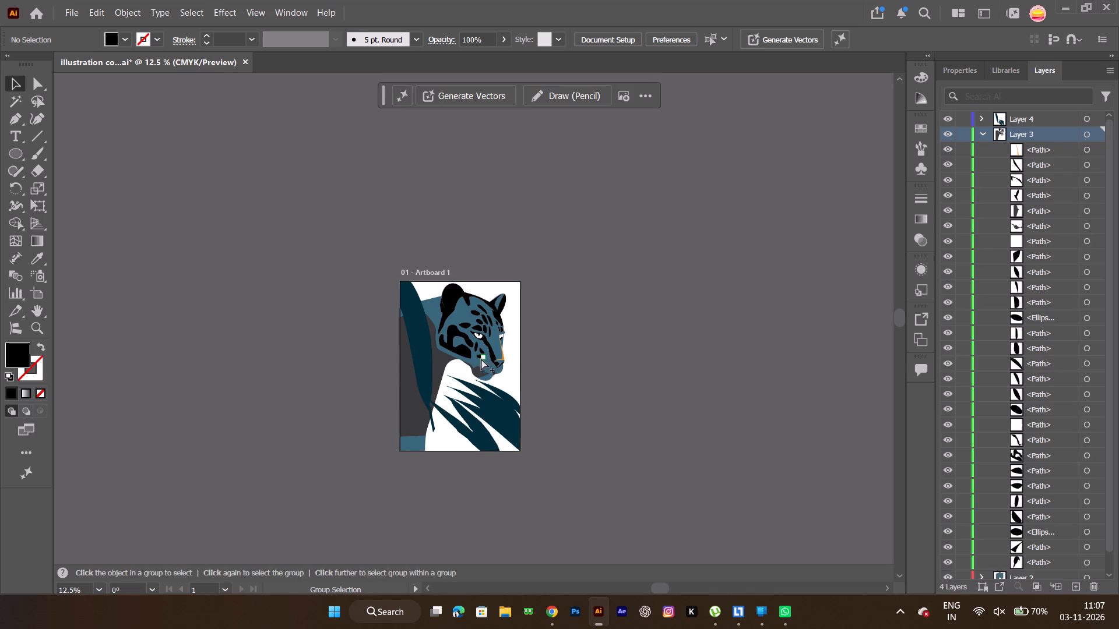
ctrl+alt+scroll(481, 363, up, 6)
key(space)
drag(502, 418, 491, 370)
click(469, 379)
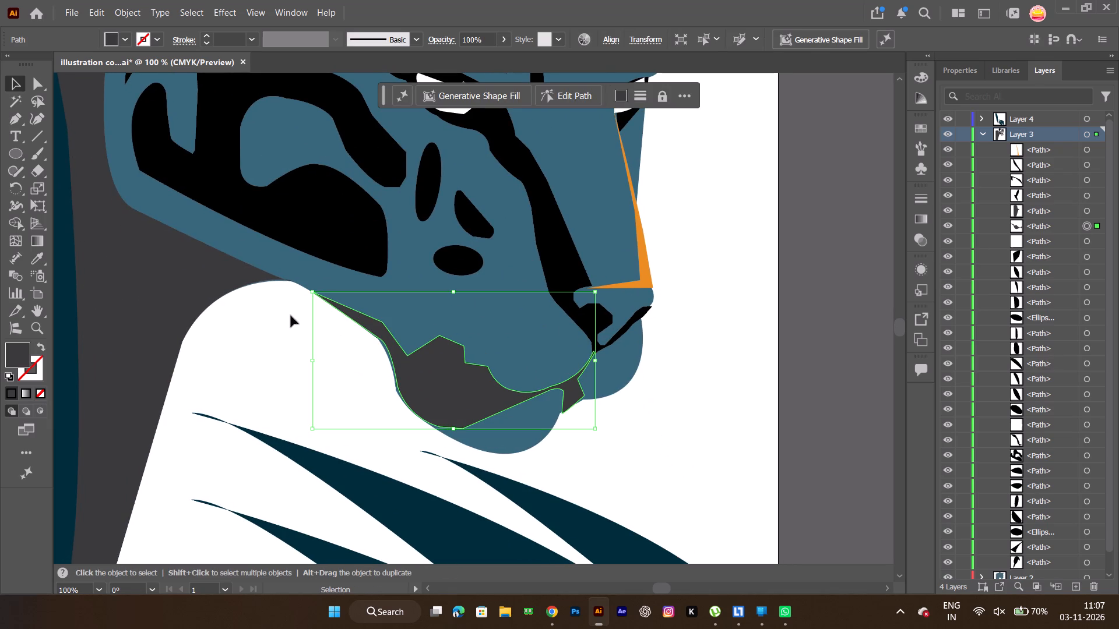
shift+click(212, 287)
ctrl+scroll(343, 306, down, 5)
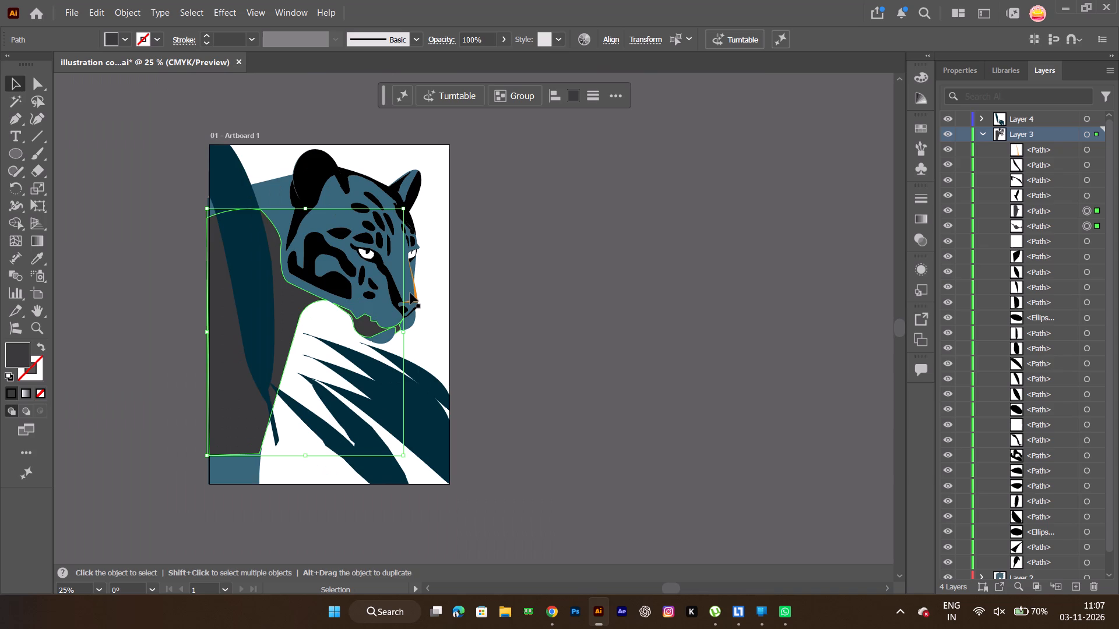
key(i)
key(i)
key(i)
key(i)
key(i)
key(i)
key(i)
key(i)
key(i)
key(i)
key(i)
key(i)
key(i)
key(i)
key(i)
key(i)
key(i)
key(i)
key(i)
key(i)
click(412, 204)
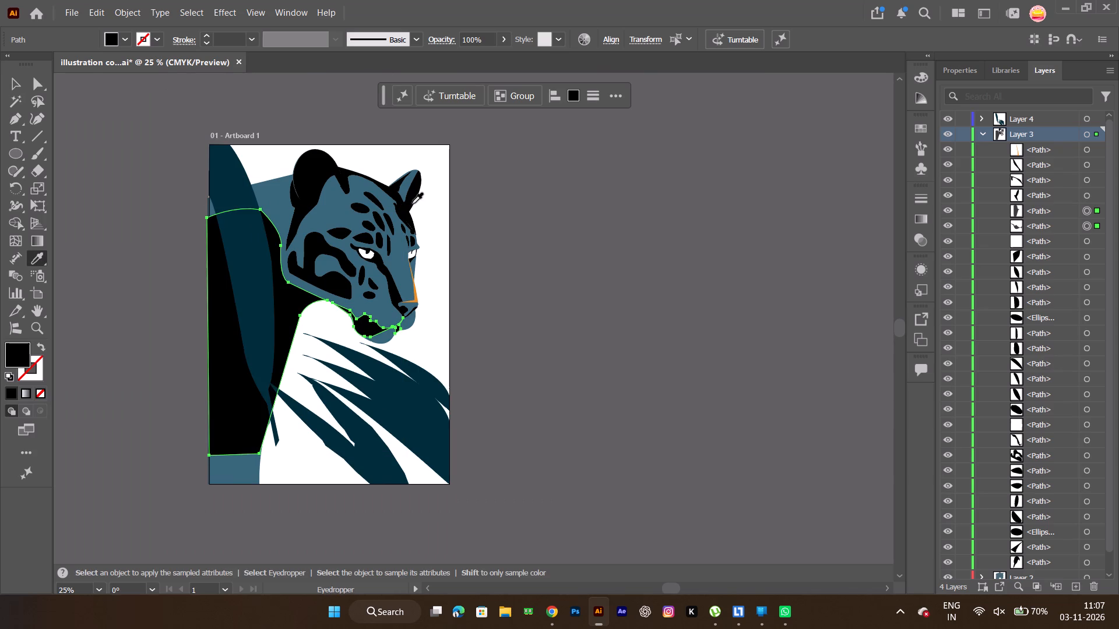
key(v)
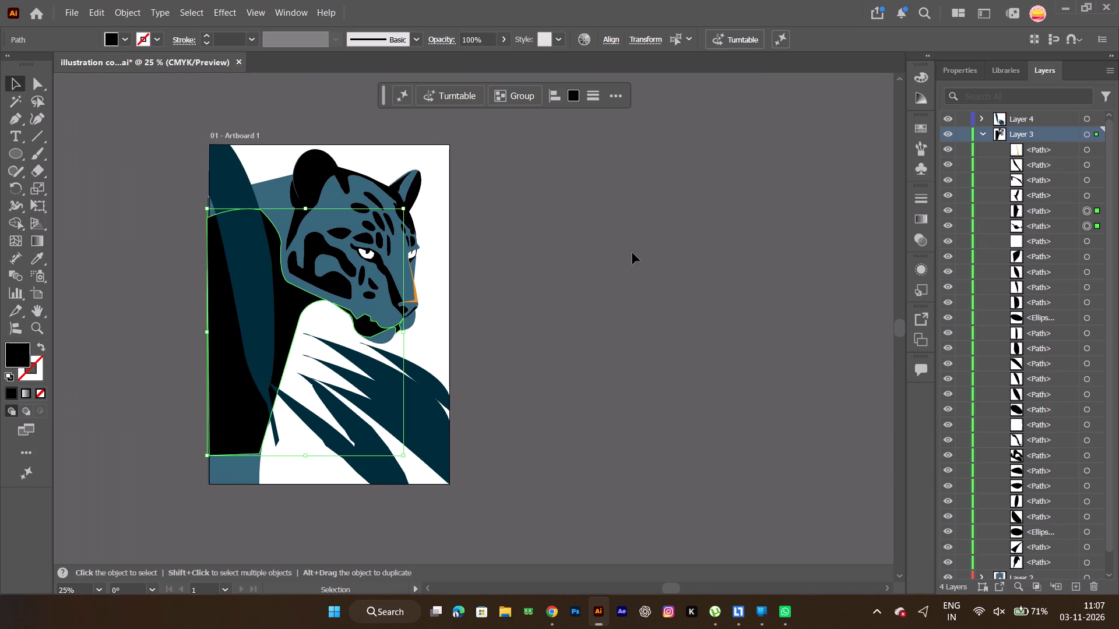
click(632, 253)
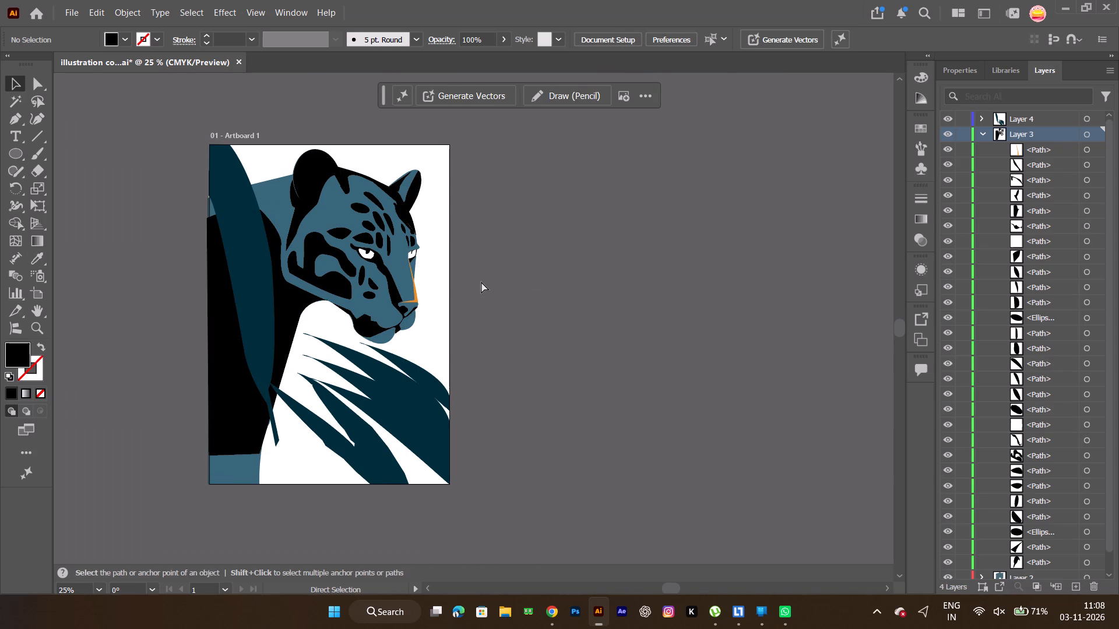
Fill the orange accent along the panther's nose with the dark teal at 72% opacity sampled from the face.
key(ctrl+c)
ctrl+alt+scroll(414, 309, up, 8)
ctrl+alt+scroll(412, 312, down, 2)
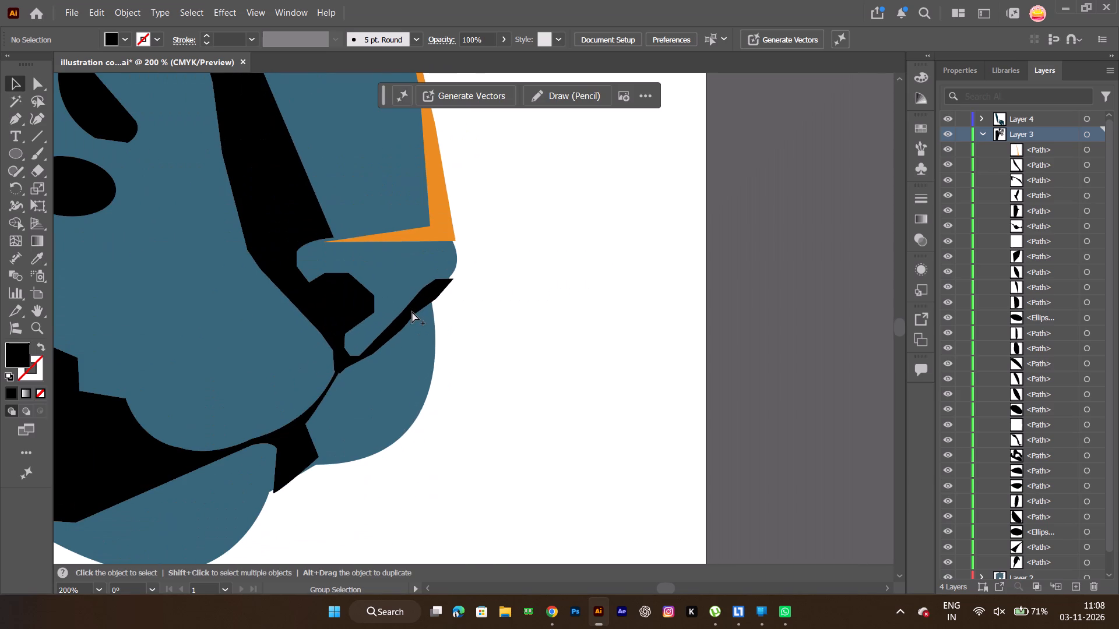
ctrl+alt+scroll(412, 312, up, 5)
ctrl+alt+scroll(412, 312, down, 8)
key(space)
key(space)
key(space)
key(space)
key(space)
key(space)
key(space)
key(space)
key(space)
key(space)
key(space)
key(space)
key(space)
key(space)
key(space)
key(space)
key(space)
drag(368, 293, 433, 306)
click(485, 284)
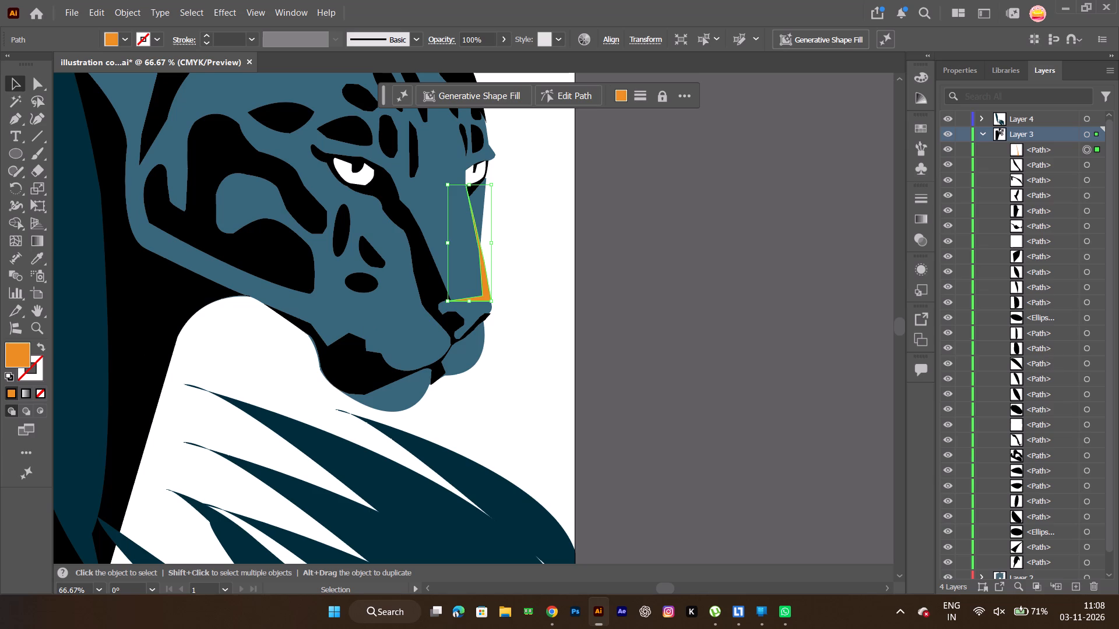
key(i)
key(i)
key(i)
key(i)
key(i)
key(i)
key(i)
key(i)
key(i)
key(i)
key(i)
key(i)
key(i)
key(i)
key(i)
key(i)
key(i)
key(i)
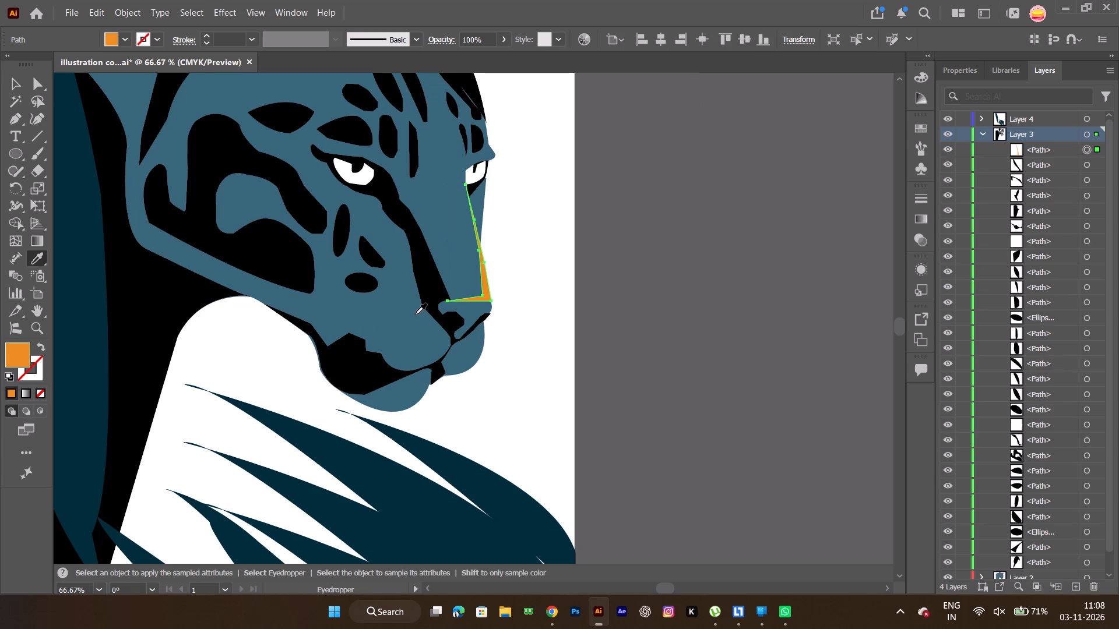
click(416, 314)
Darken the nose accent's fill to a near-black teal, undoing any stray colour sampled onto it.
click(3, 361)
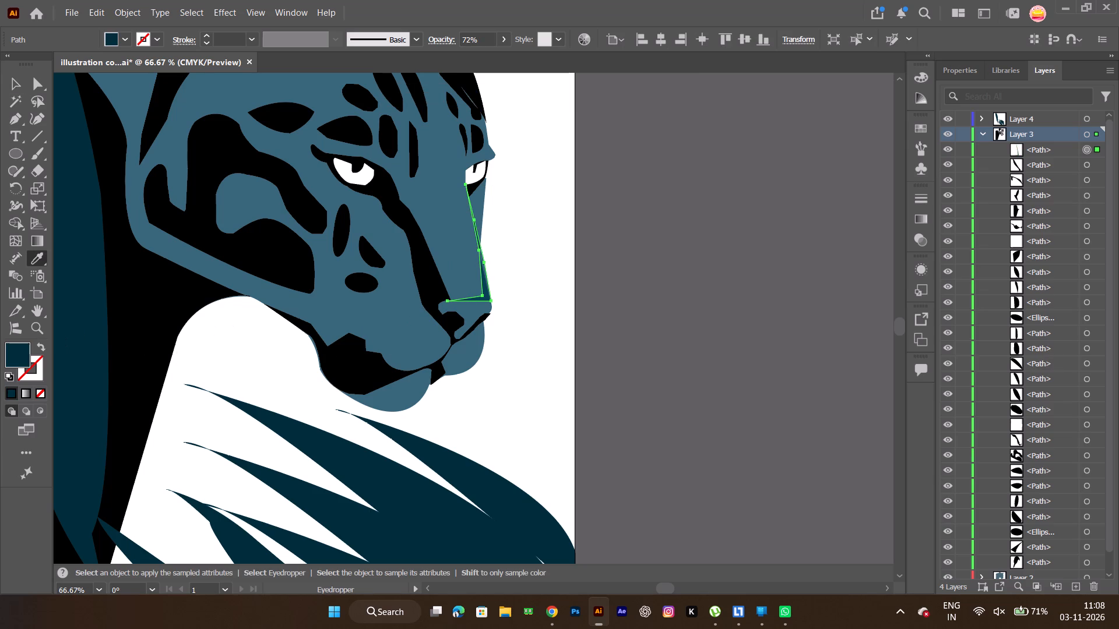
double_click(13, 360)
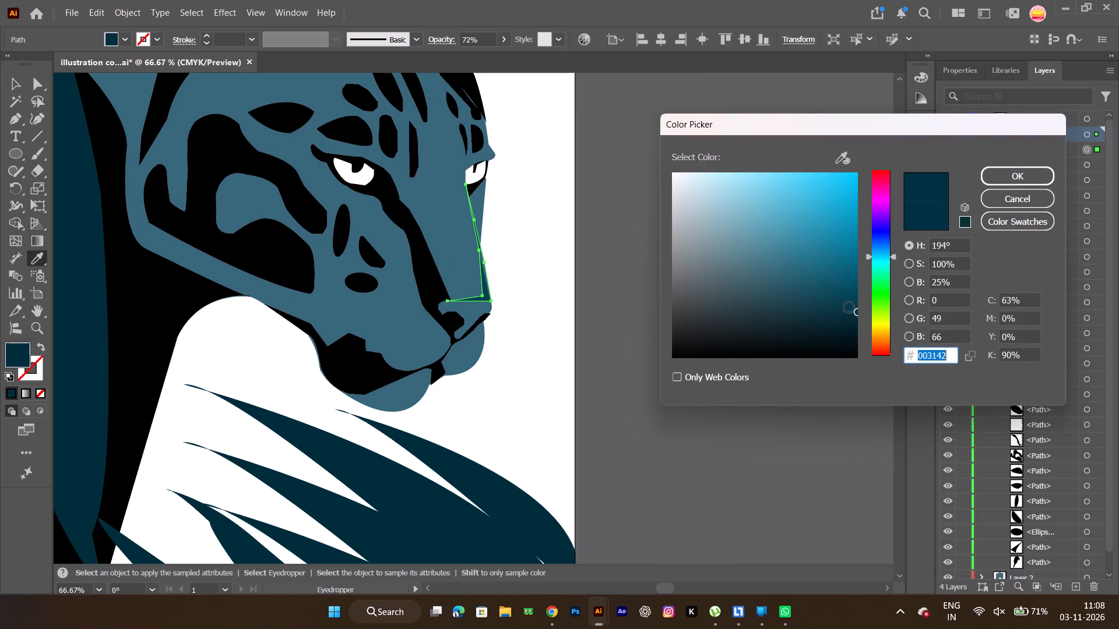
drag(853, 309, 853, 325)
click(994, 176)
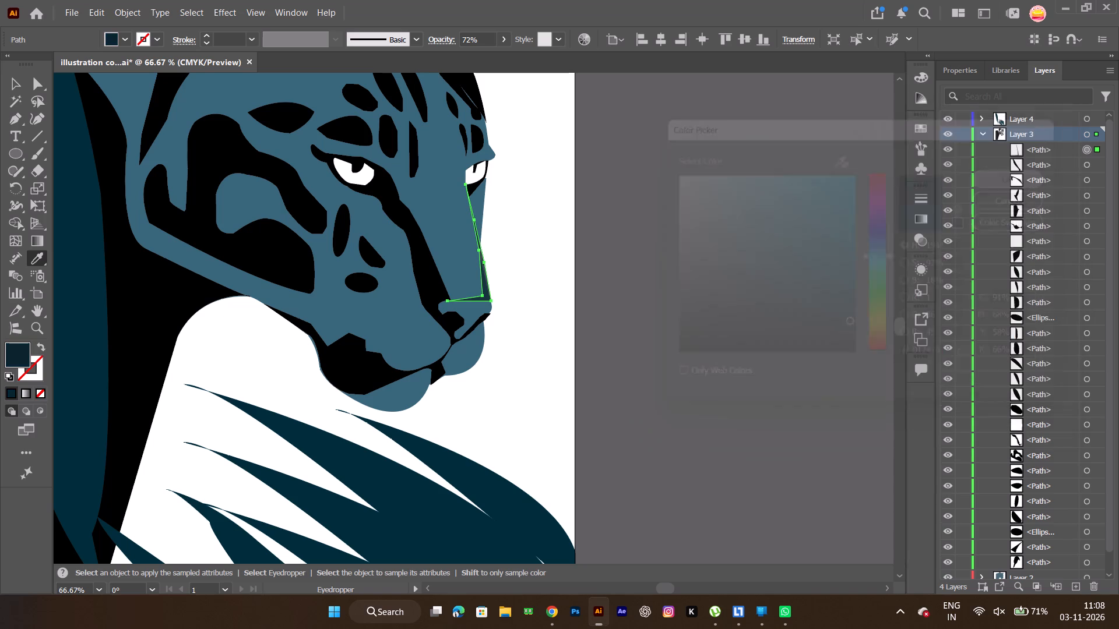
click(651, 321)
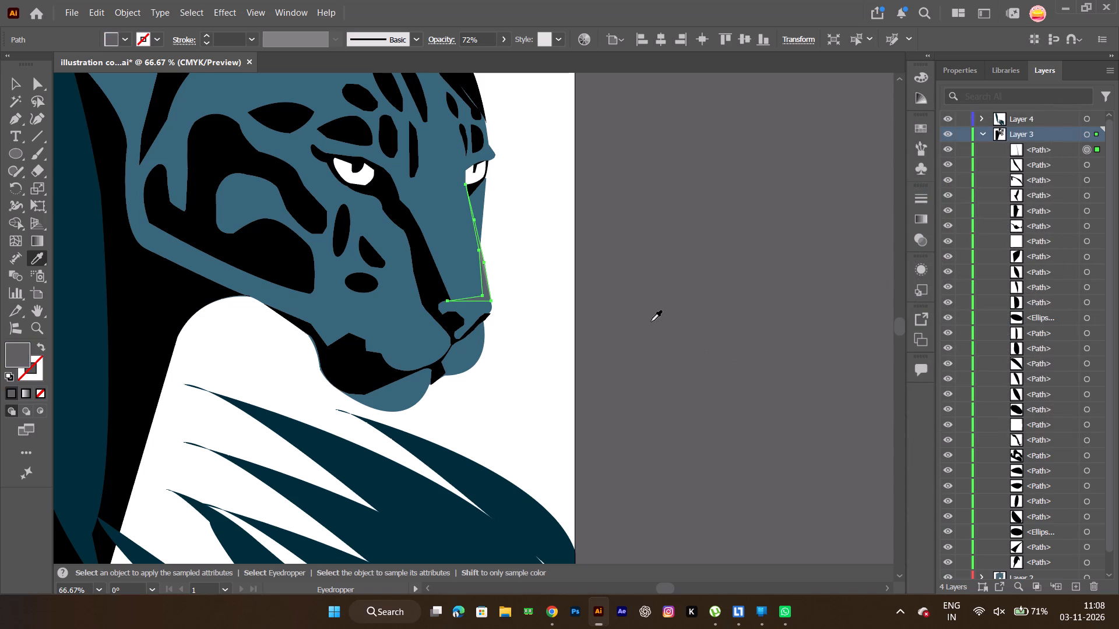
key(ctrl+z)
click(23, 81)
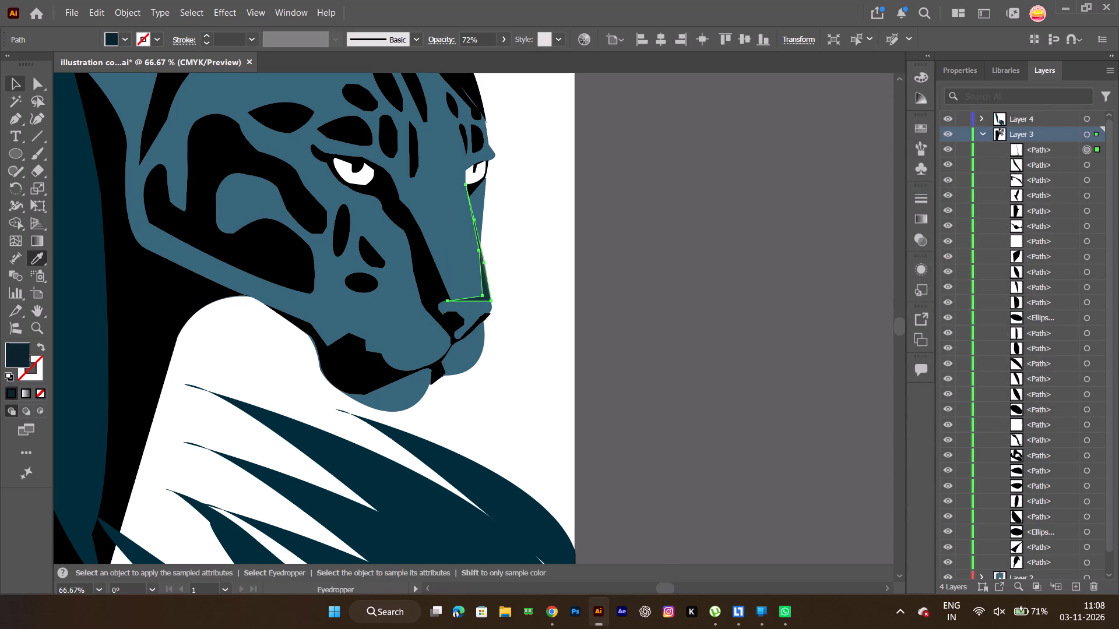
click(685, 202)
Compare with the Layer 1 reference, keep that layer hidden, and recolour the tall foreground leaf burnt orange, #bf710a.
key(space)
key(space)
drag(365, 308, 429, 264)
ctrl+alt+scroll(429, 264, down, 3)
key(space)
key(space)
key(space)
drag(455, 338, 473, 344)
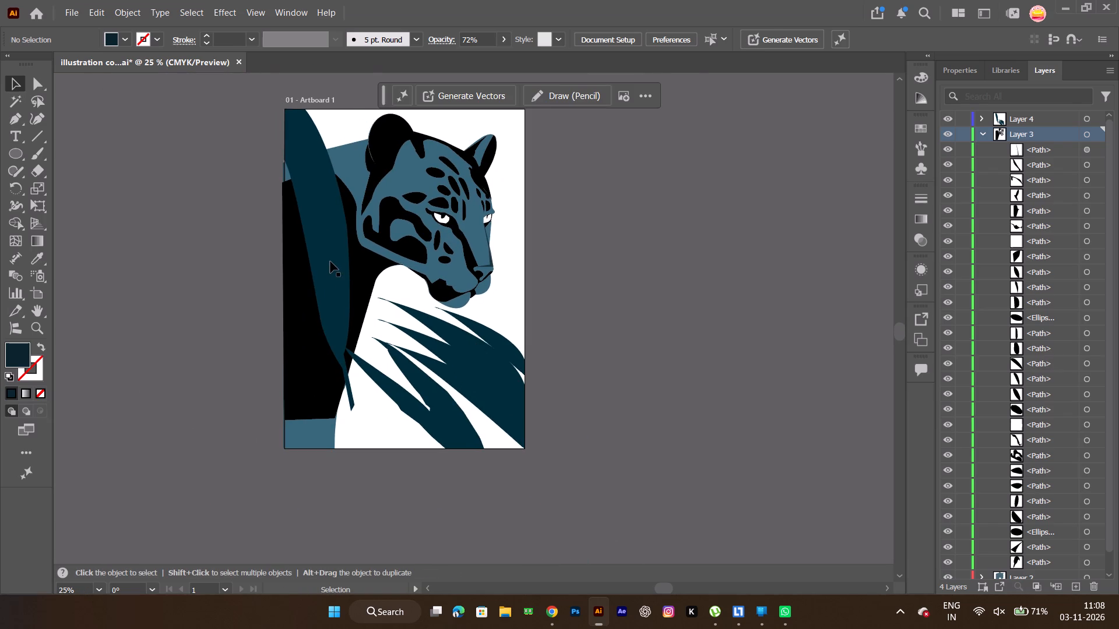
click(330, 260)
scroll(964, 500, down, 8)
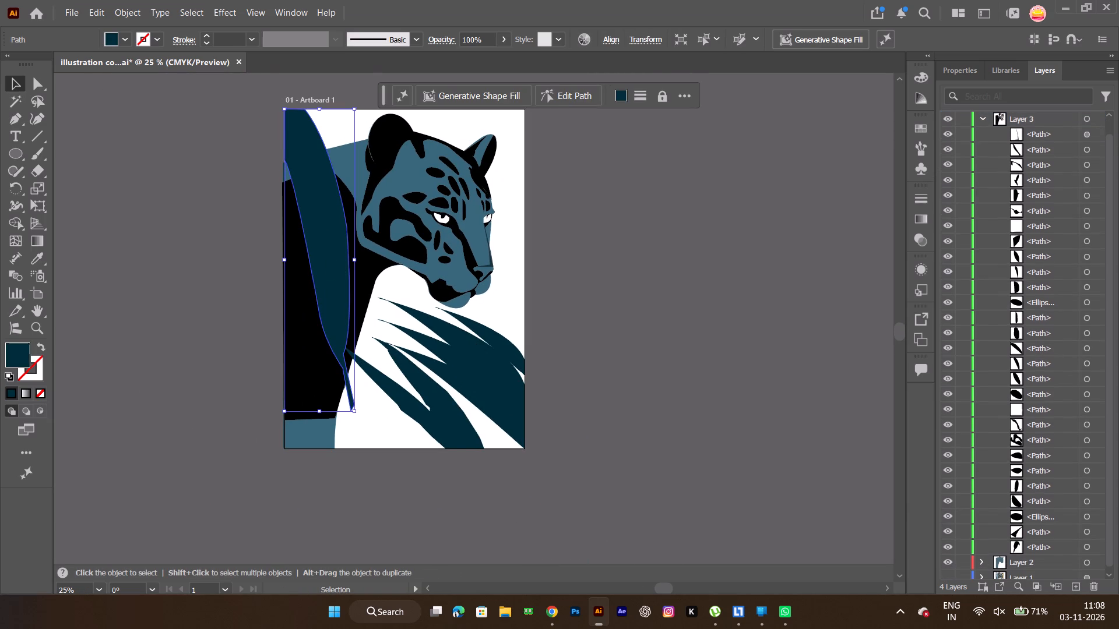
scroll(964, 516, down, 4)
click(952, 568)
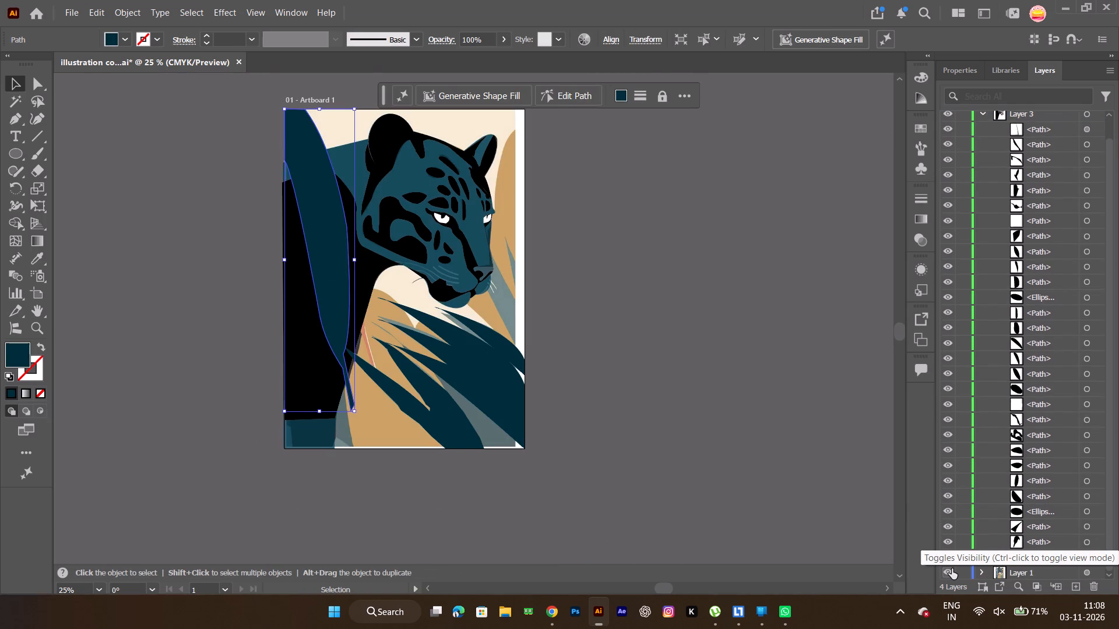
click(952, 568)
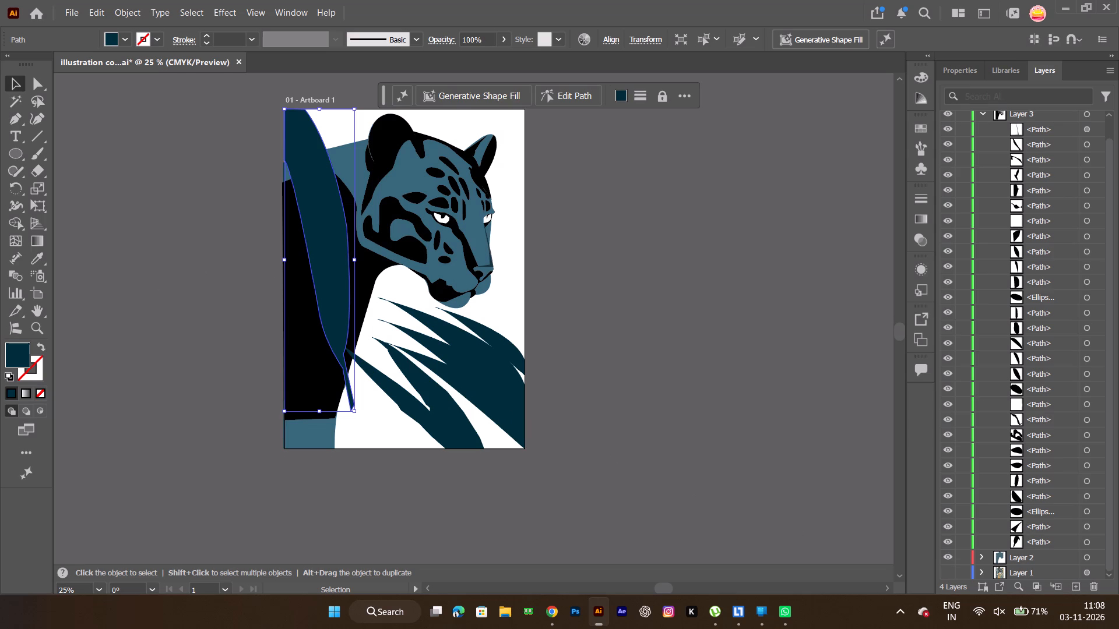
click(17, 361)
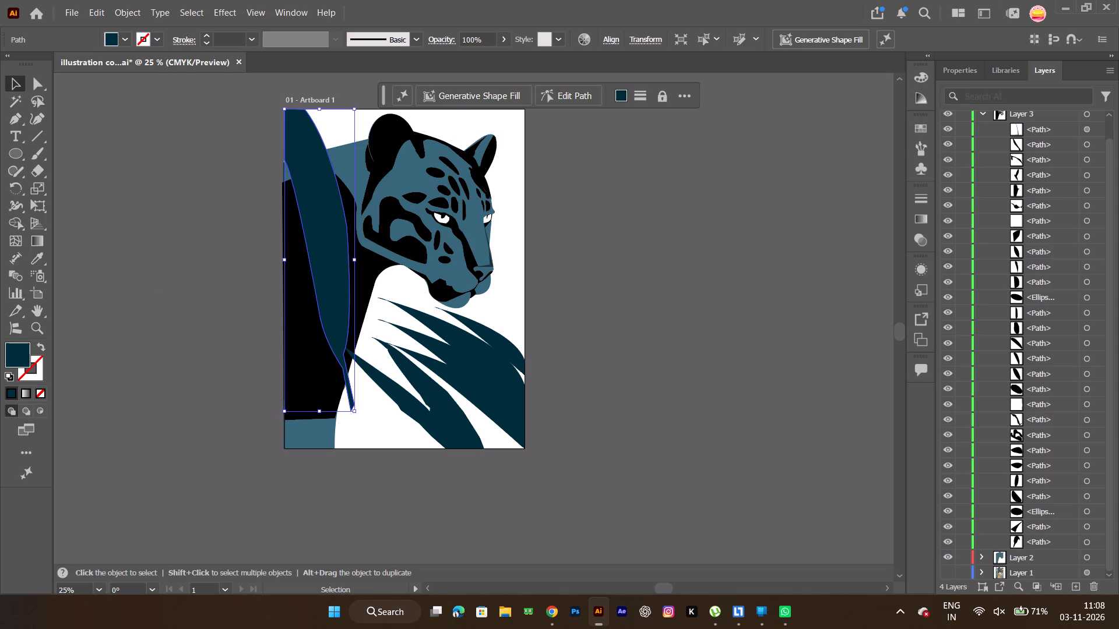
double_click(15, 348)
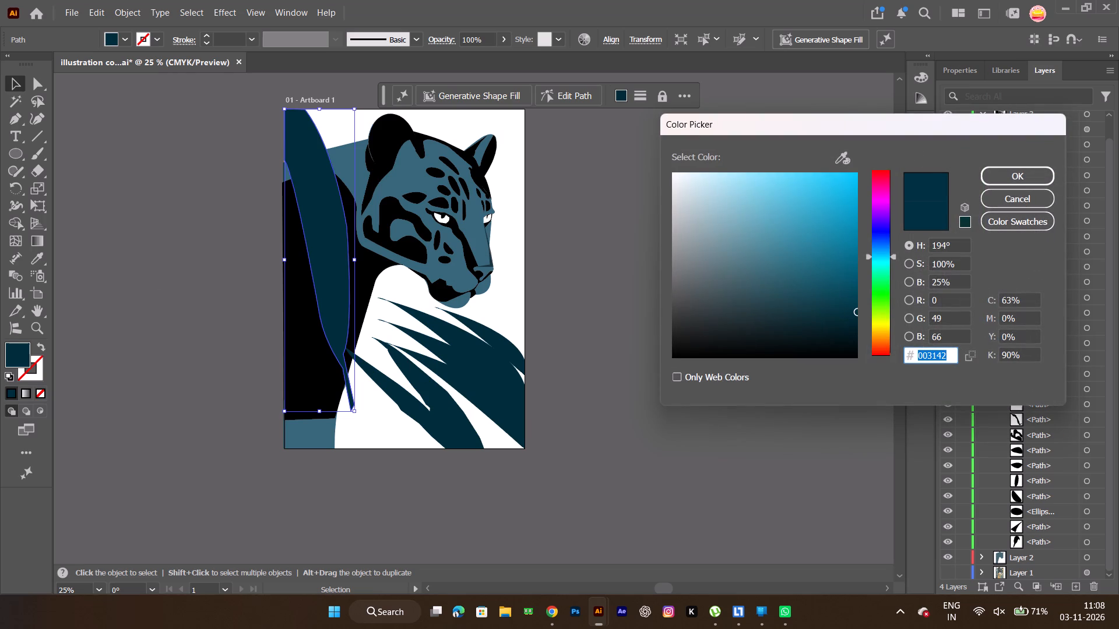
drag(871, 256, 876, 316)
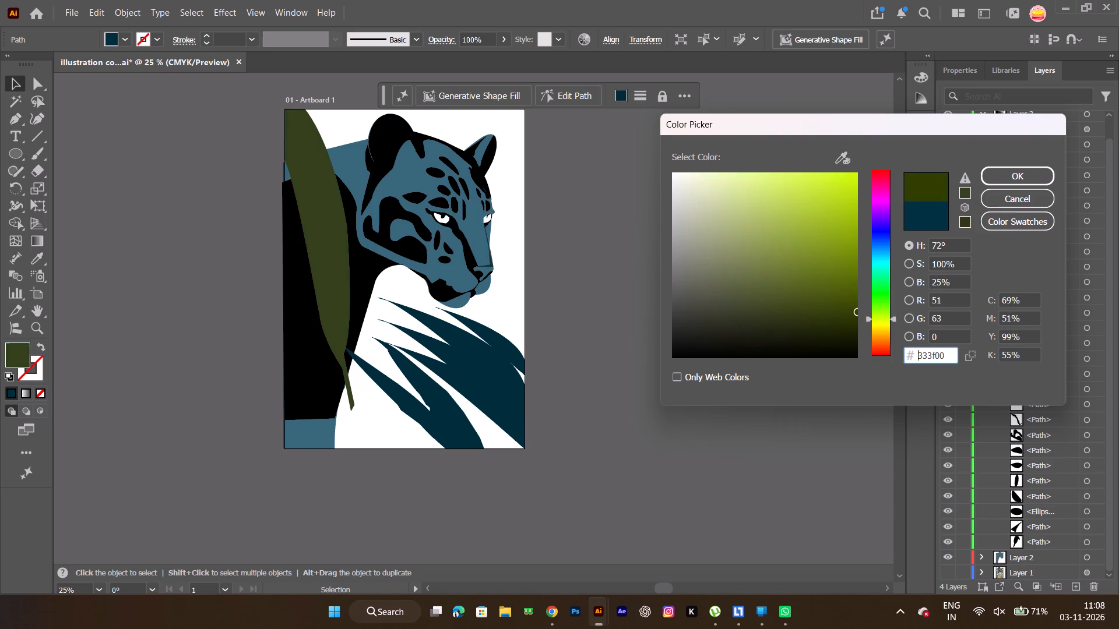
drag(876, 316, 876, 322)
drag(853, 308, 846, 264)
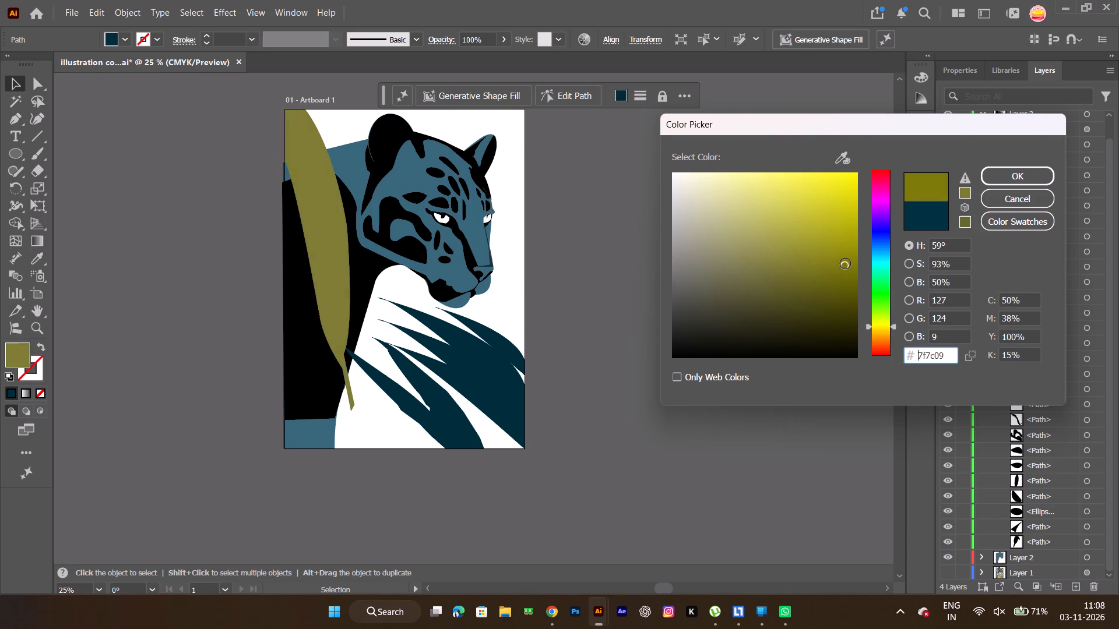
drag(846, 264, 850, 214)
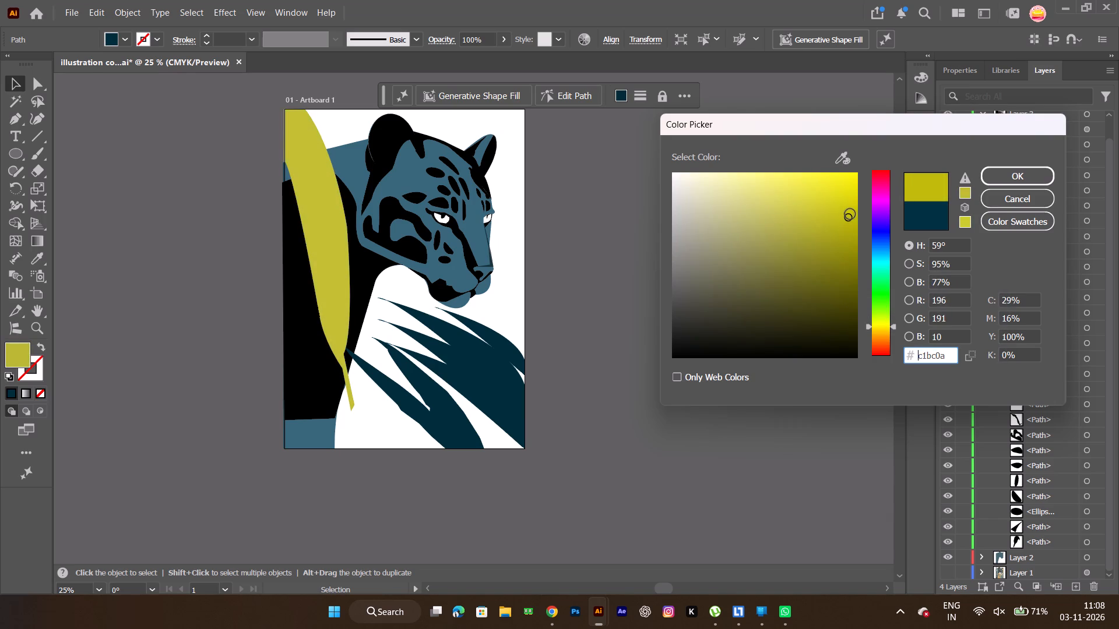
drag(850, 214, 850, 218)
drag(867, 326, 861, 311)
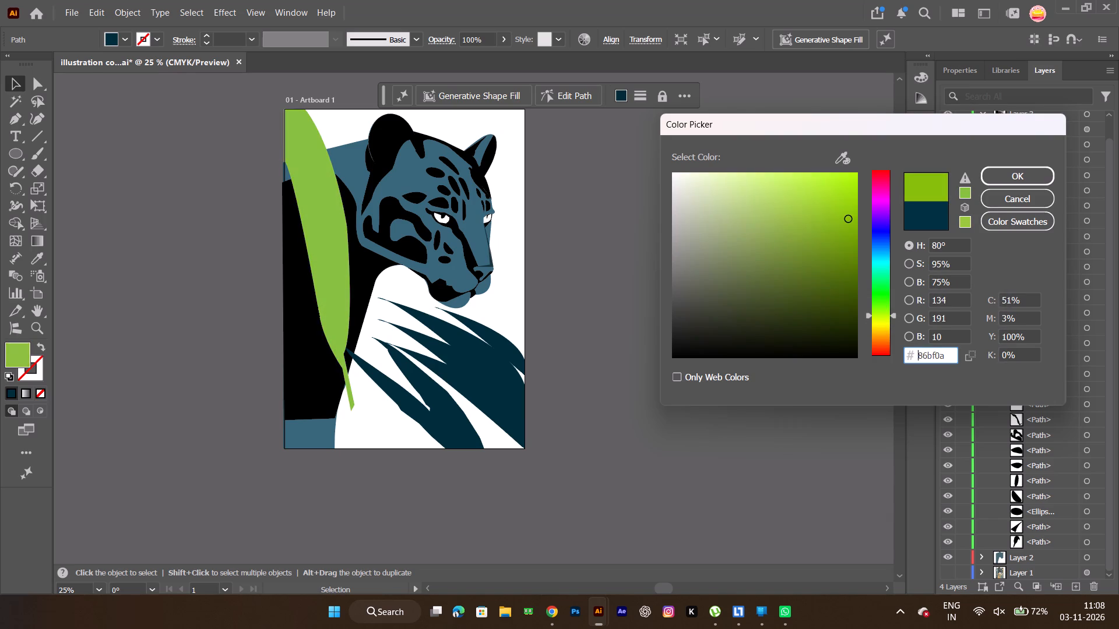
drag(861, 311, 864, 334)
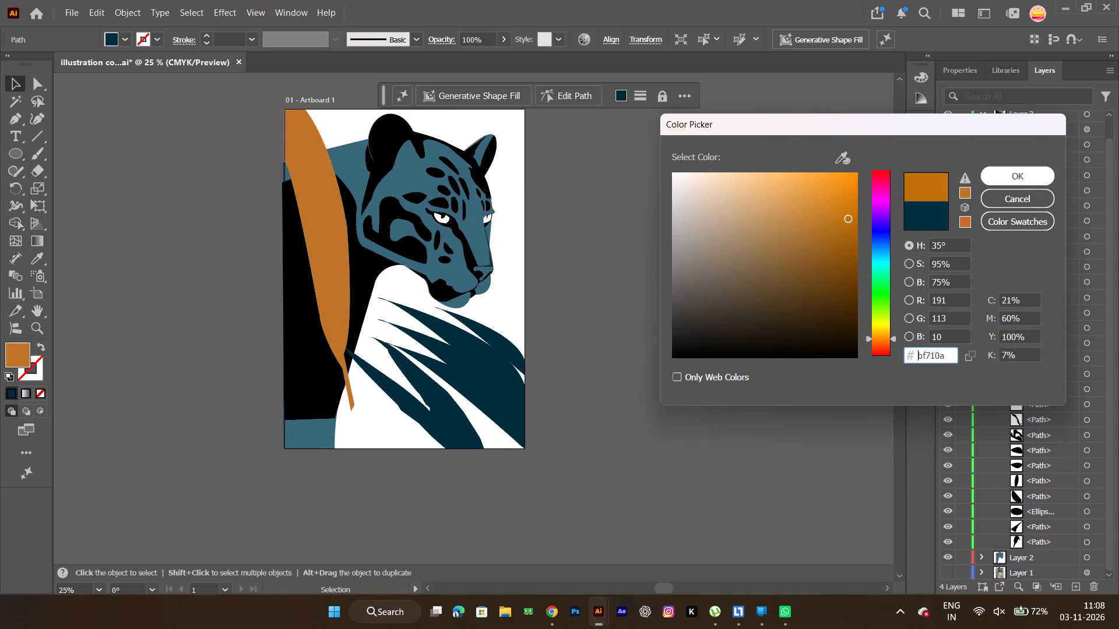
click(986, 181)
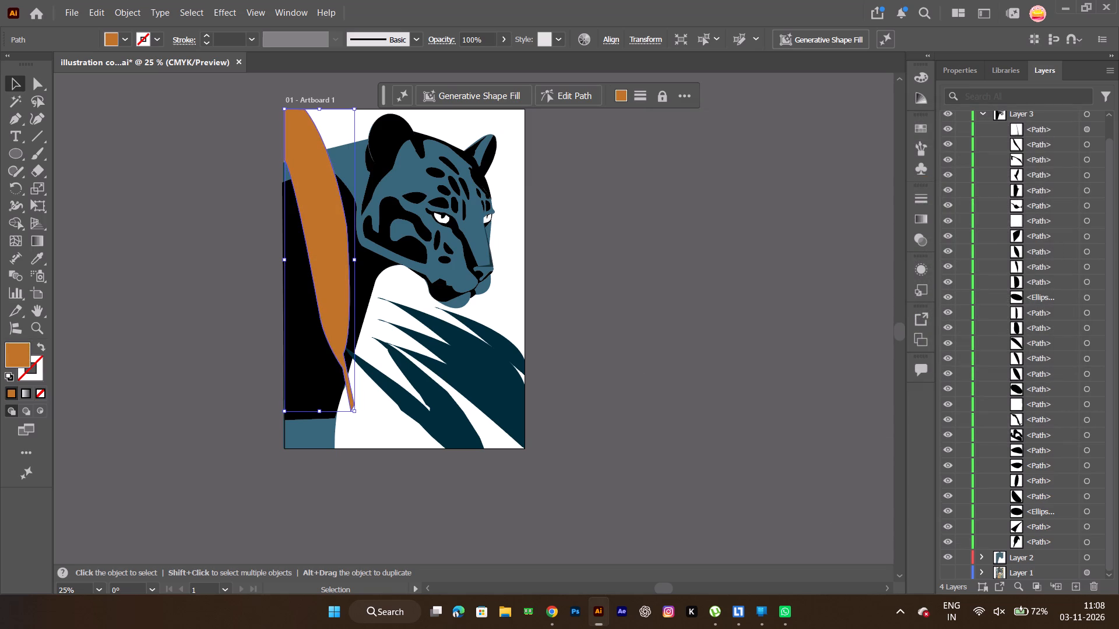
Set the opacity of the panther's teal base shape on Layer 2 to 100%.
click(308, 436)
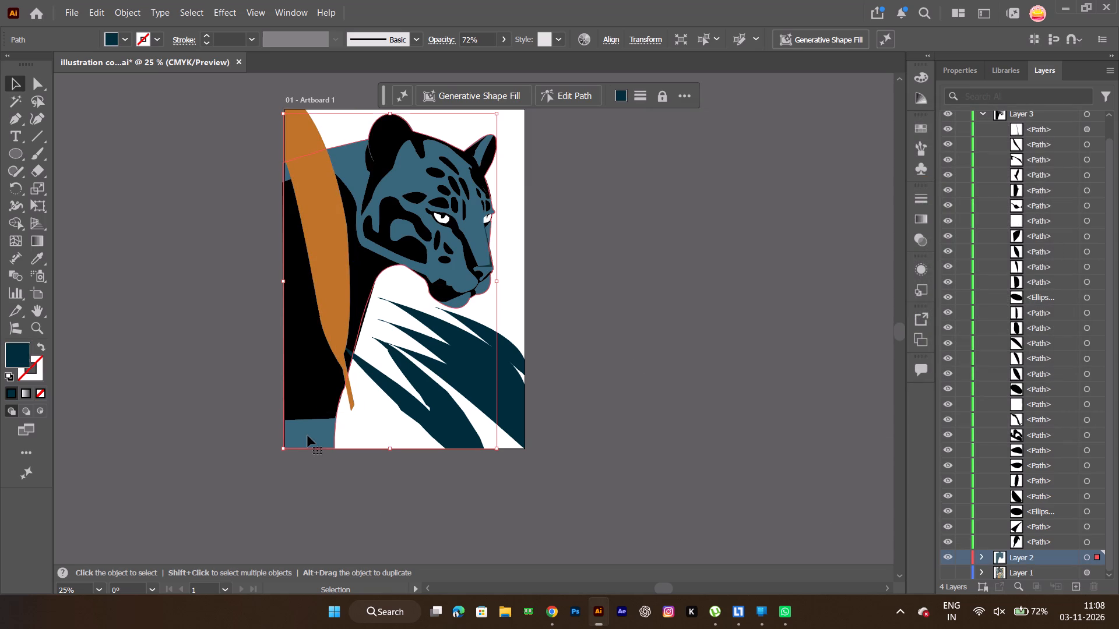
double_click(466, 38)
text(100)
key(Return)
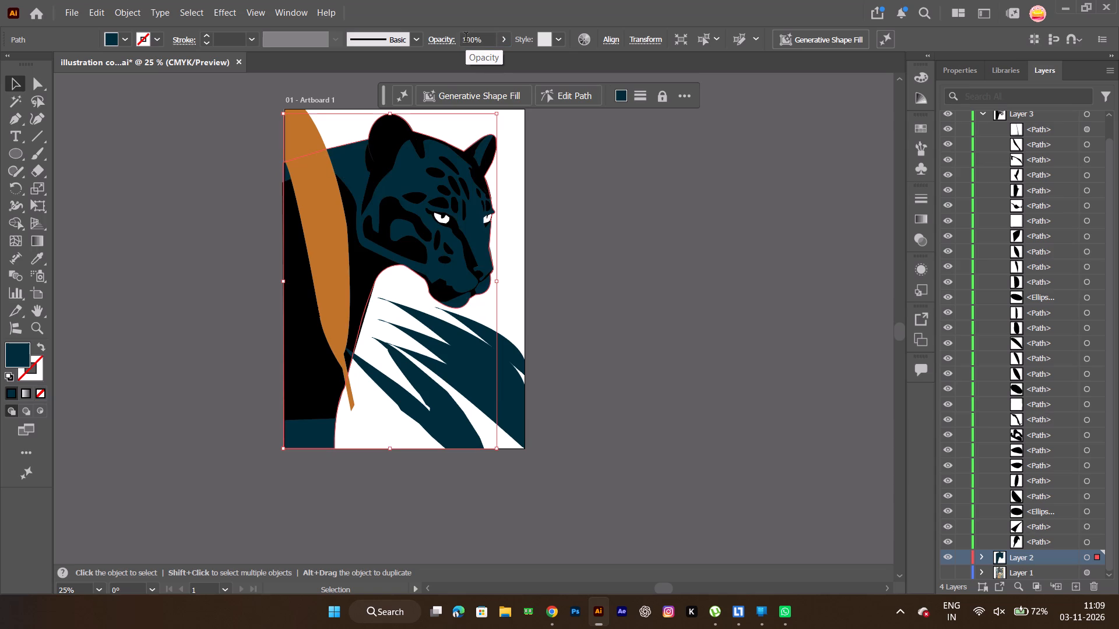
click(731, 209)
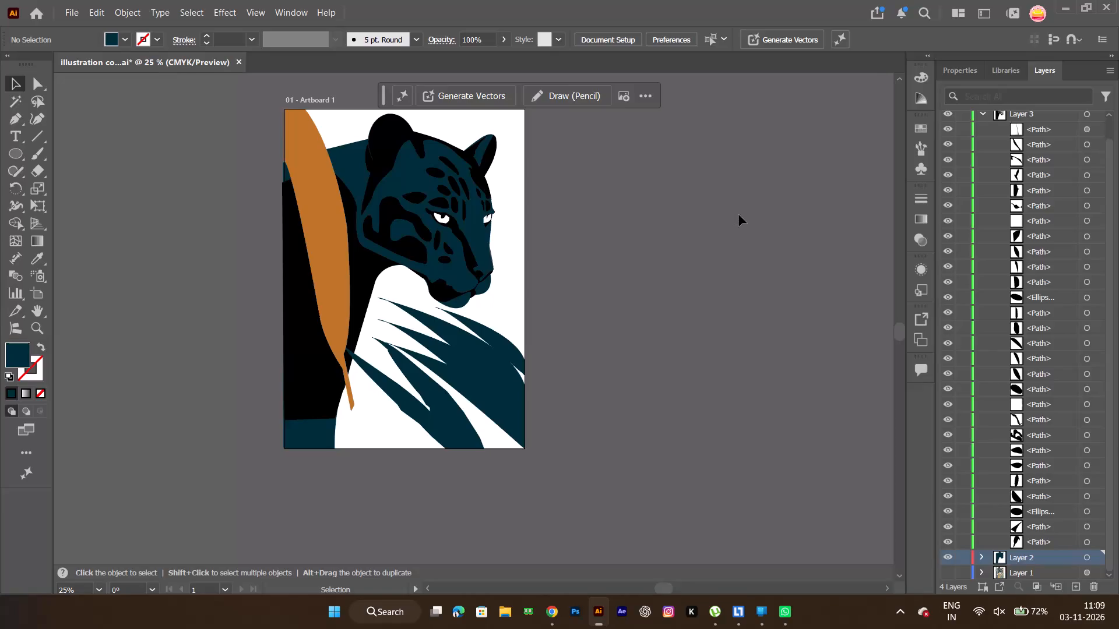
Recolour the middle curved leaf blade in the foliage below the panther's chin dark green.
click(495, 388)
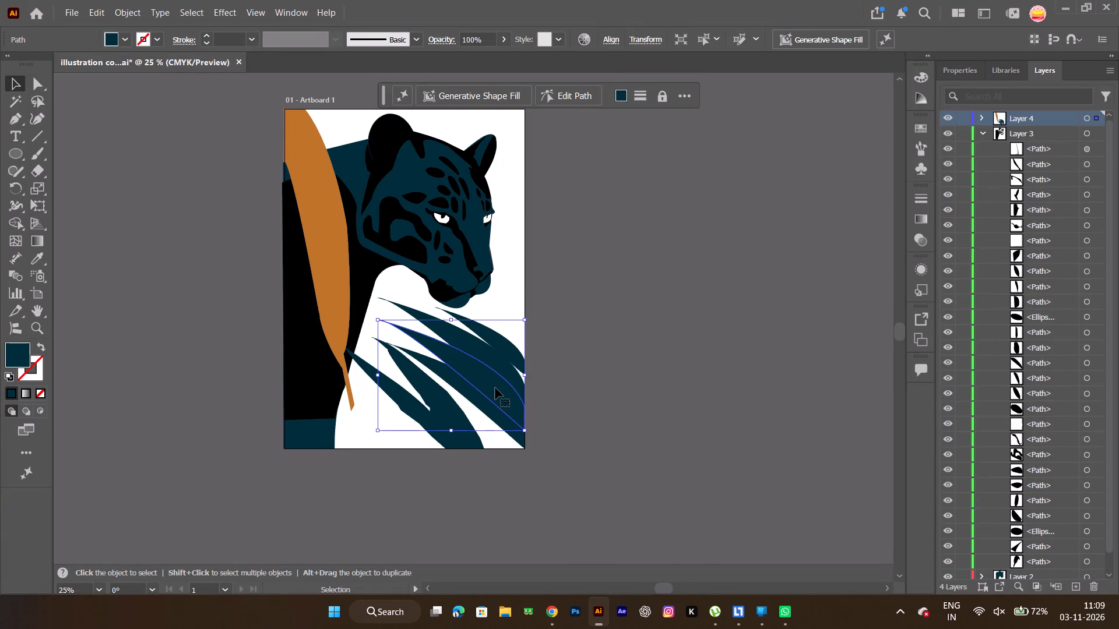
double_click(21, 352)
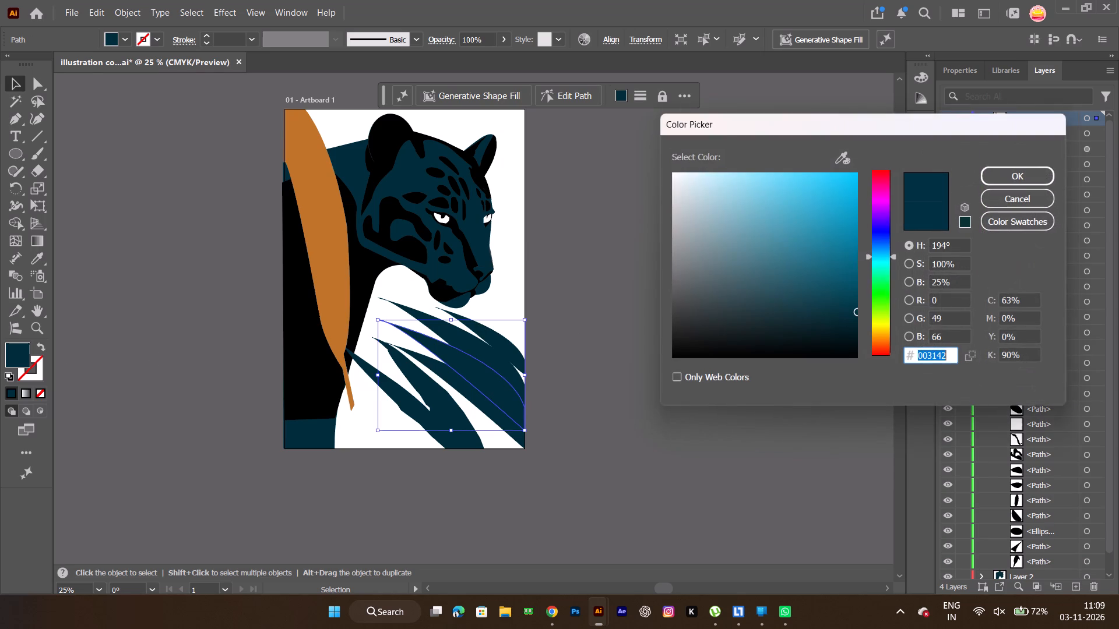
drag(870, 257, 868, 306)
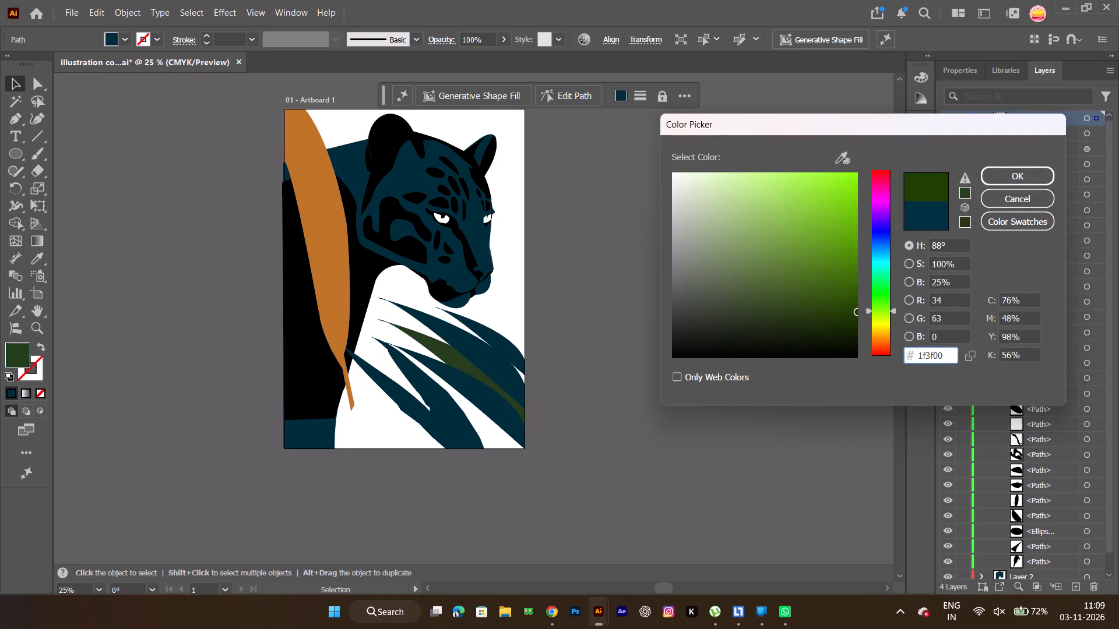
drag(868, 306, 863, 300)
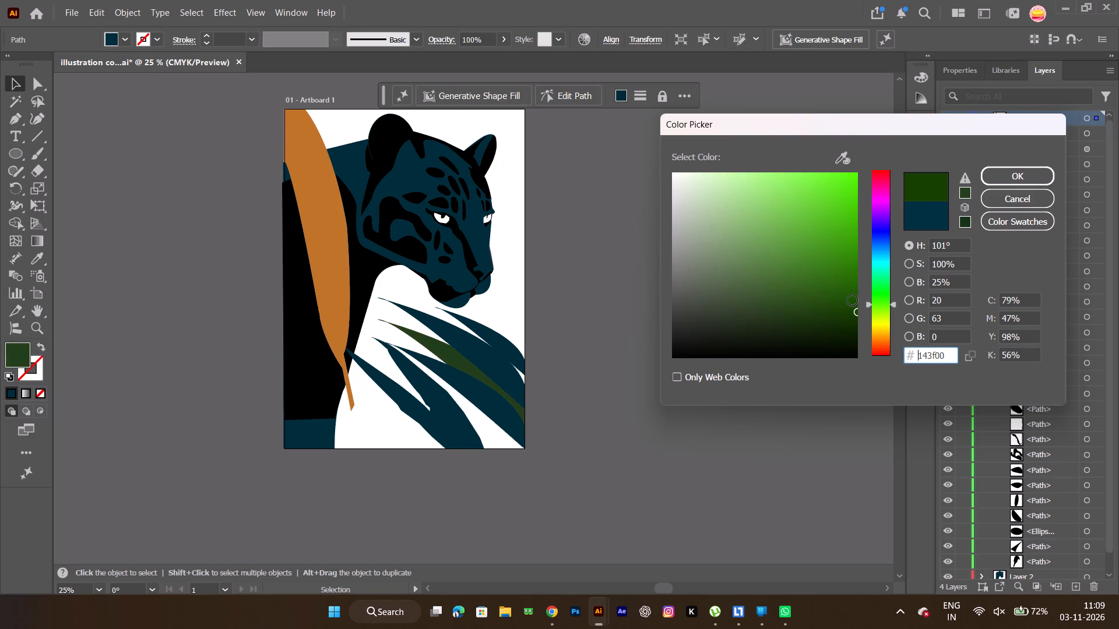
drag(847, 291, 849, 289)
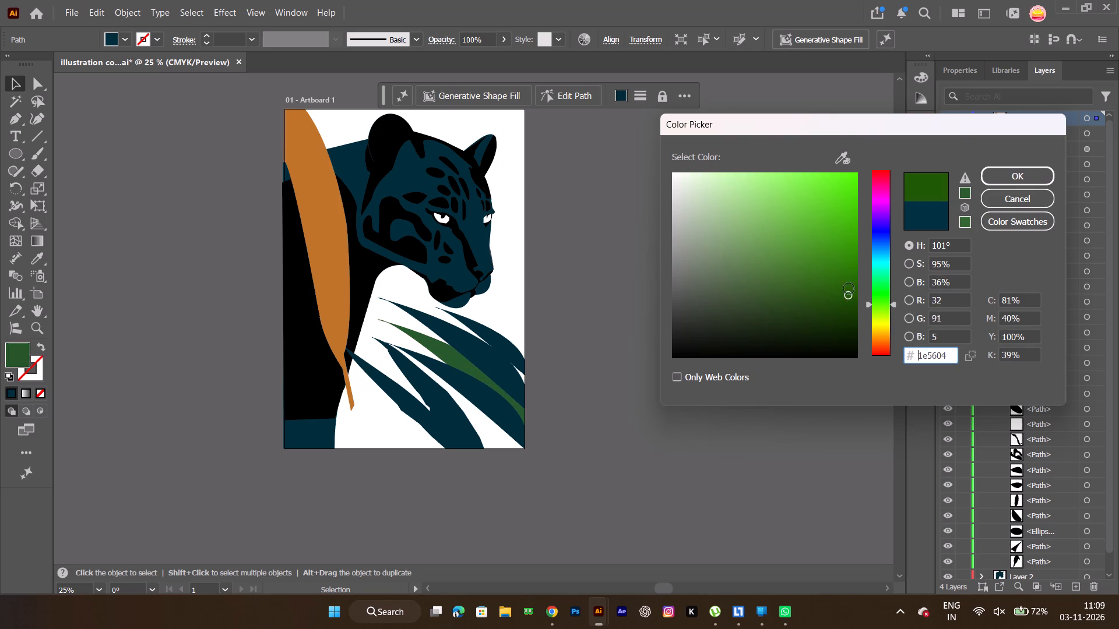
drag(849, 289, 849, 283)
click(991, 174)
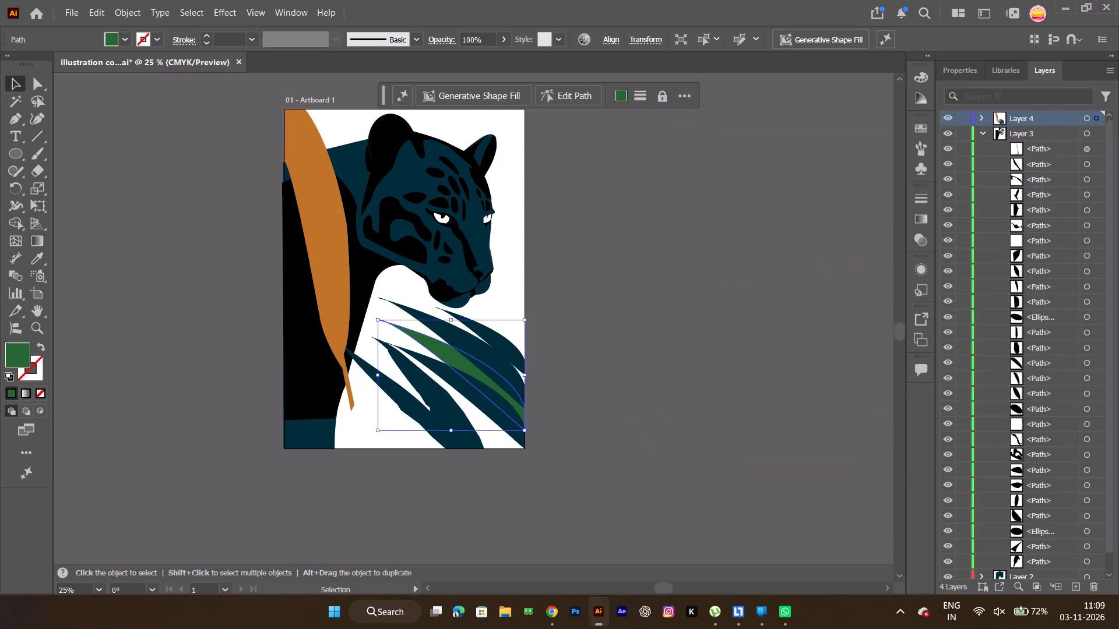
Recolour the forked leaf at the bottom of the foliage, beside the orange leaf's tip, dark olive brown, #4f4000.
click(446, 410)
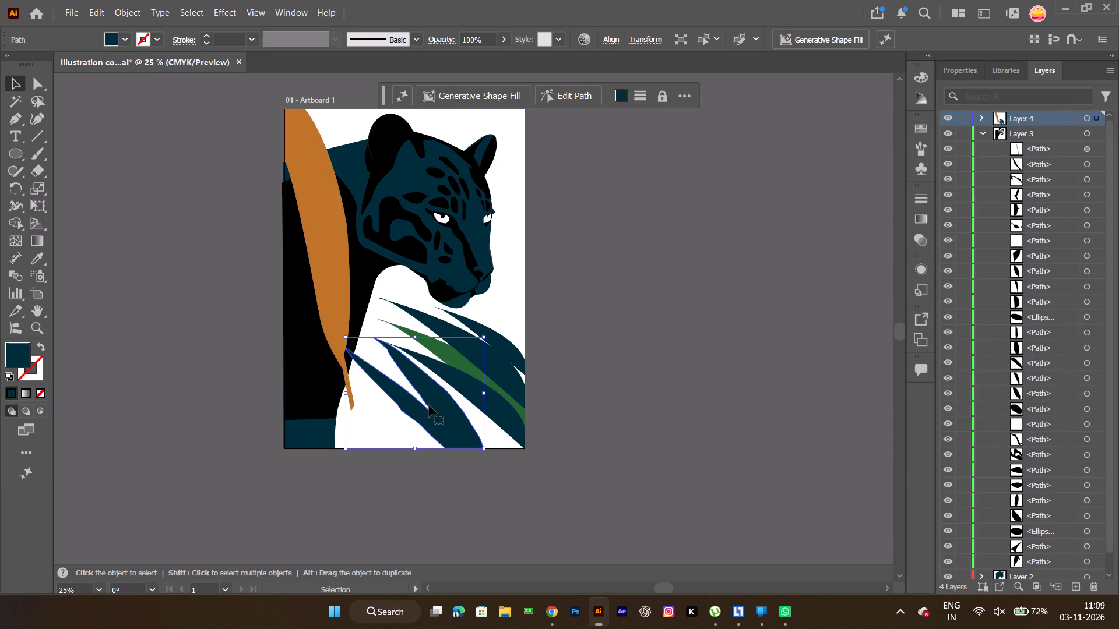
click(22, 352)
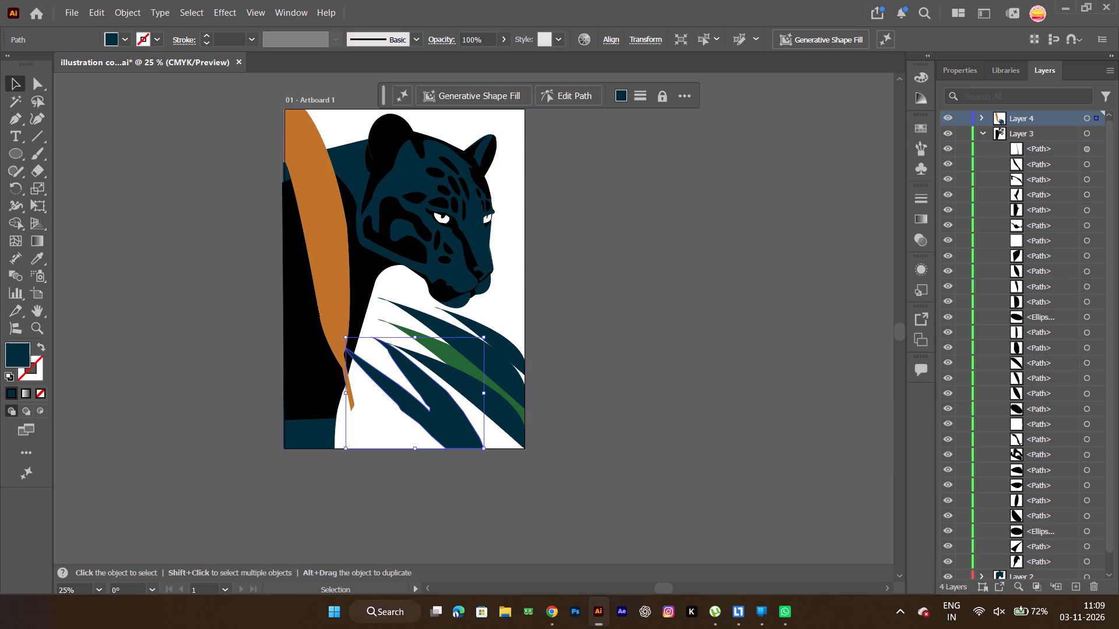
double_click(22, 352)
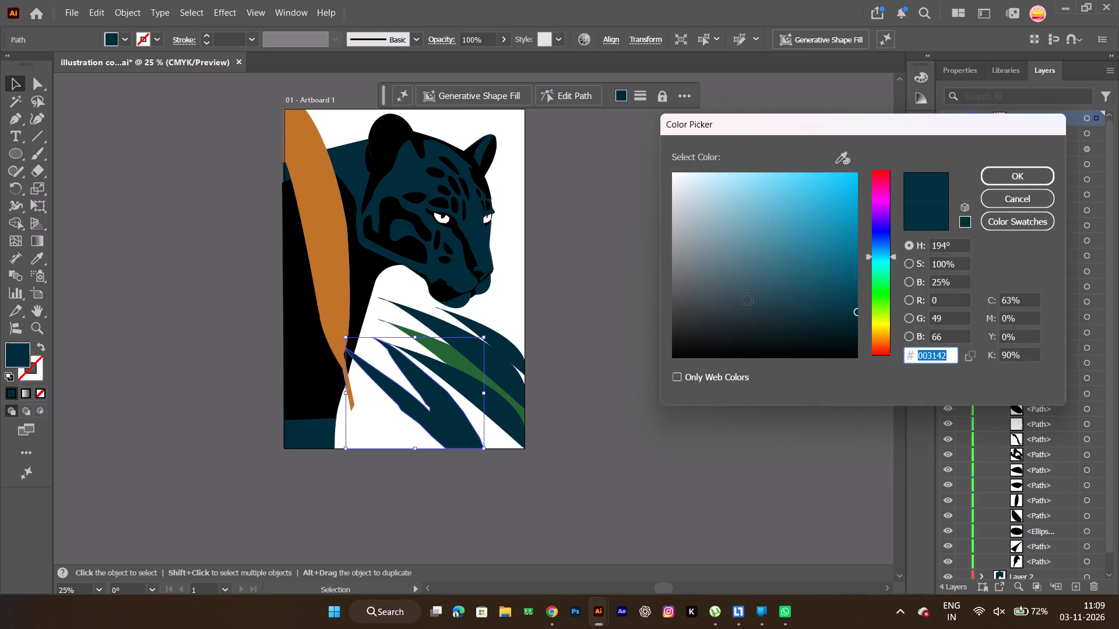
drag(871, 254, 868, 273)
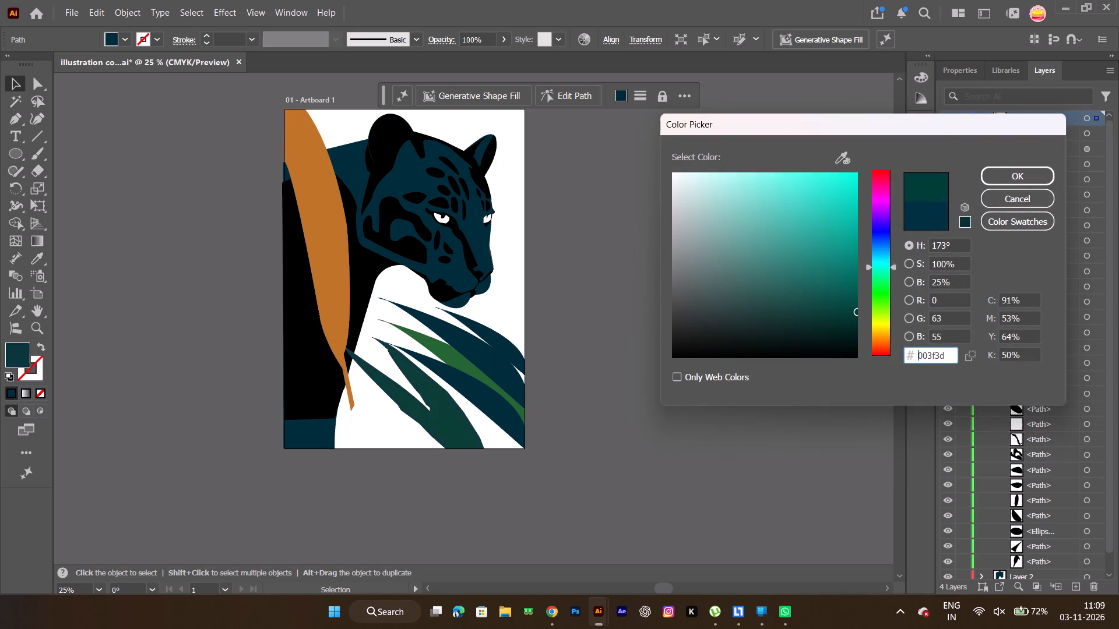
drag(868, 273, 867, 316)
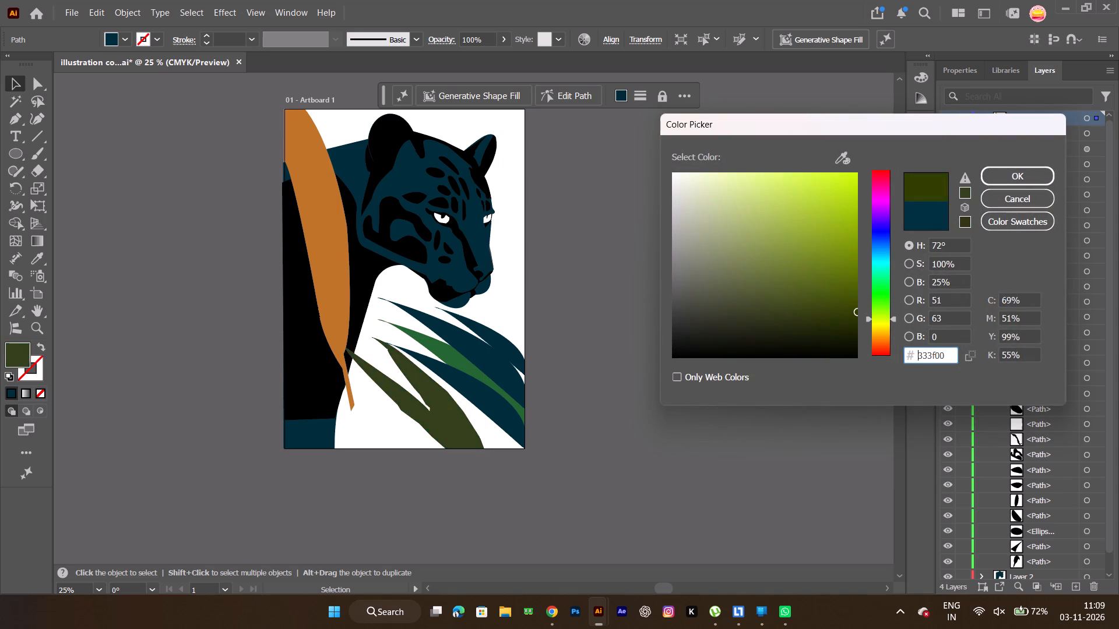
drag(867, 316, 866, 328)
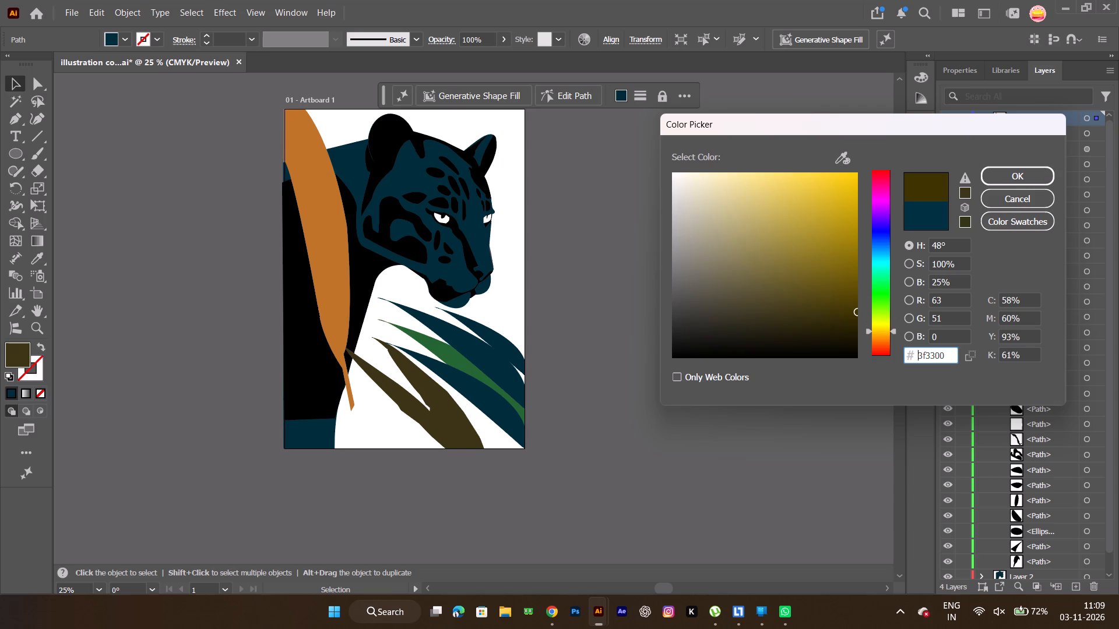
drag(857, 310, 849, 295)
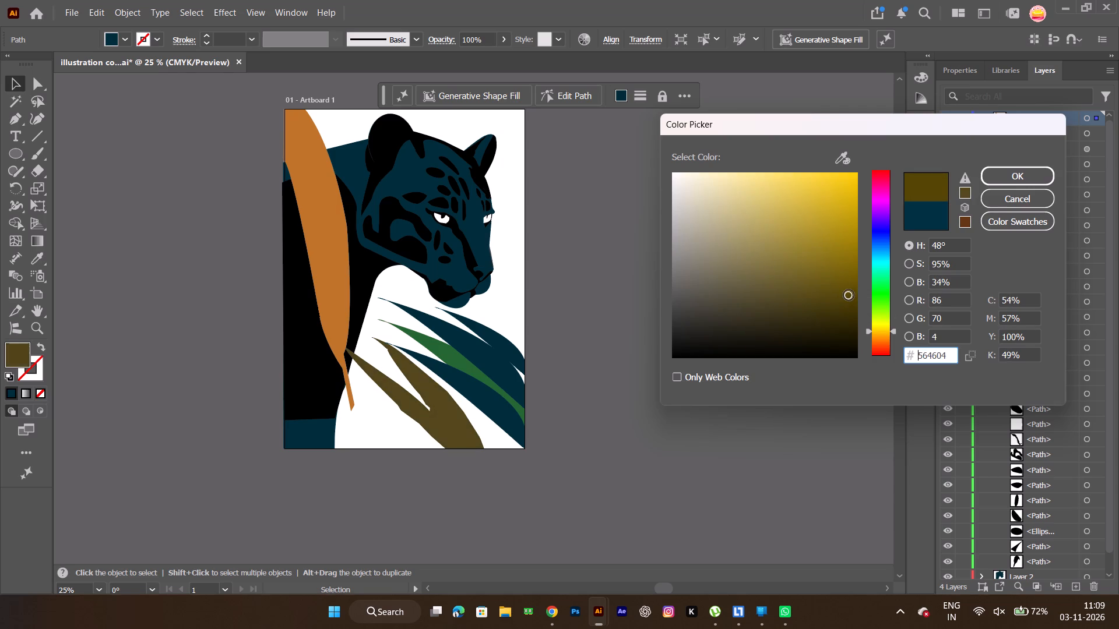
drag(849, 295, 865, 300)
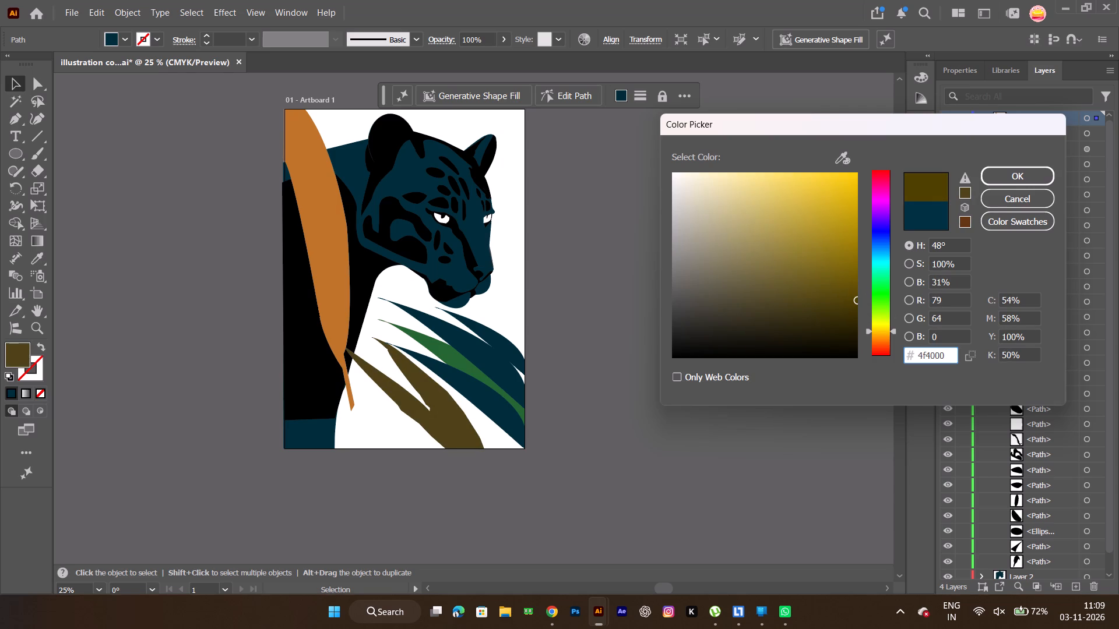
click(1017, 175)
click(786, 358)
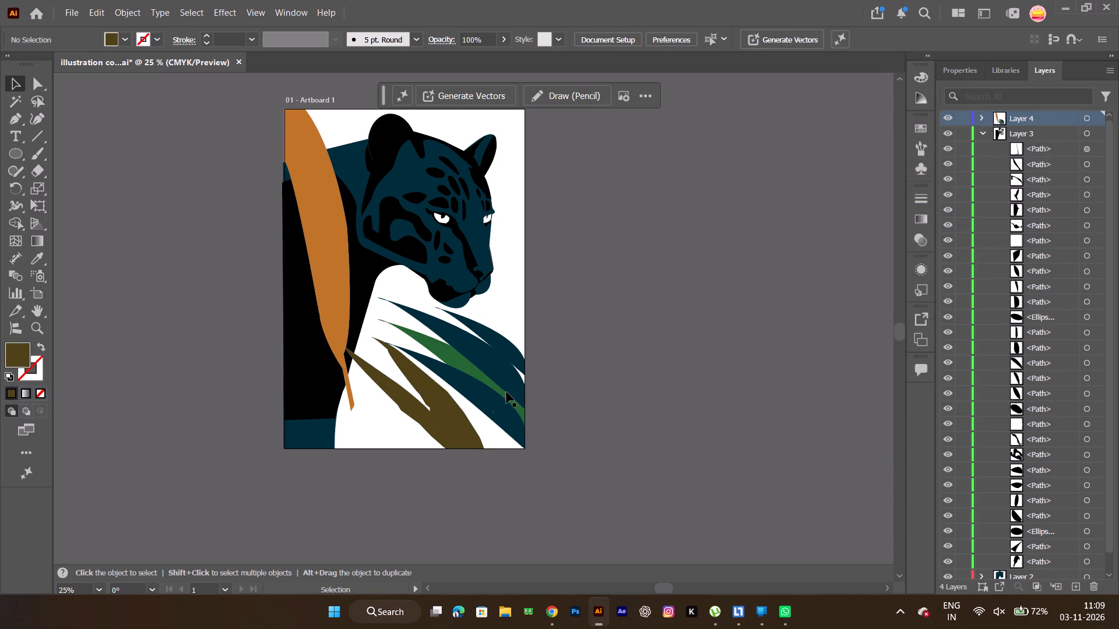
Recolour the lowest teal blade beneath the green leaf a lighter teal, #024e63, and save the document.
click(483, 408)
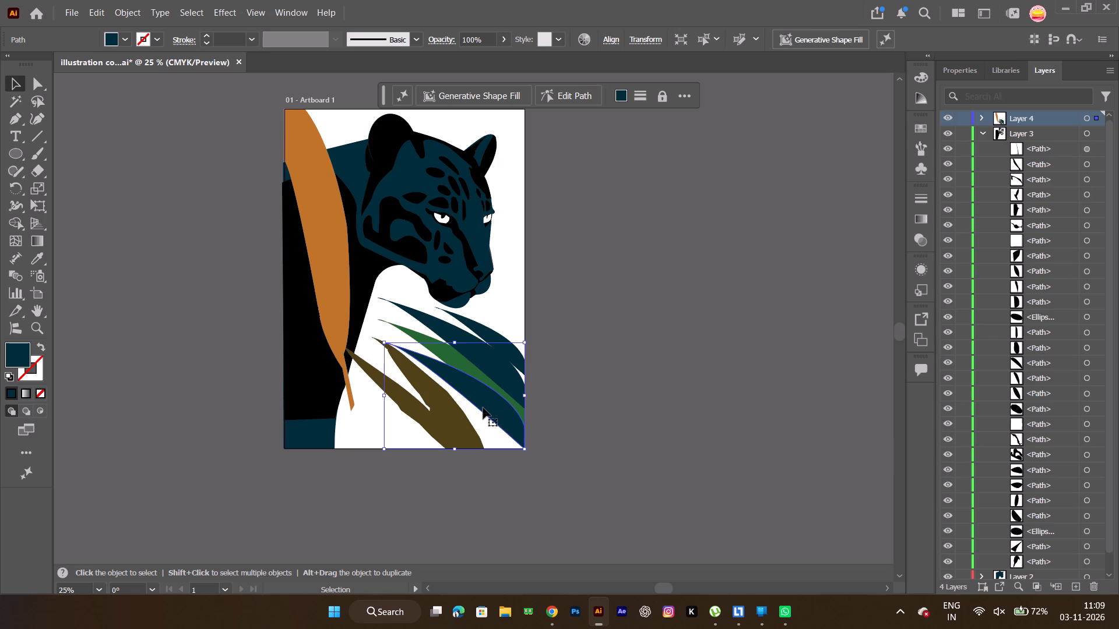
key(ctrl+s)
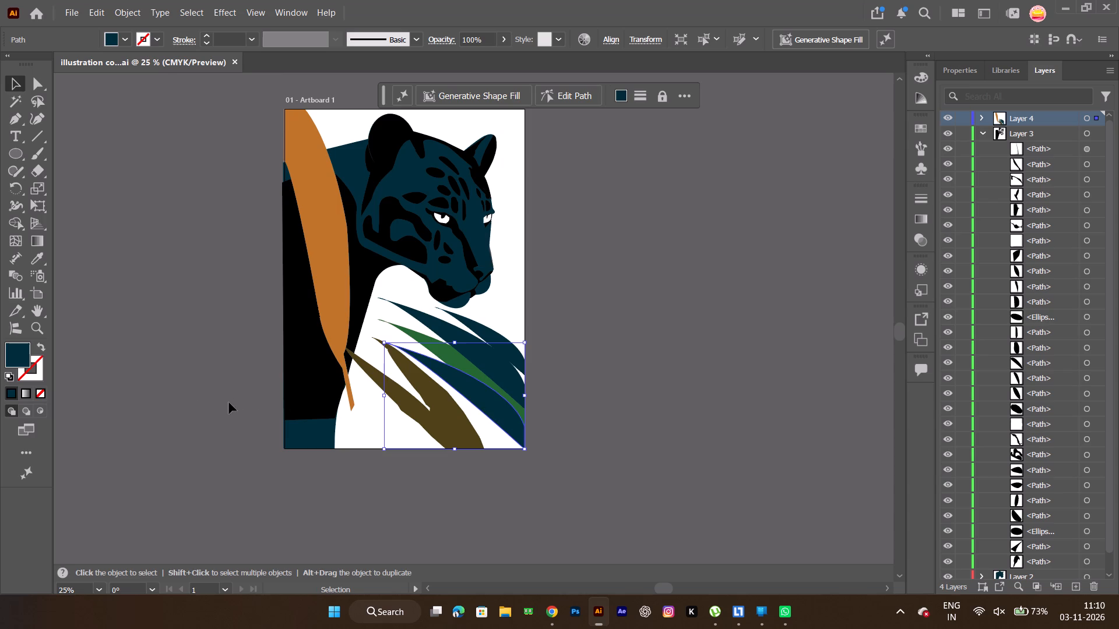
click(19, 355)
click(6, 354)
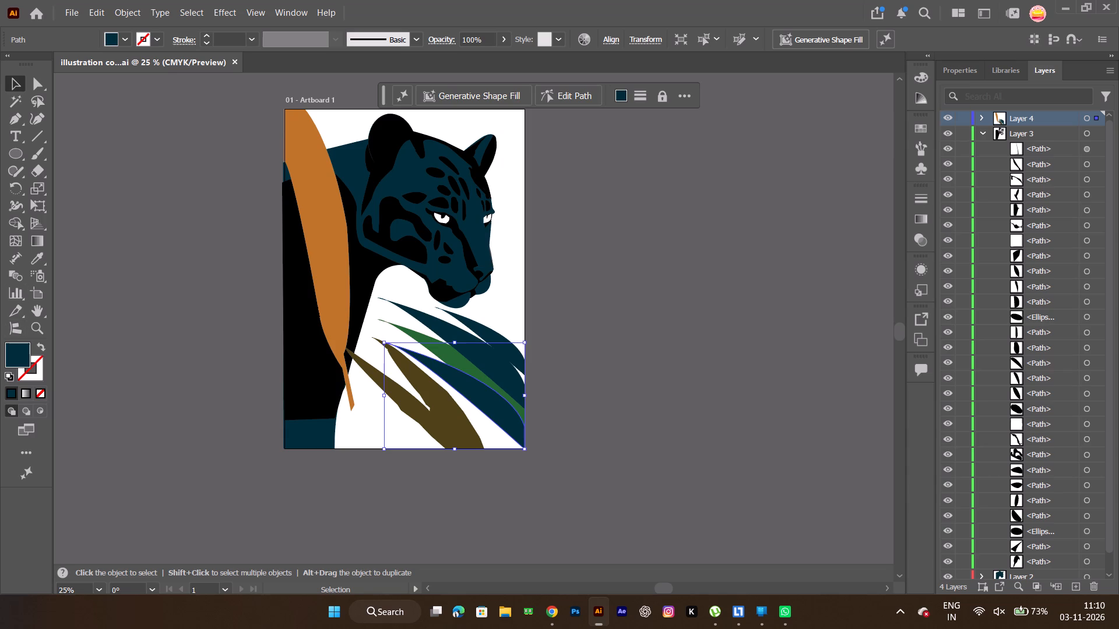
click(27, 355)
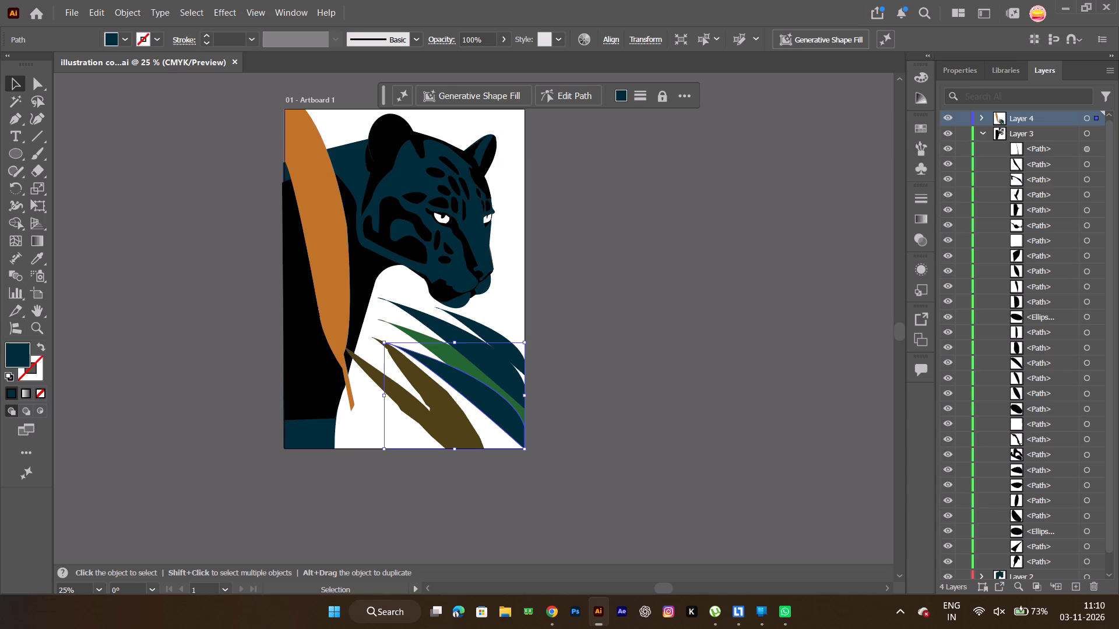
double_click(22, 355)
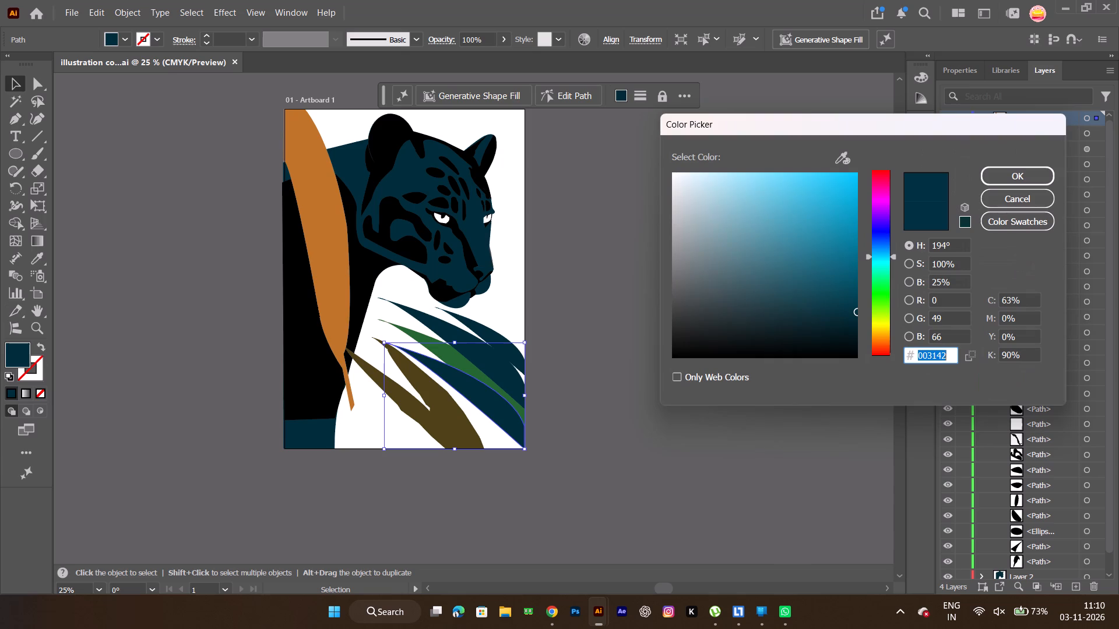
drag(856, 313, 855, 297)
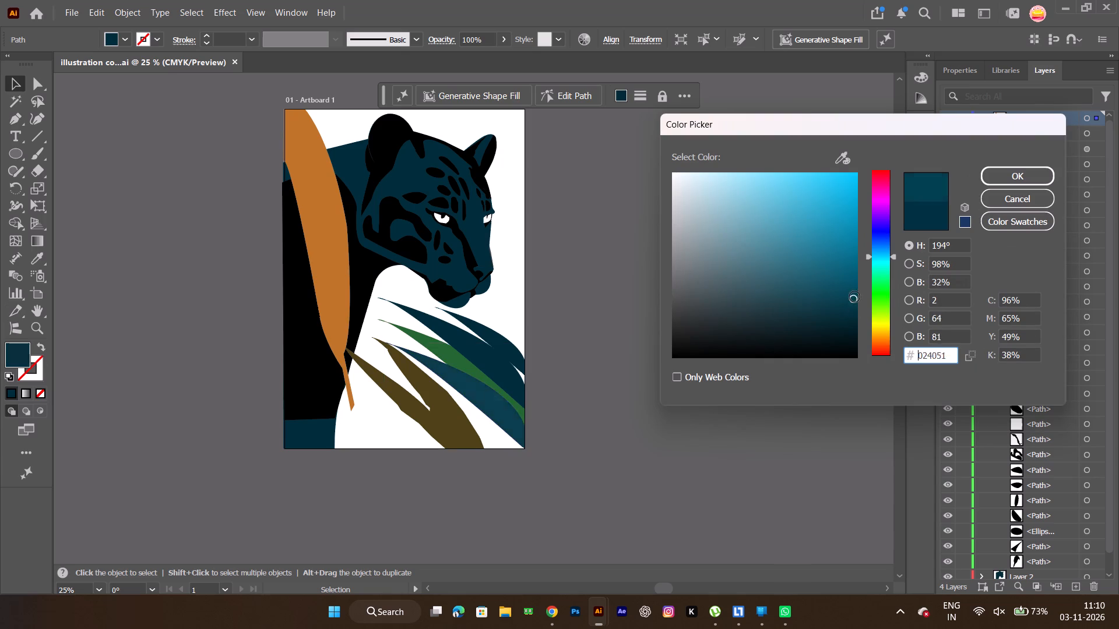
drag(855, 297, 854, 285)
click(1001, 185)
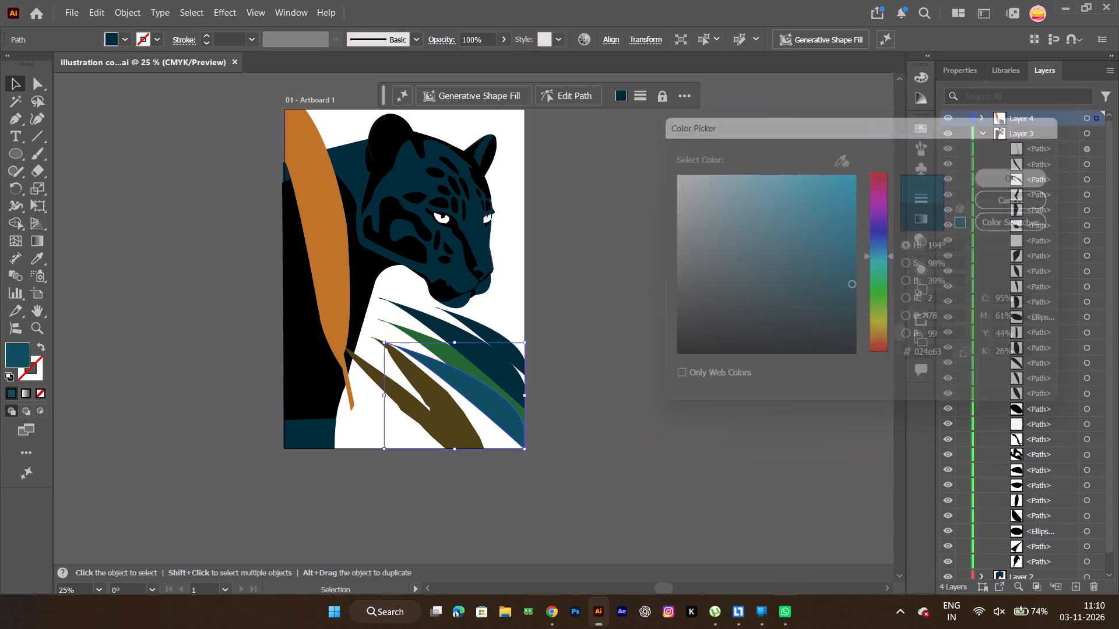
click(825, 328)
key(ctrl+s)
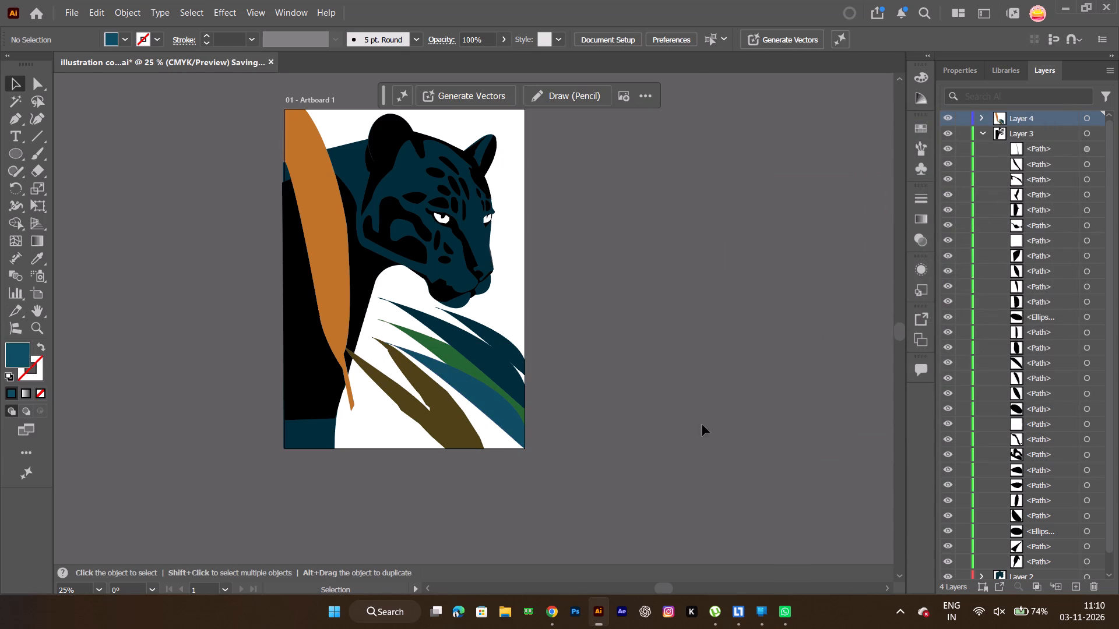
Switch to Chrome and look through the Pinterest results for "illustration design graphic" for reference artwork.
click(554, 623)
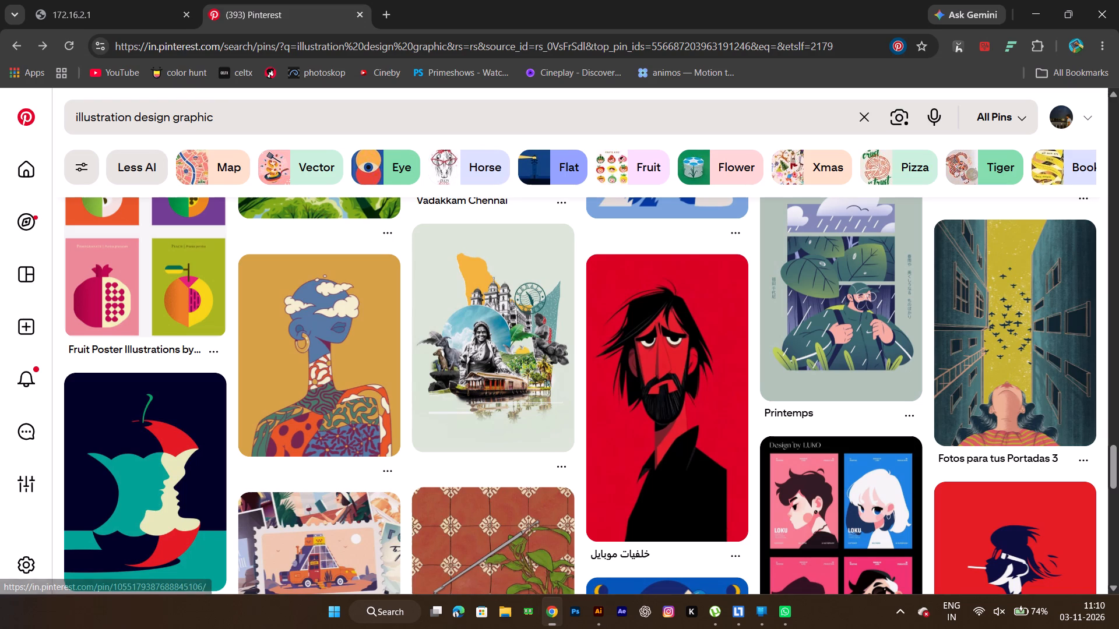
scroll(323, 444, up, 12)
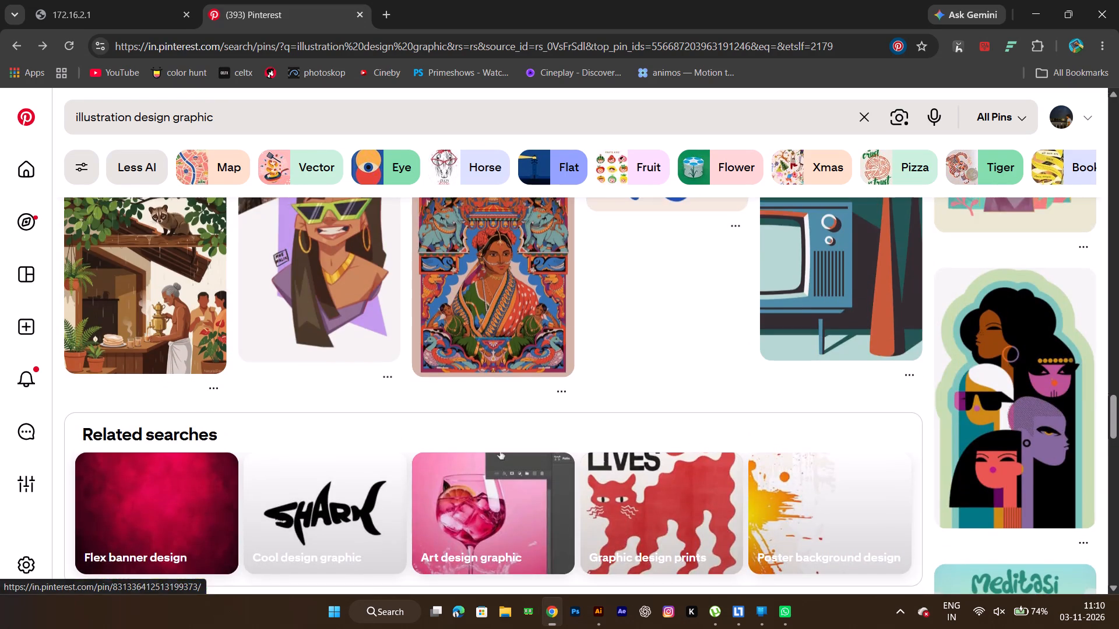
scroll(323, 444, up, 5)
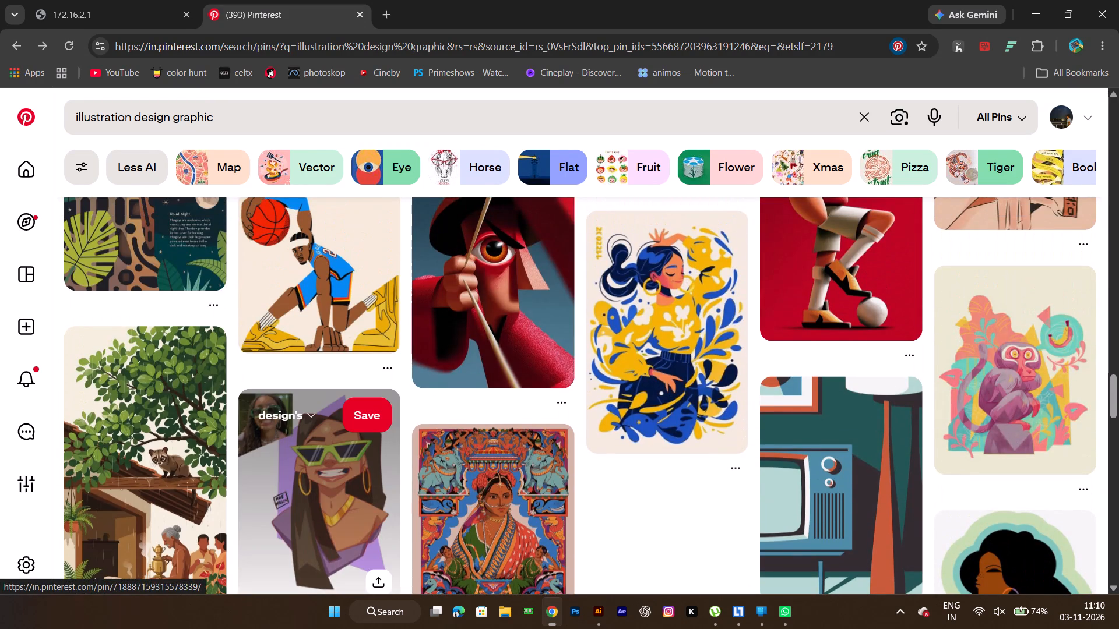
scroll(323, 444, up, 4)
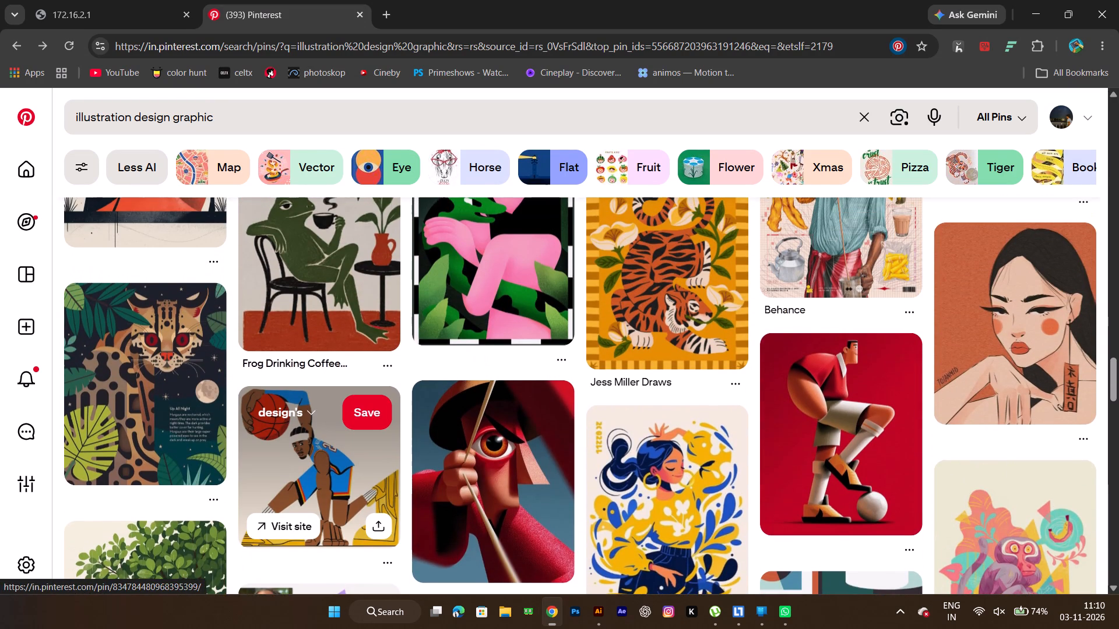
scroll(343, 472, up, 5)
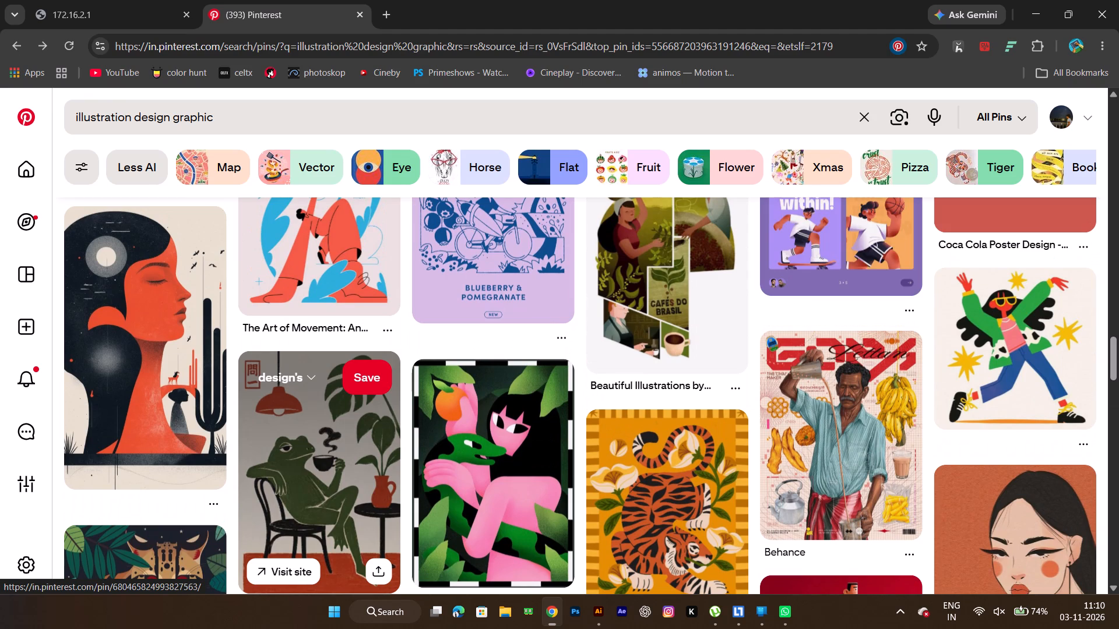
scroll(343, 472, up, 7)
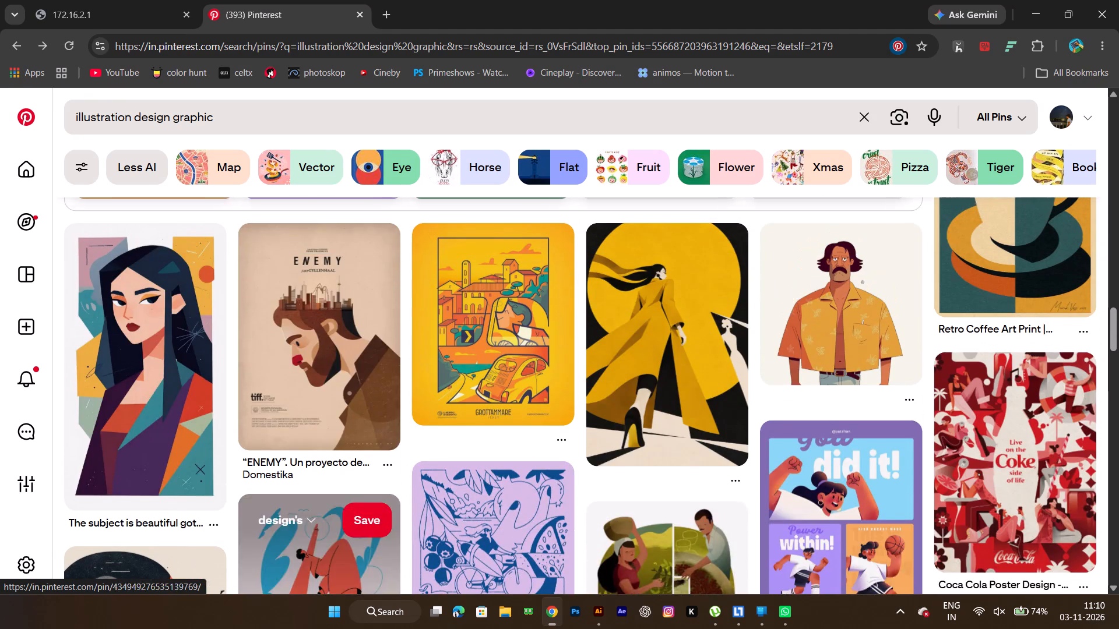
scroll(343, 472, up, 9)
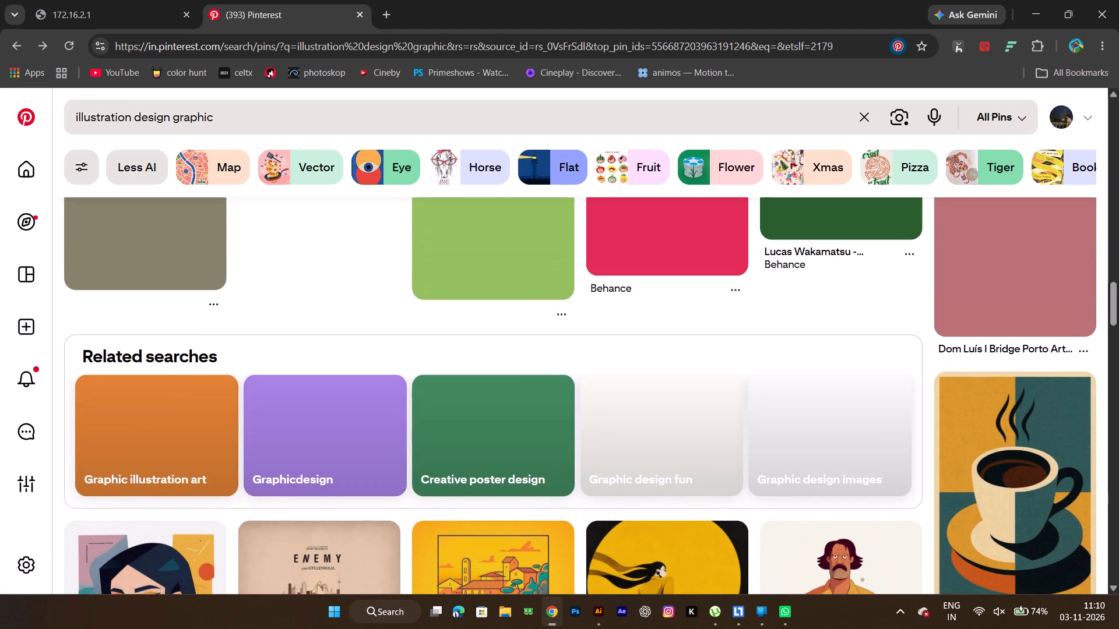
scroll(343, 472, up, 16)
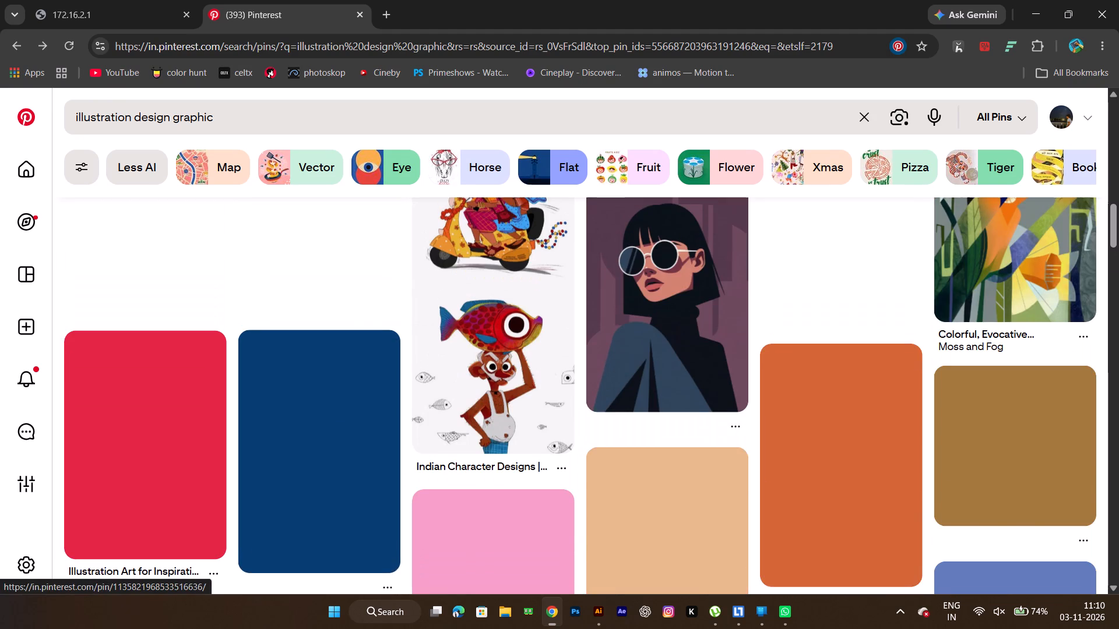
scroll(349, 473, up, 8)
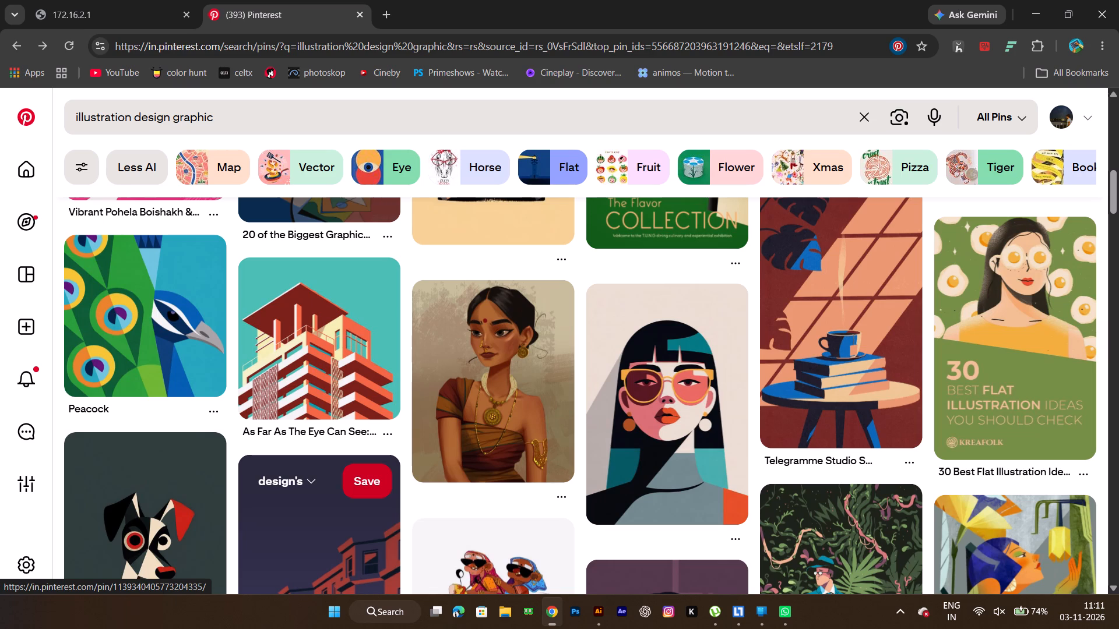
scroll(346, 487, up, 6)
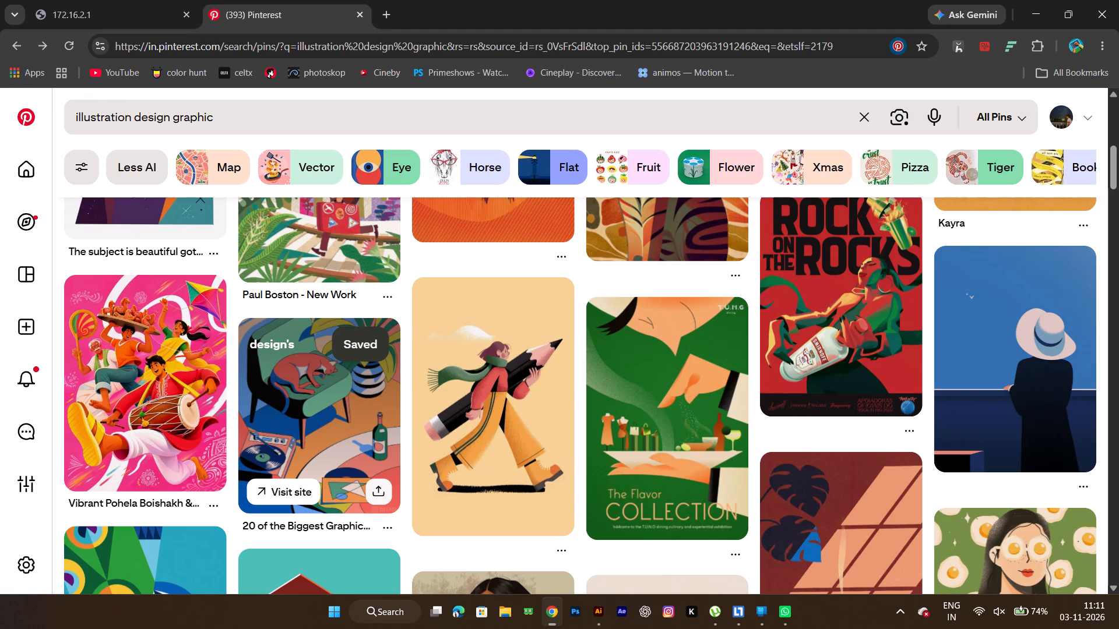
scroll(307, 498, up, 7)
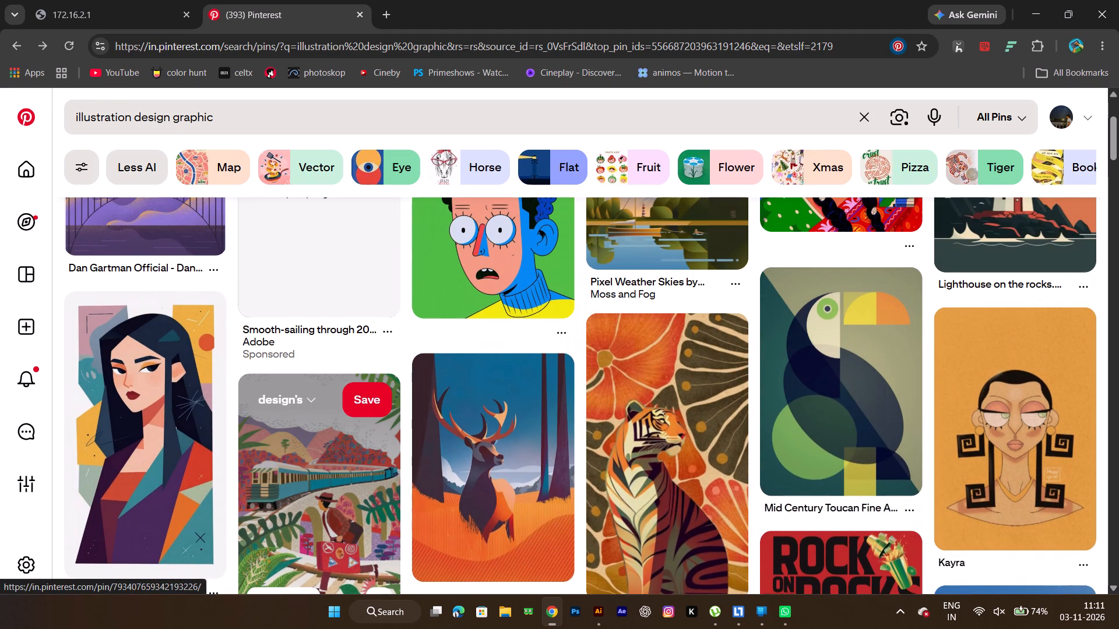
scroll(307, 498, up, 4)
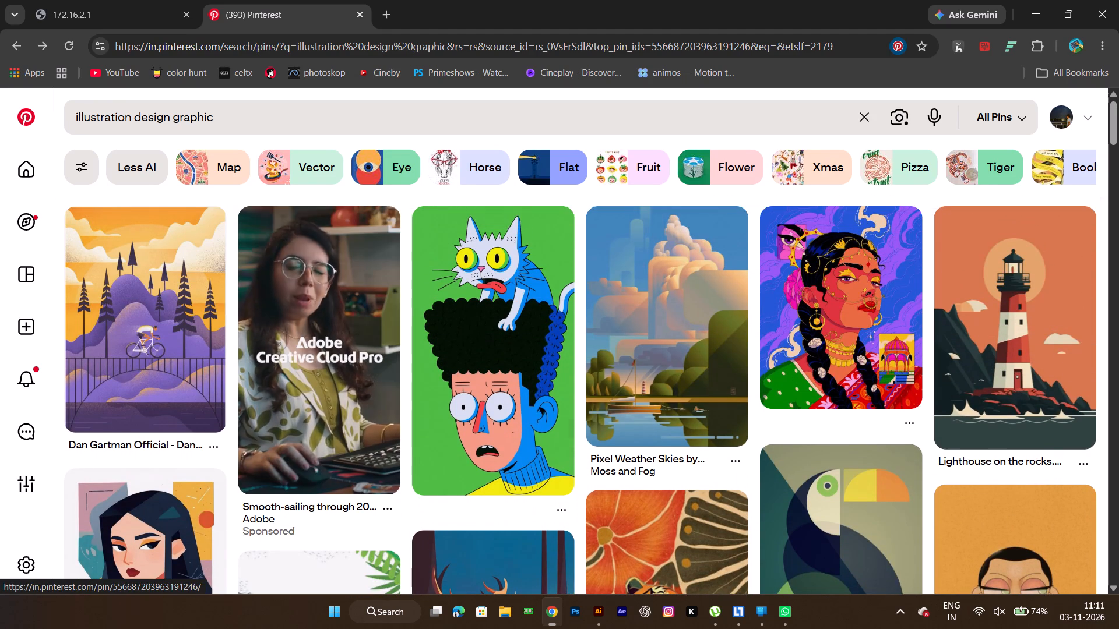
Open the pin of the white cat perched on a shocked man's hair and look through its related illustrations.
click(495, 365)
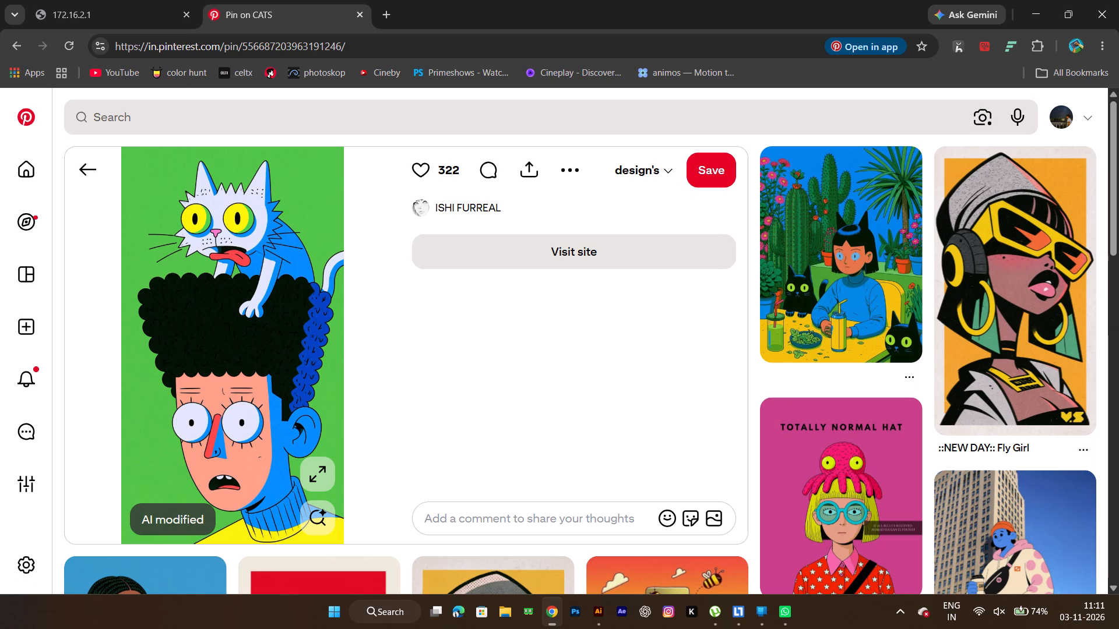
scroll(495, 365, down, 3)
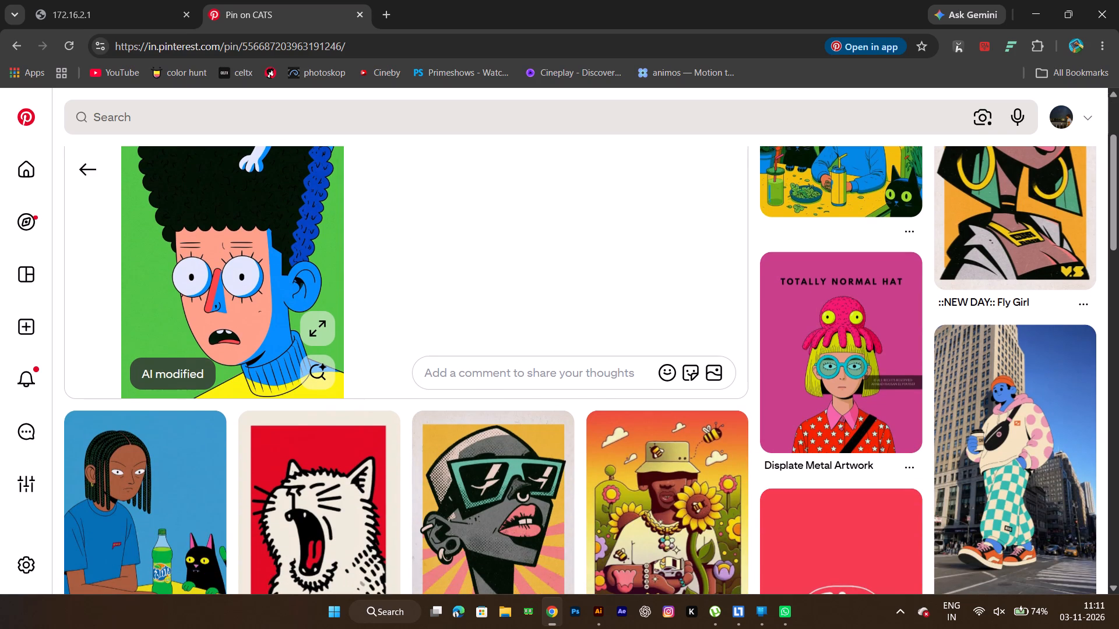
scroll(495, 365, down, 5)
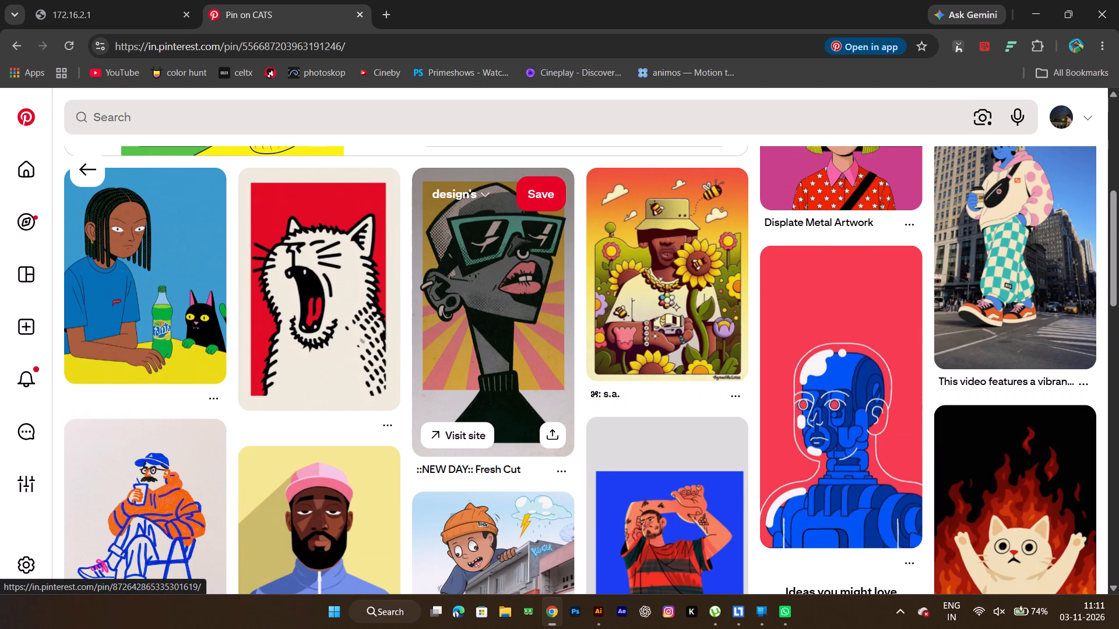
scroll(495, 365, up, 2)
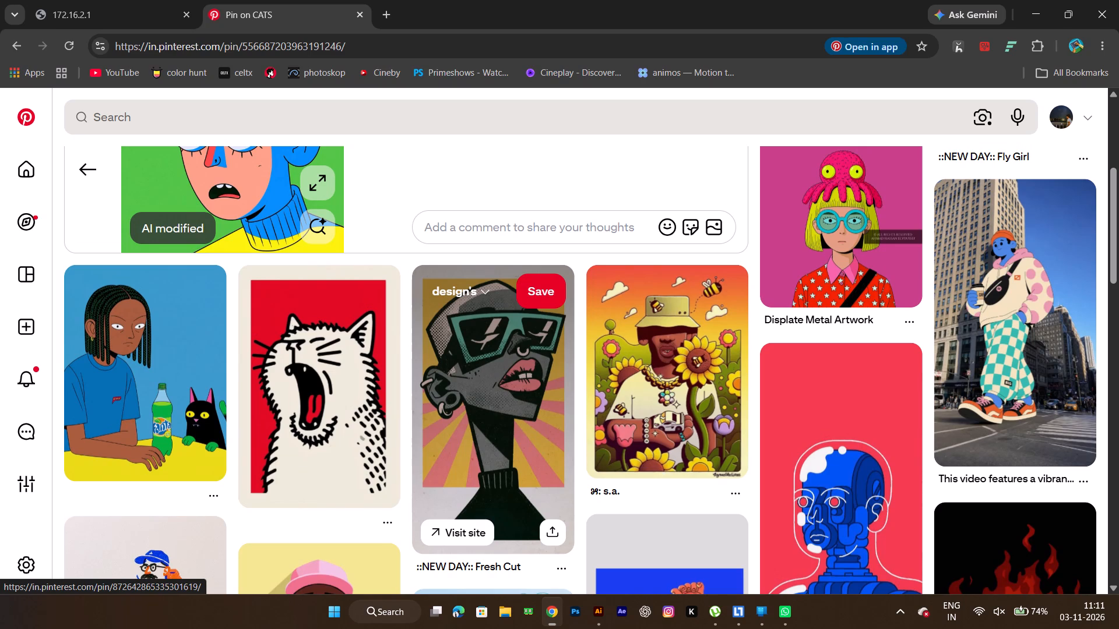
scroll(508, 362, down, 1)
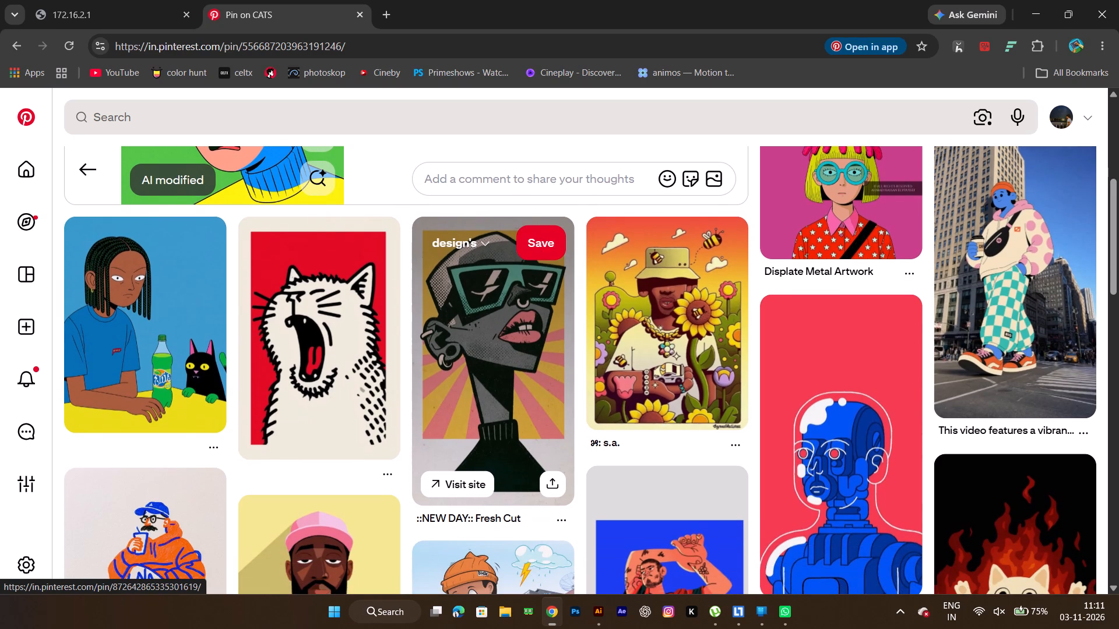
scroll(508, 362, down, 2)
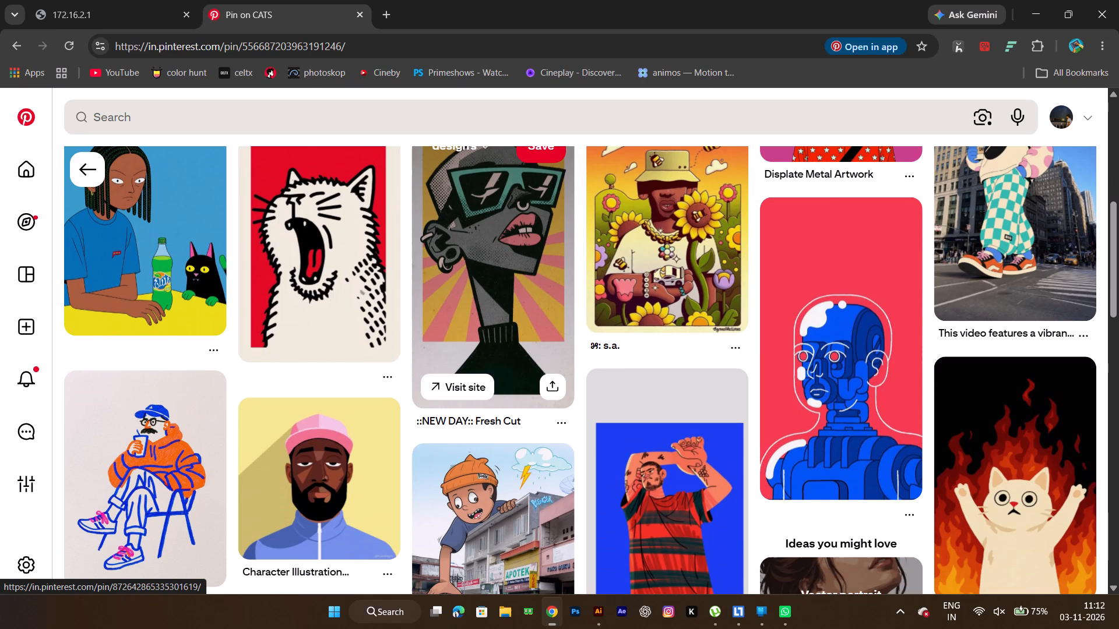
scroll(508, 362, down, 4)
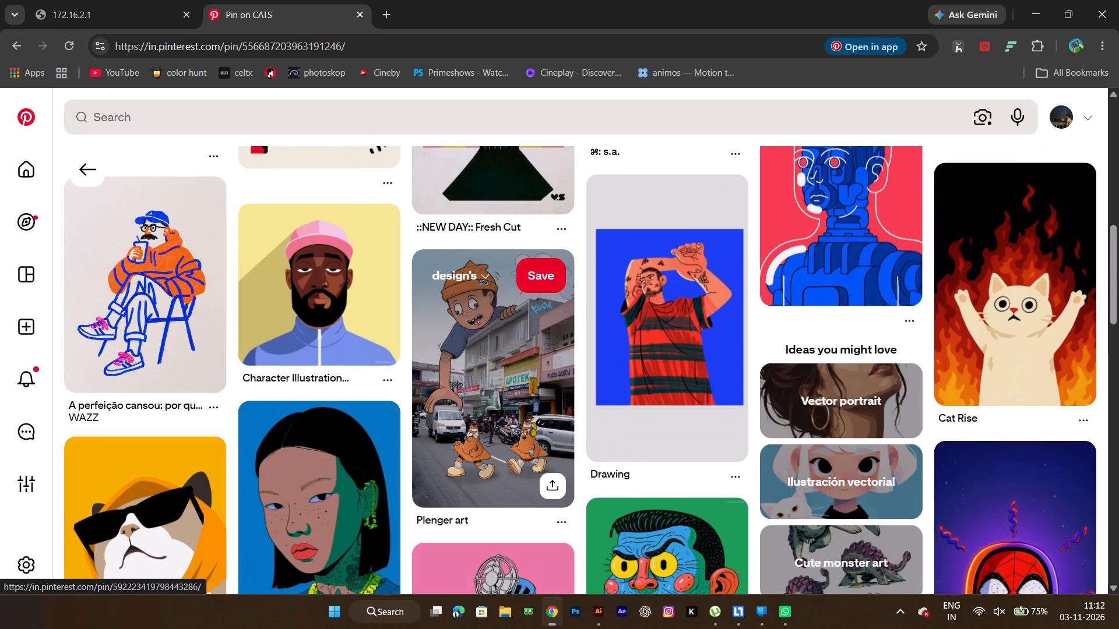
scroll(508, 362, down, 8)
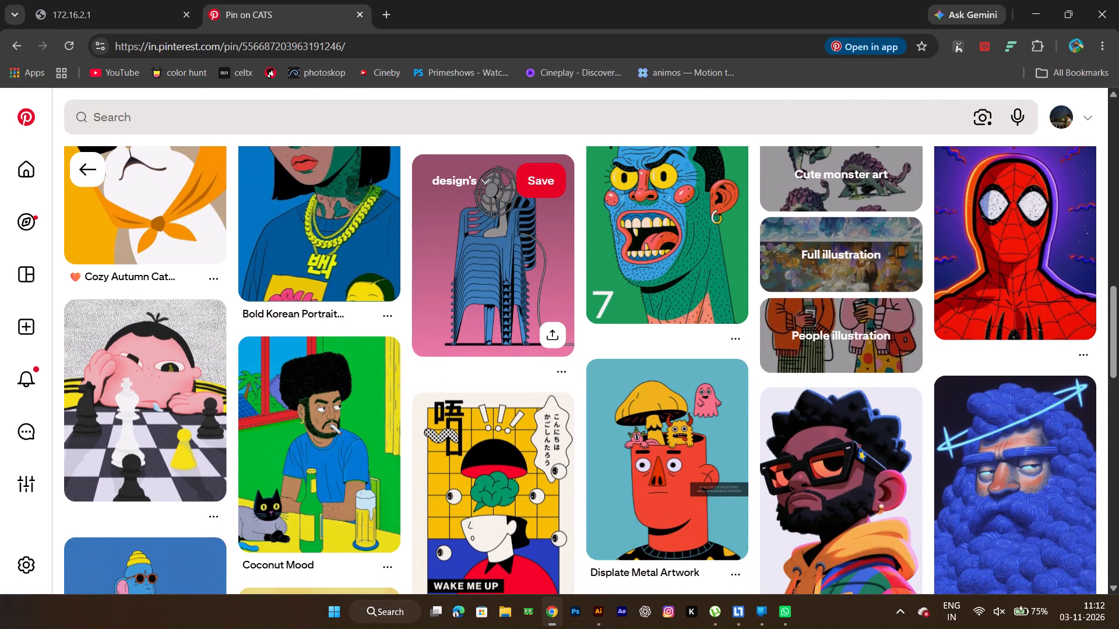
scroll(508, 362, down, 6)
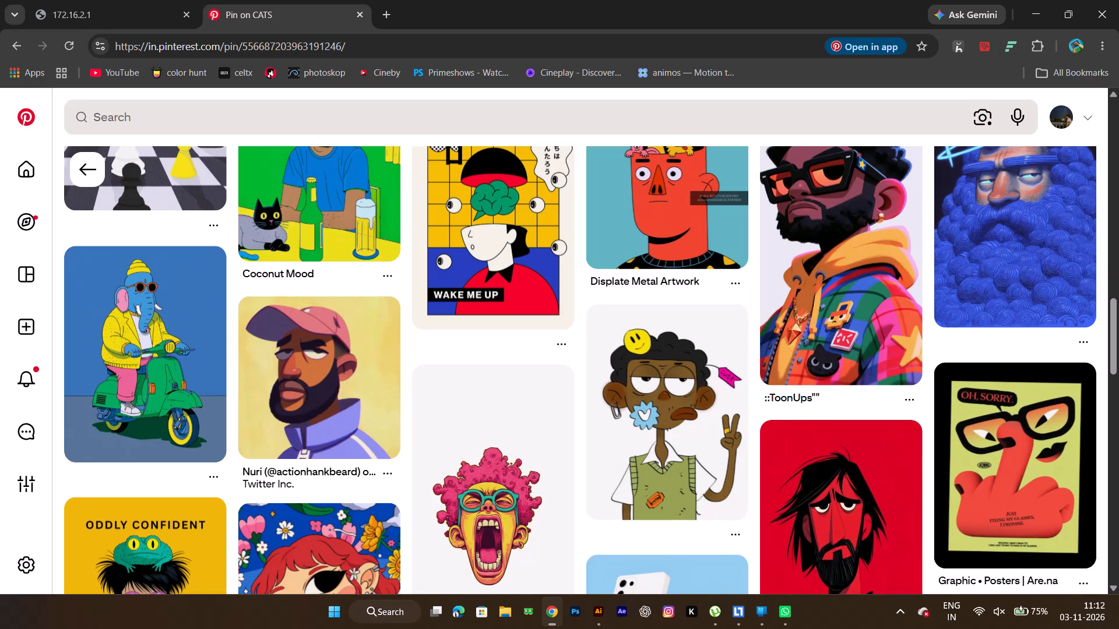
scroll(508, 362, up, 7)
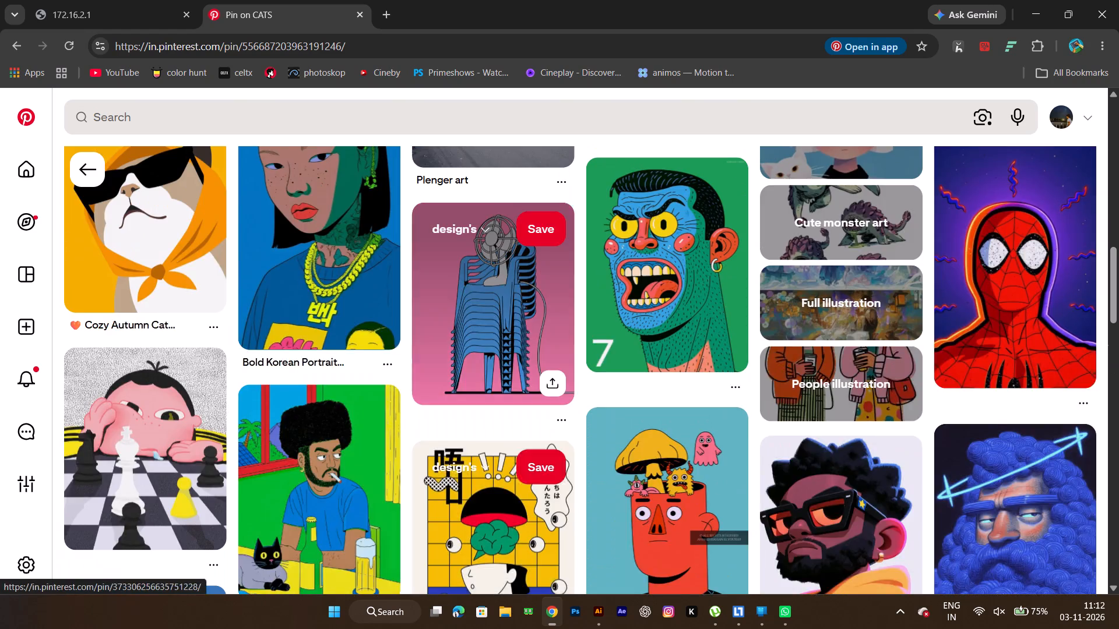
scroll(508, 362, up, 14)
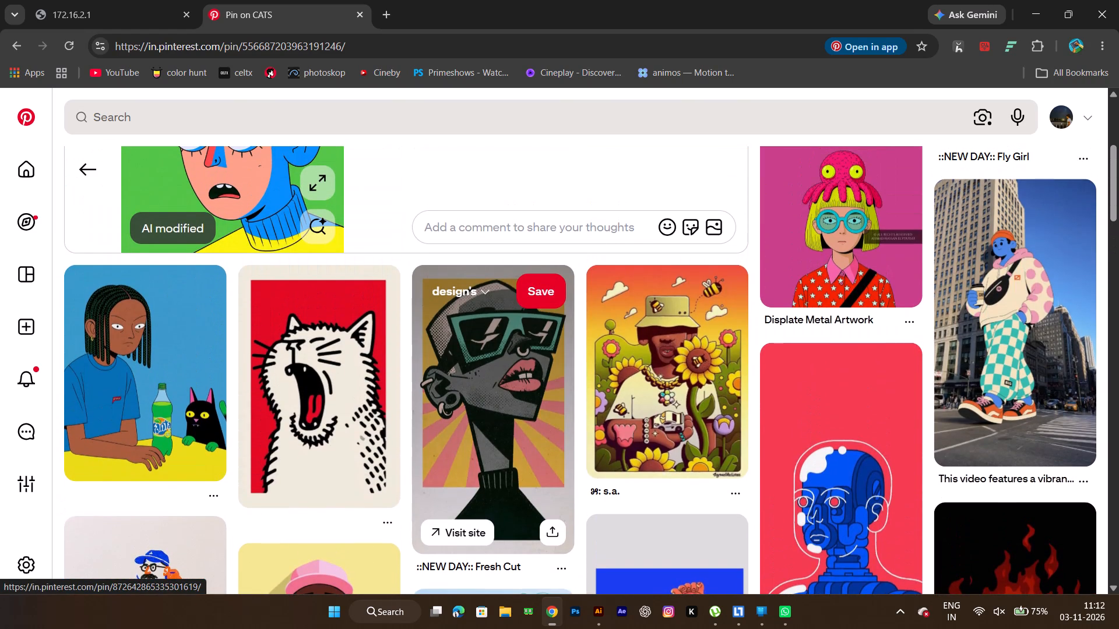
scroll(508, 362, up, 7)
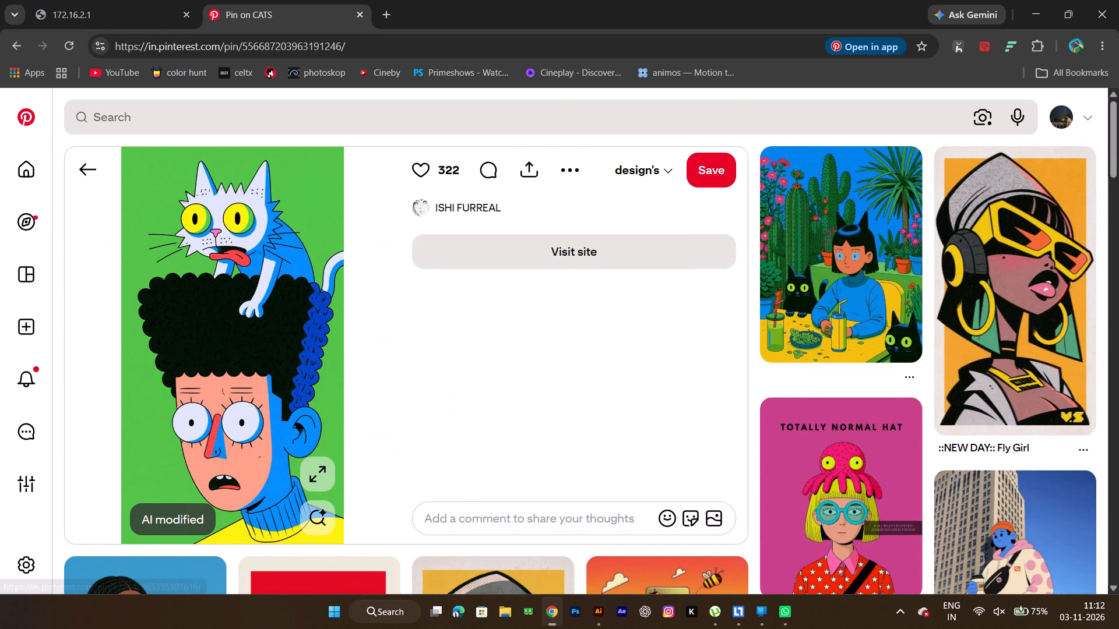
scroll(508, 362, down, 2)
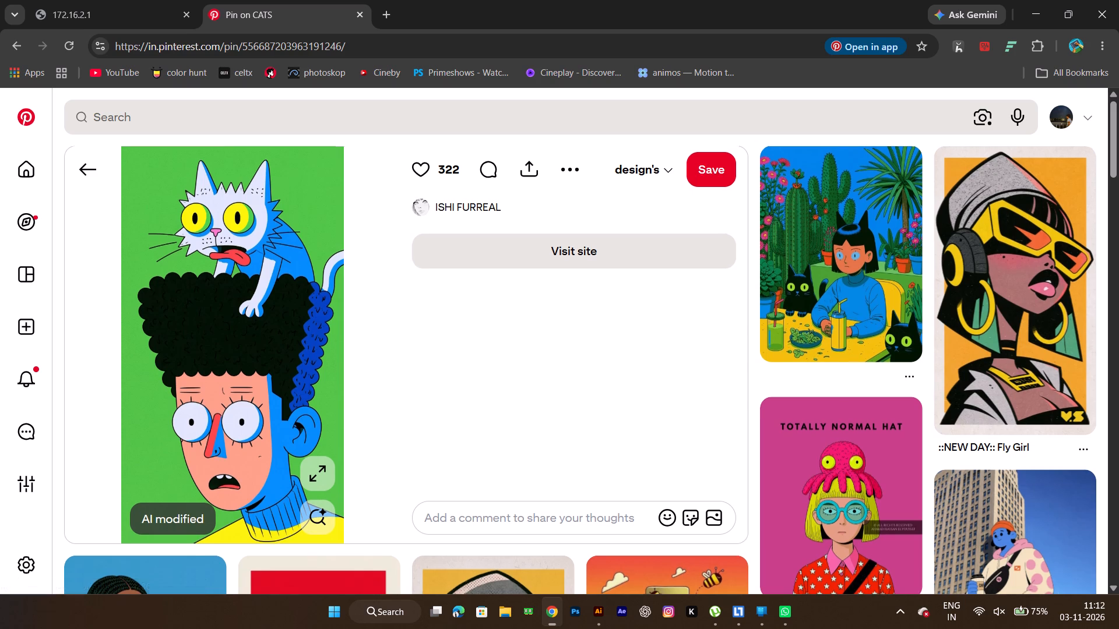
scroll(508, 362, down, 5)
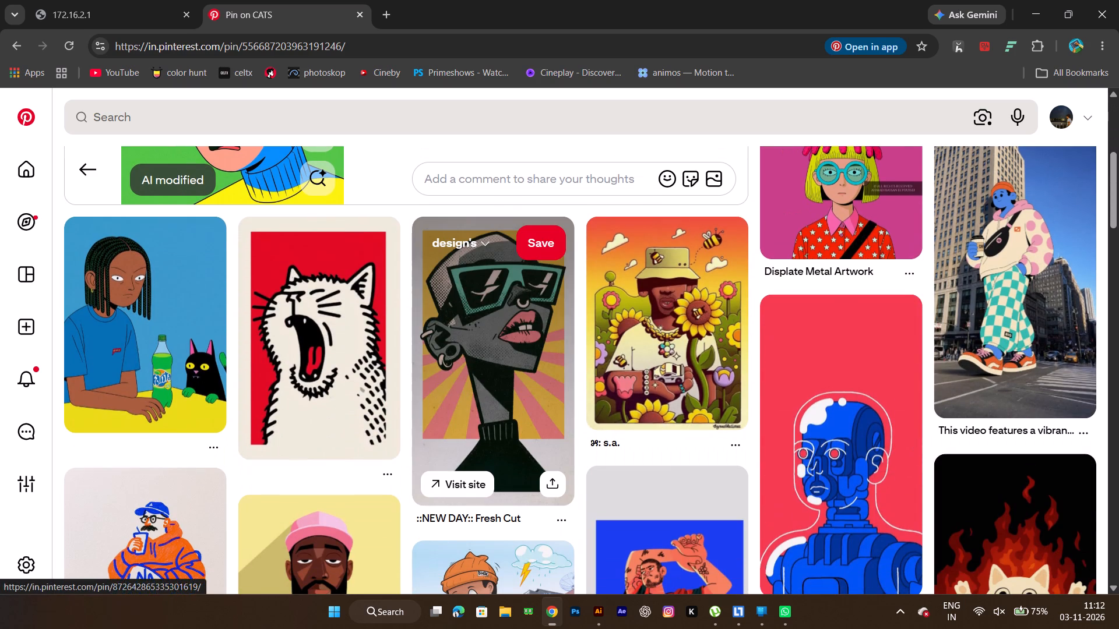
Open the pin of the braided figure beside a black cat, look through its related illustrations, and return to the search results.
click(192, 318)
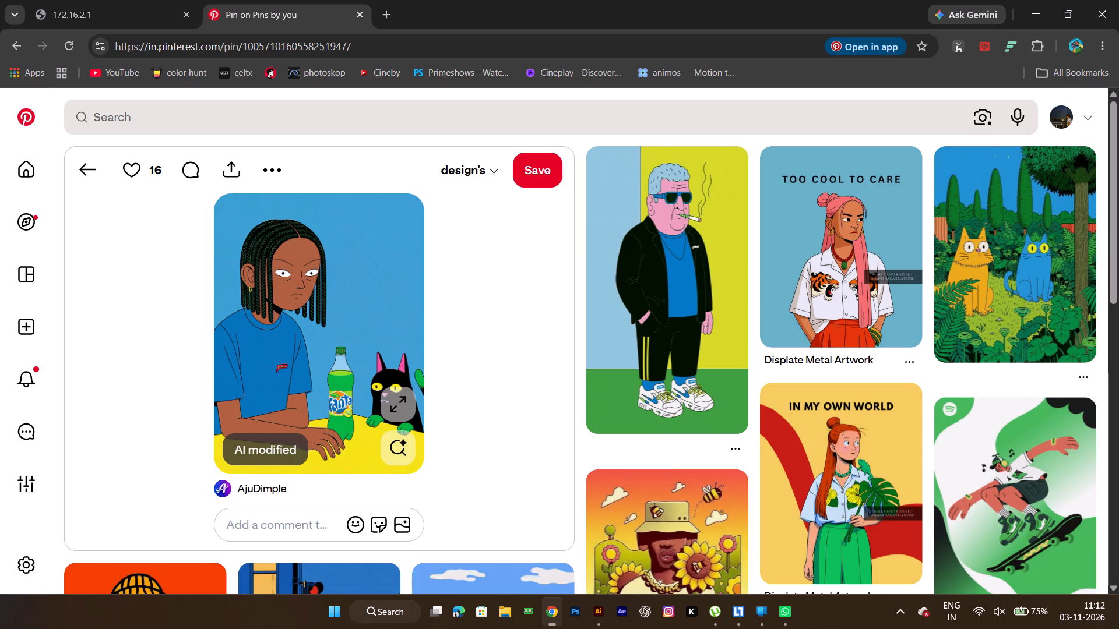
scroll(370, 312, down, 1)
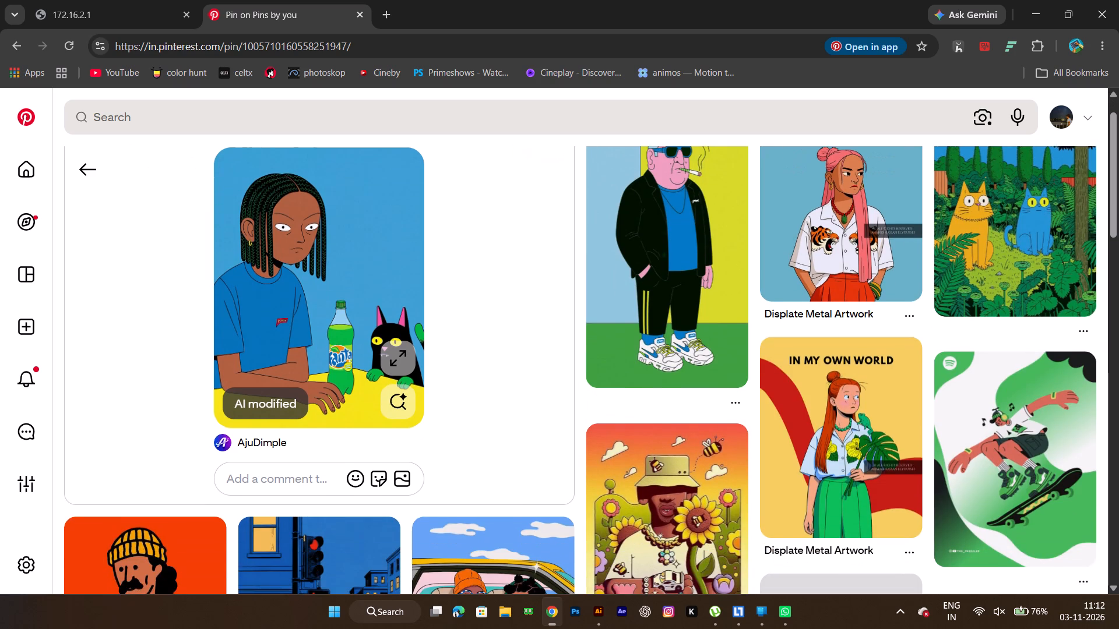
scroll(370, 312, down, 4)
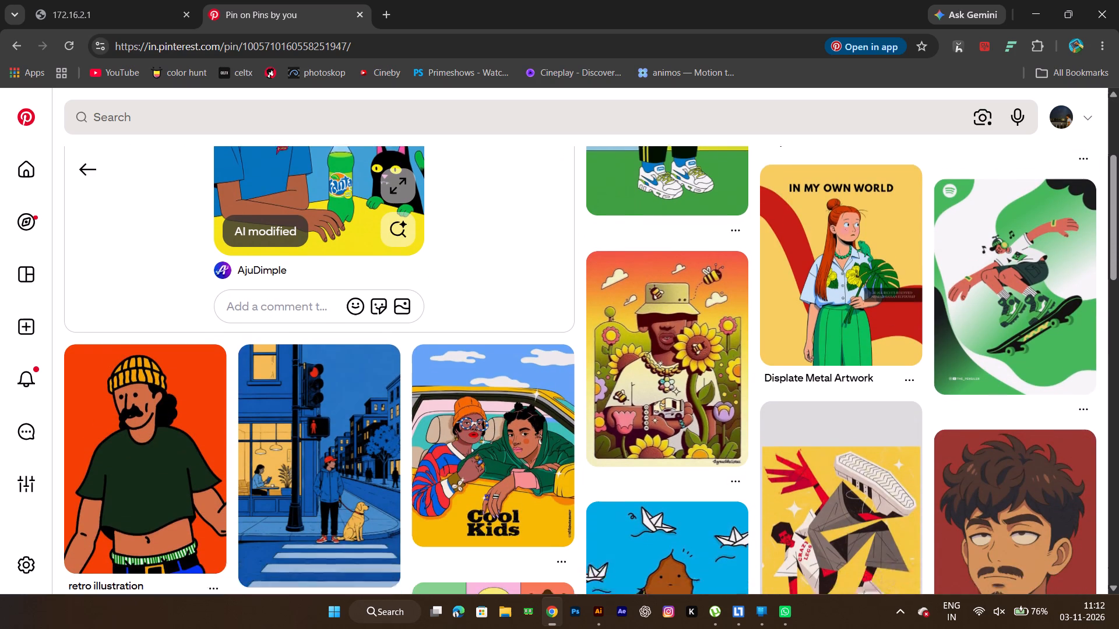
scroll(370, 312, down, 1)
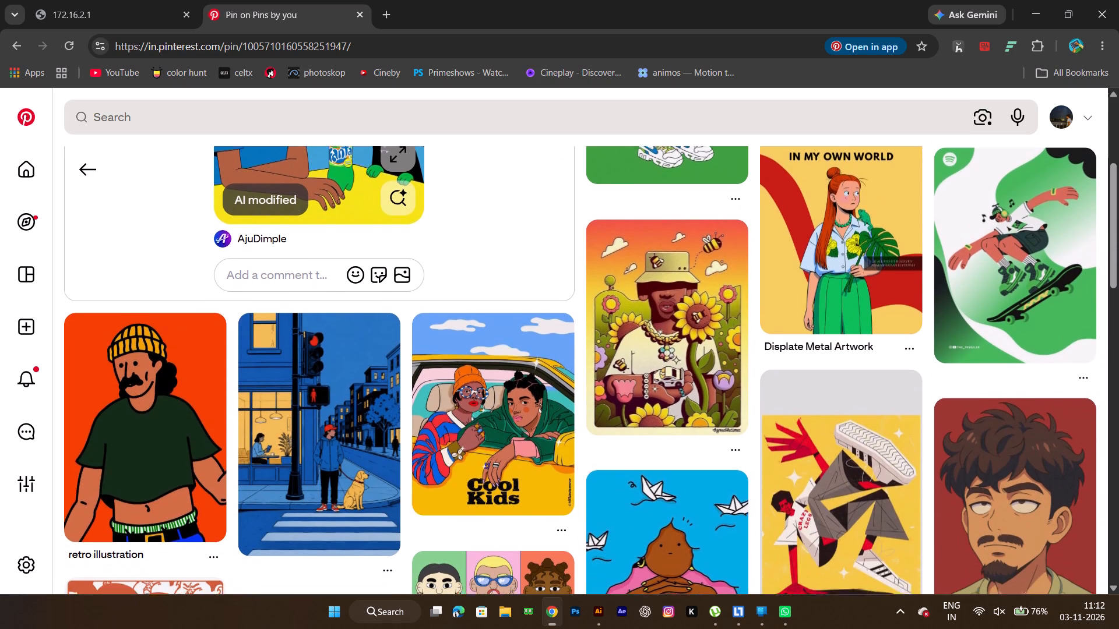
scroll(370, 312, down, 3)
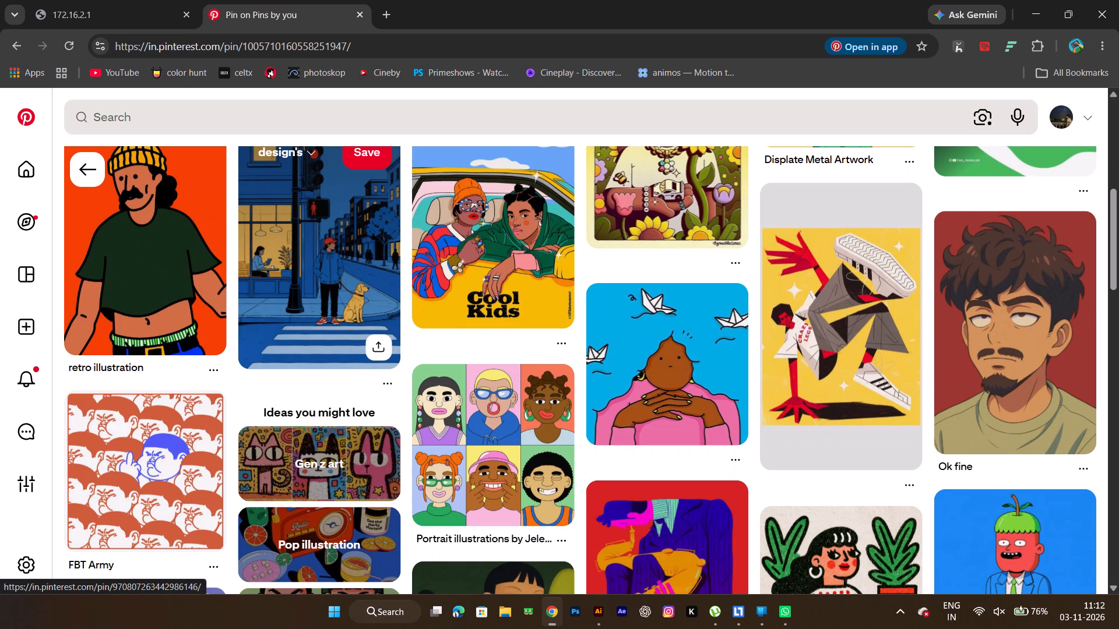
scroll(370, 312, down, 2)
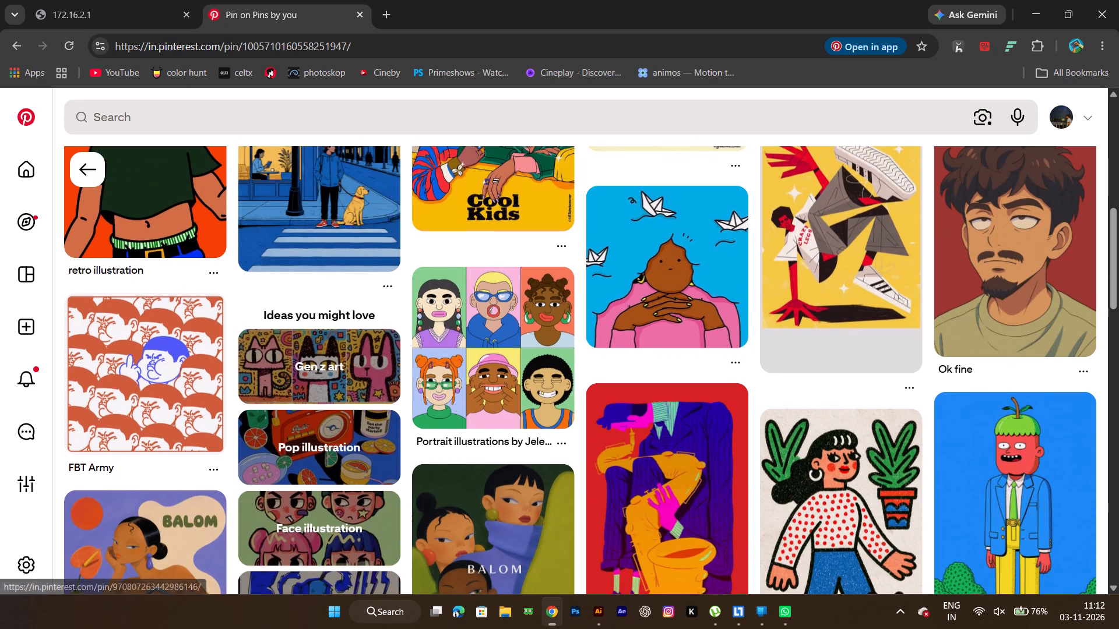
scroll(370, 312, down, 3)
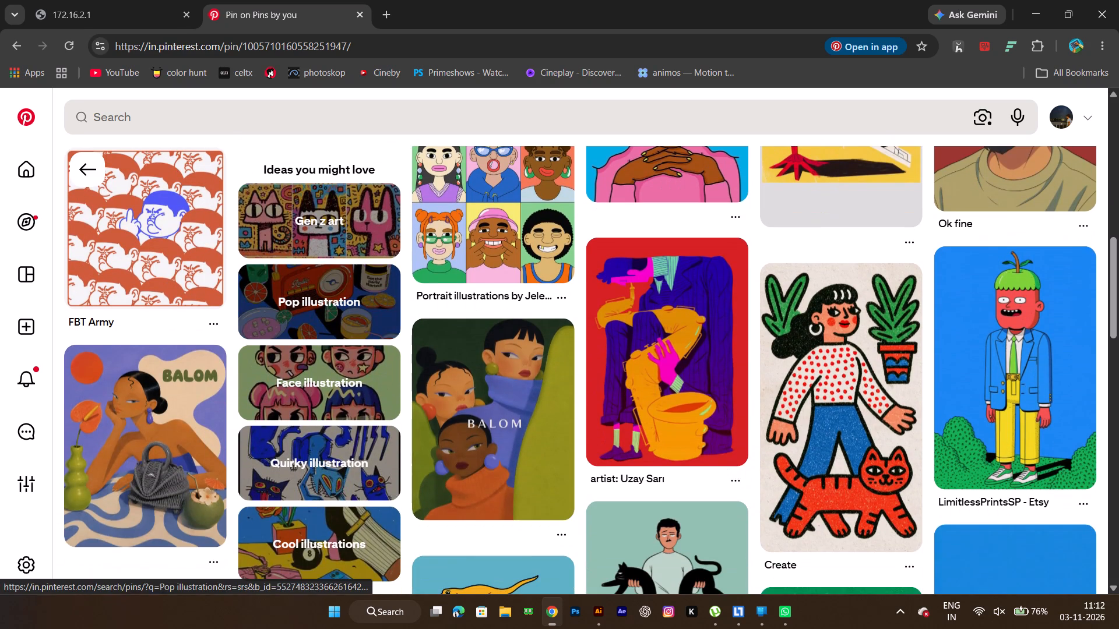
click(95, 161)
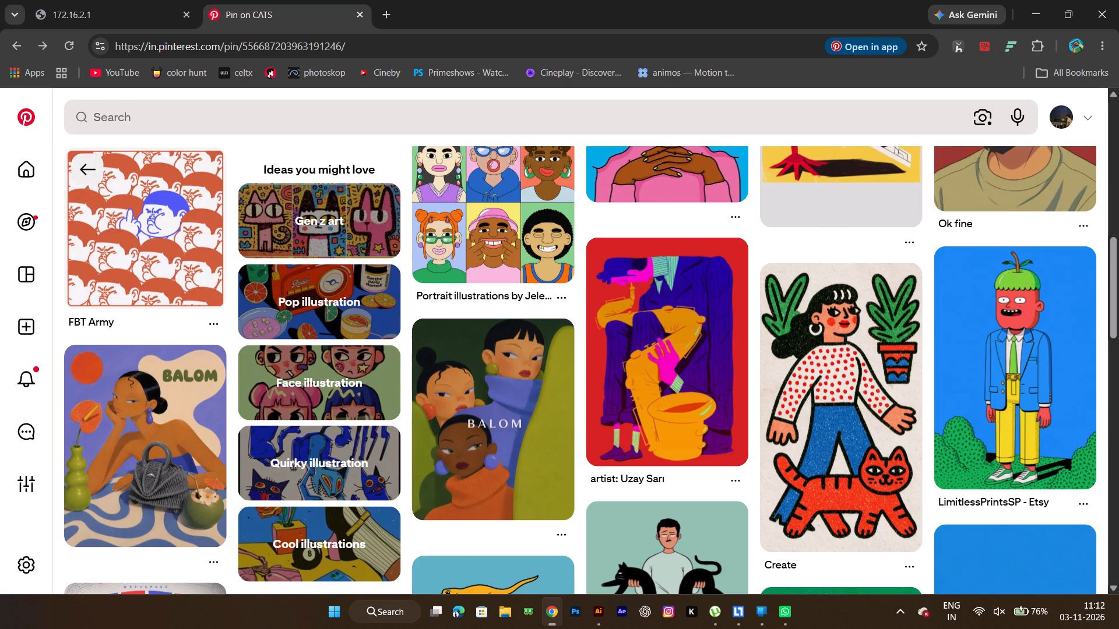
click(95, 161)
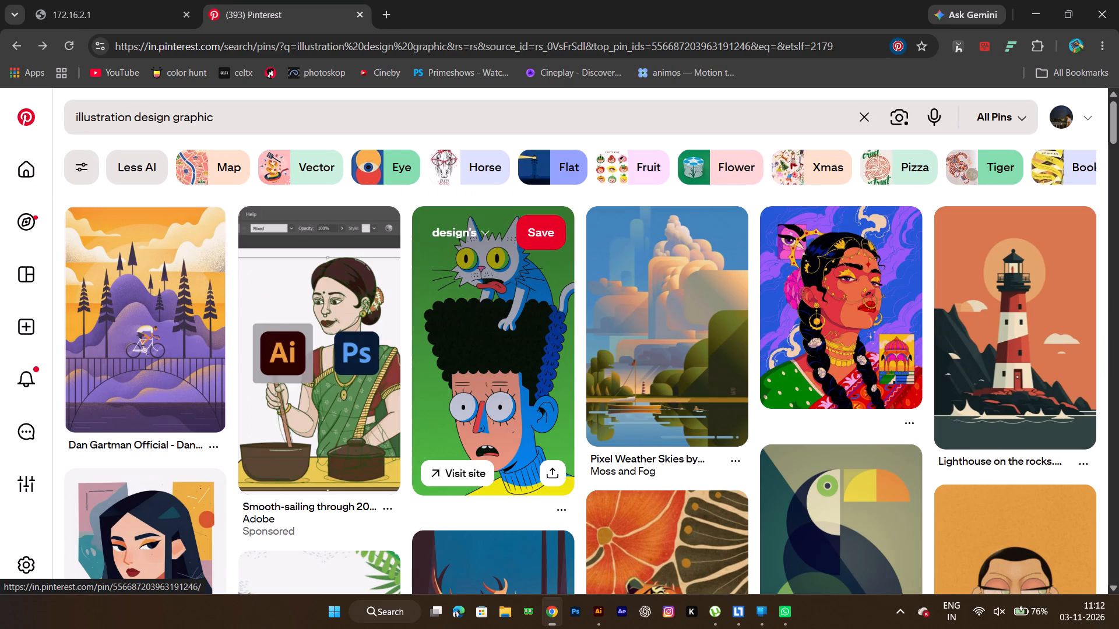
Reopen the pin of the cat on the man's hair and examine its related character illustrations further down the feed.
click(501, 394)
scroll(501, 394, down, 3)
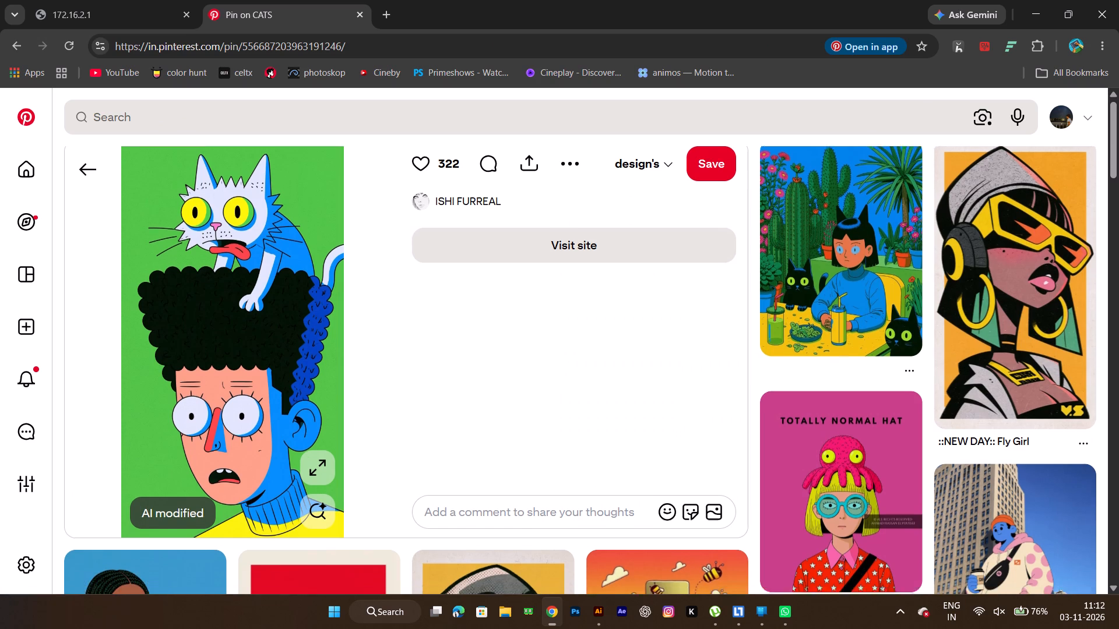
scroll(501, 394, down, 10)
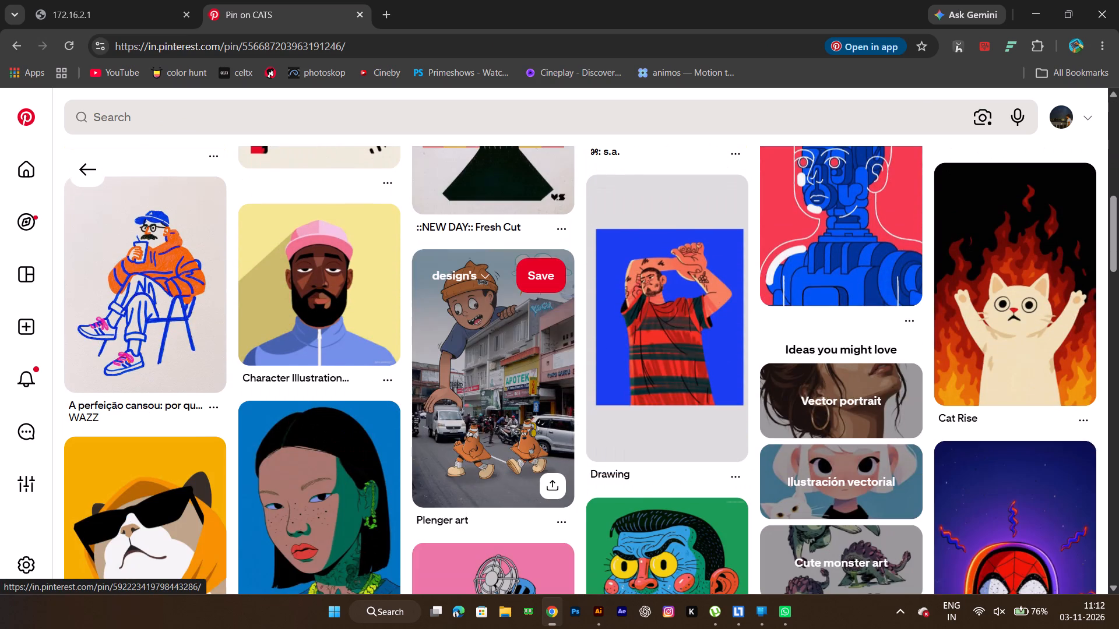
scroll(501, 394, down, 4)
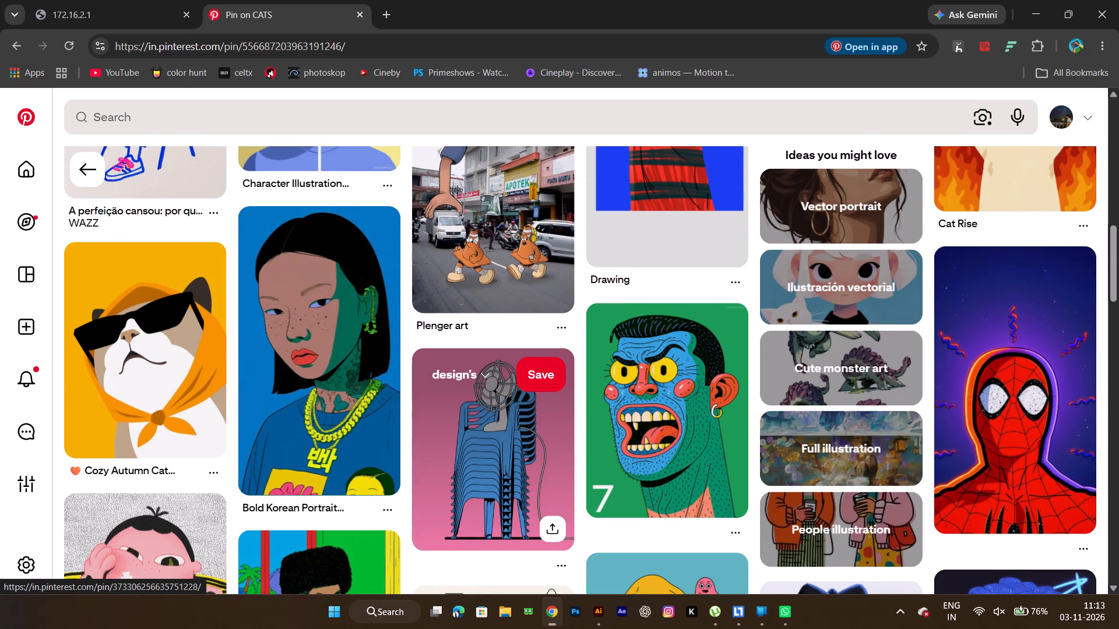
scroll(501, 394, down, 3)
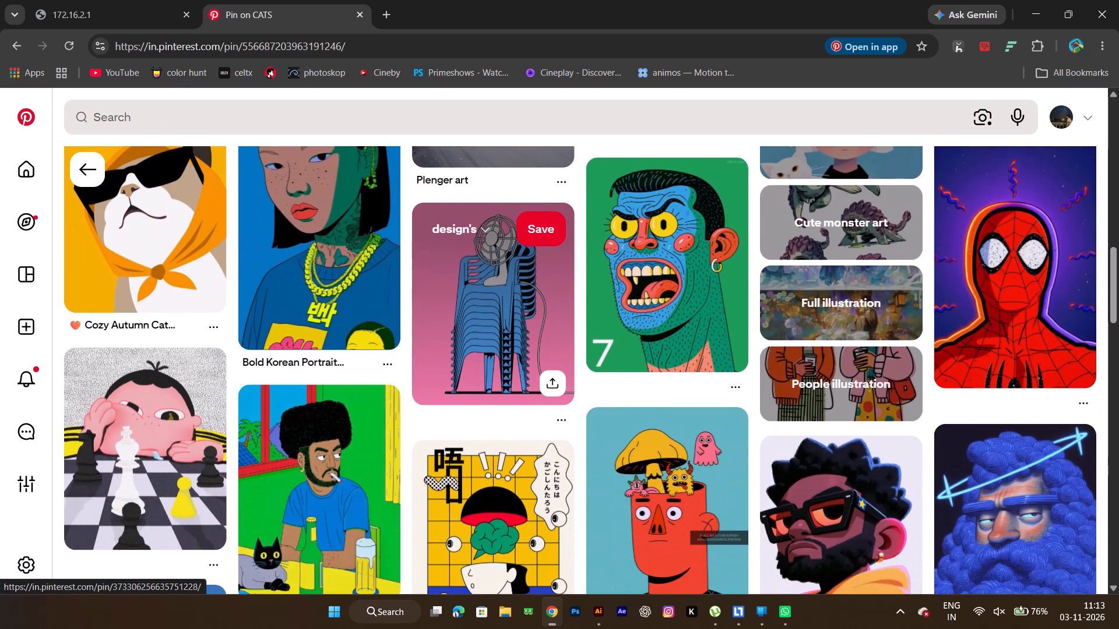
scroll(501, 394, down, 6)
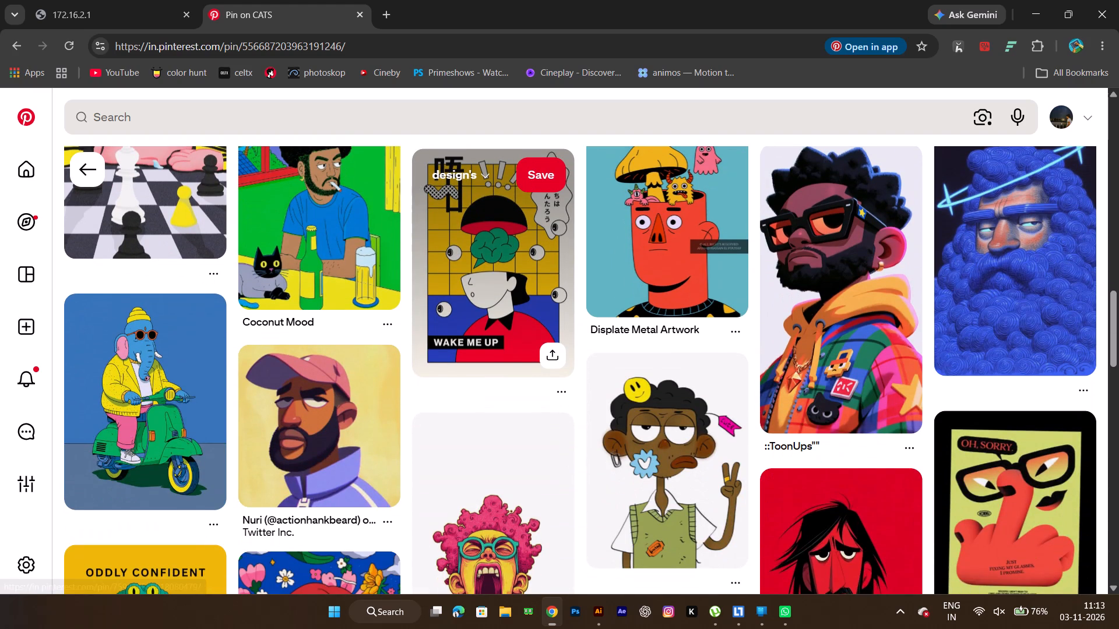
scroll(501, 394, down, 3)
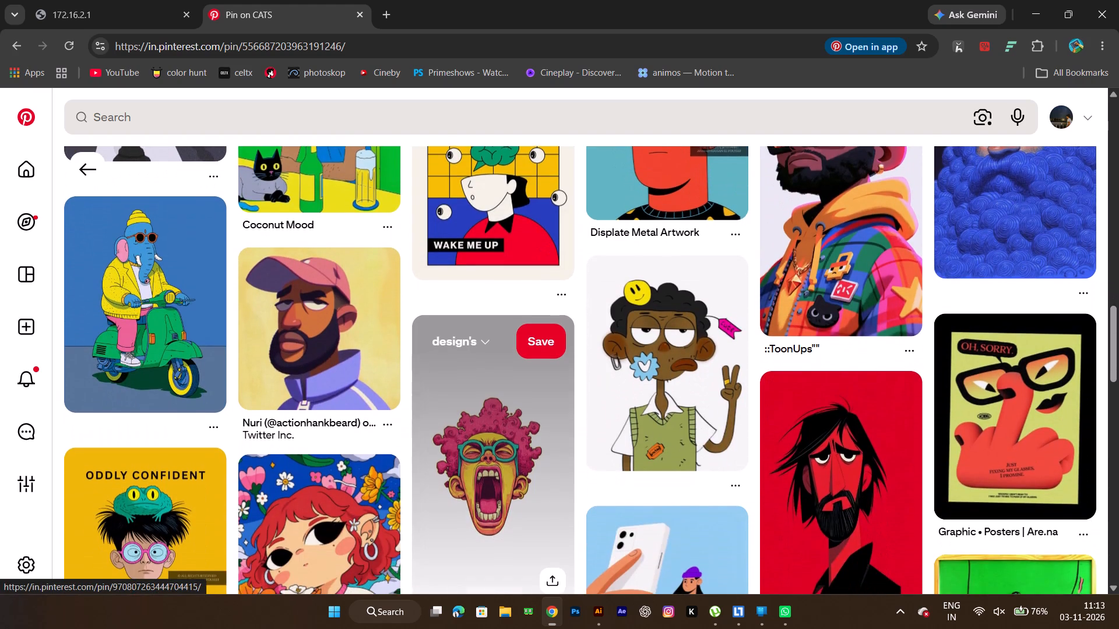
scroll(501, 394, down, 3)
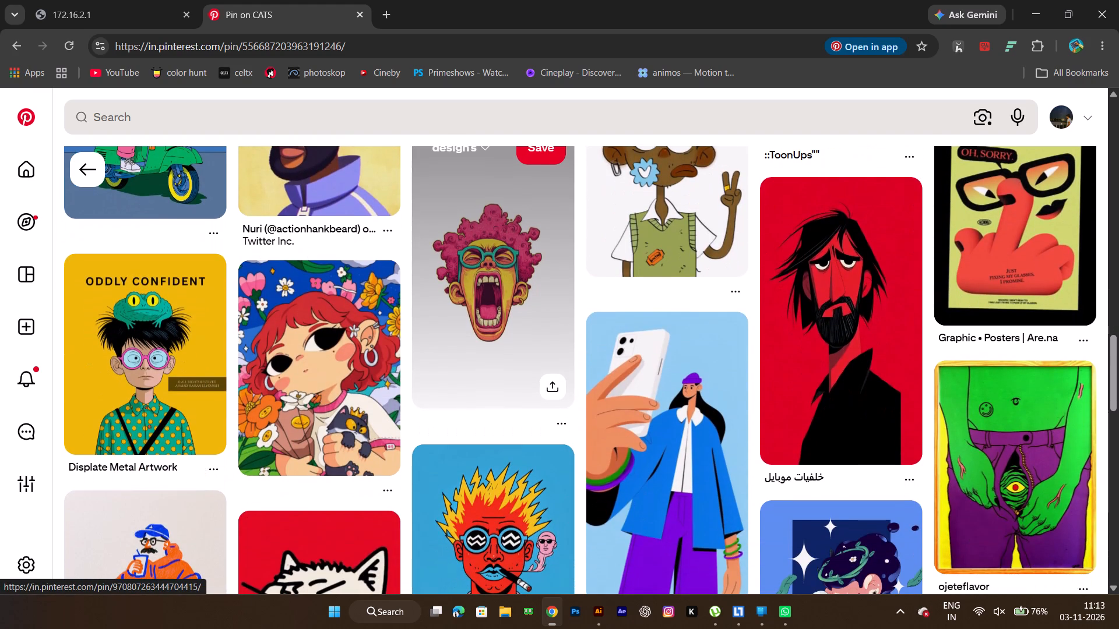
scroll(501, 394, down, 1)
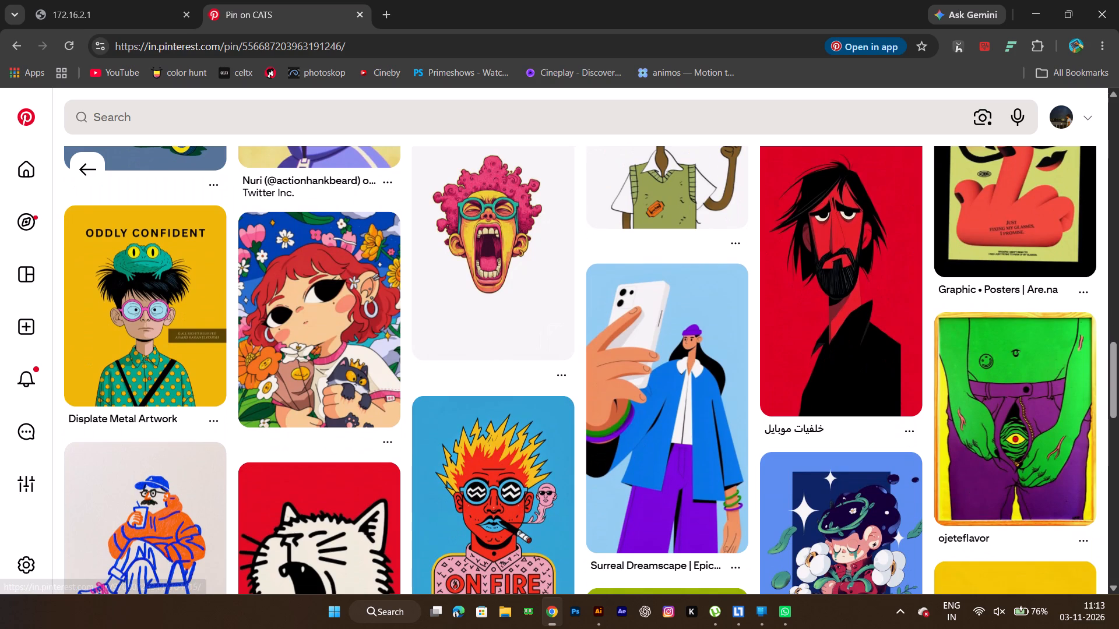
scroll(501, 394, down, 4)
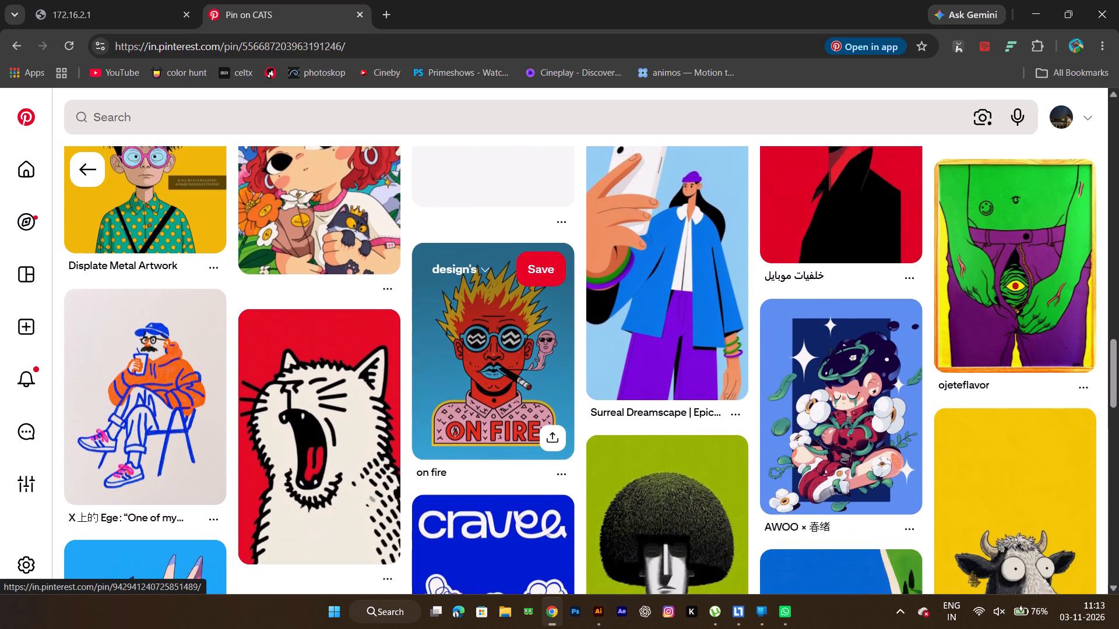
scroll(501, 394, down, 9)
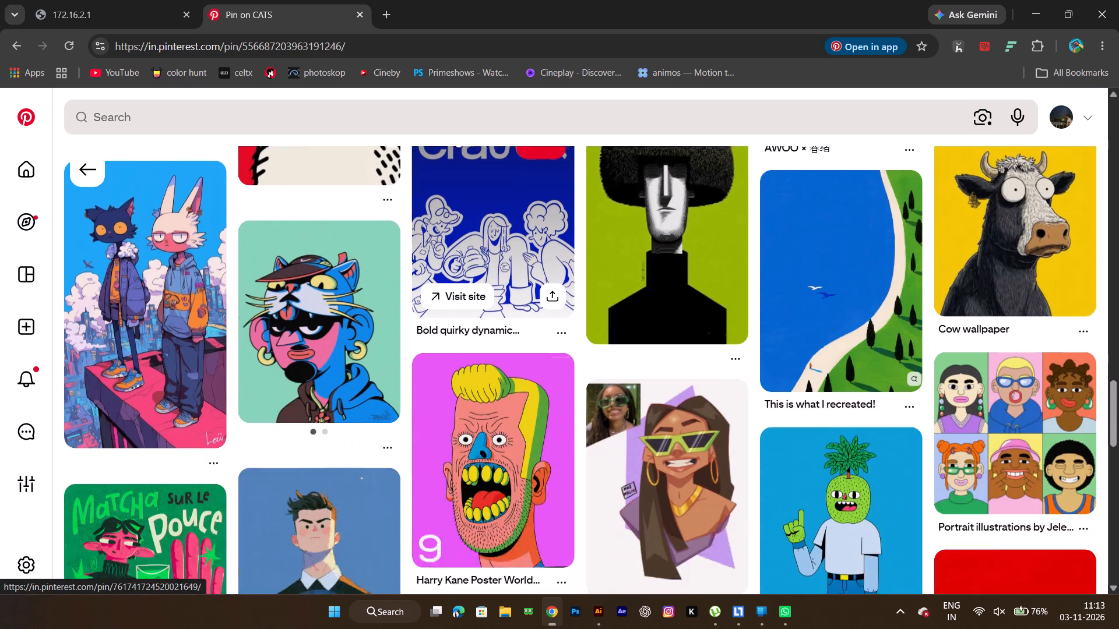
scroll(501, 394, down, 5)
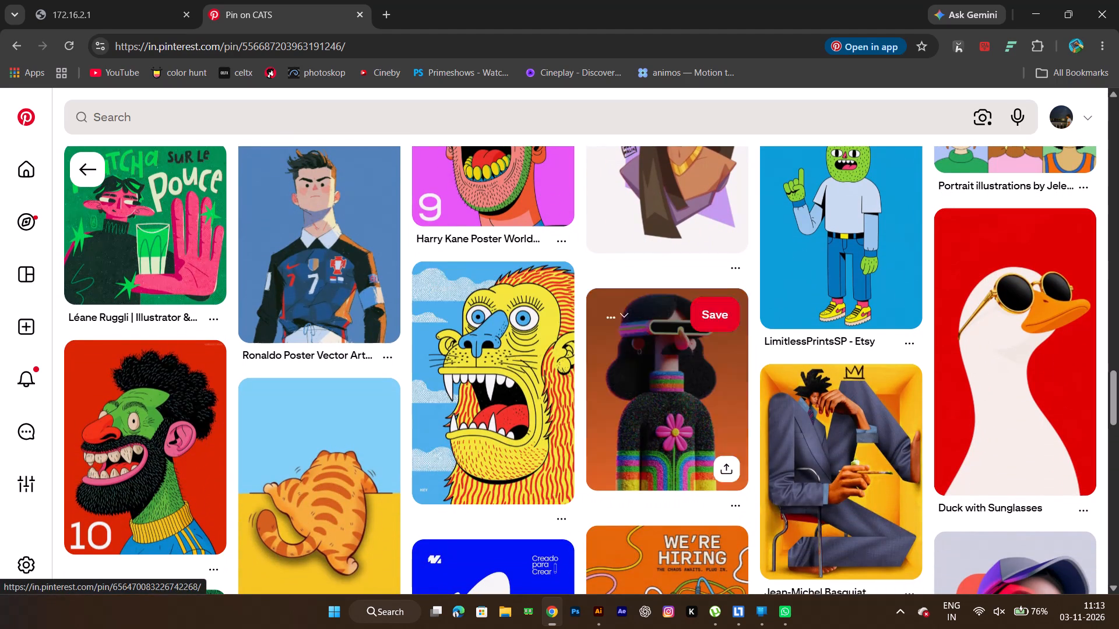
Open the Jean-Michel Basquiat pin, look through its related character and poster artworks, and return to the previous pin's feed.
click(817, 439)
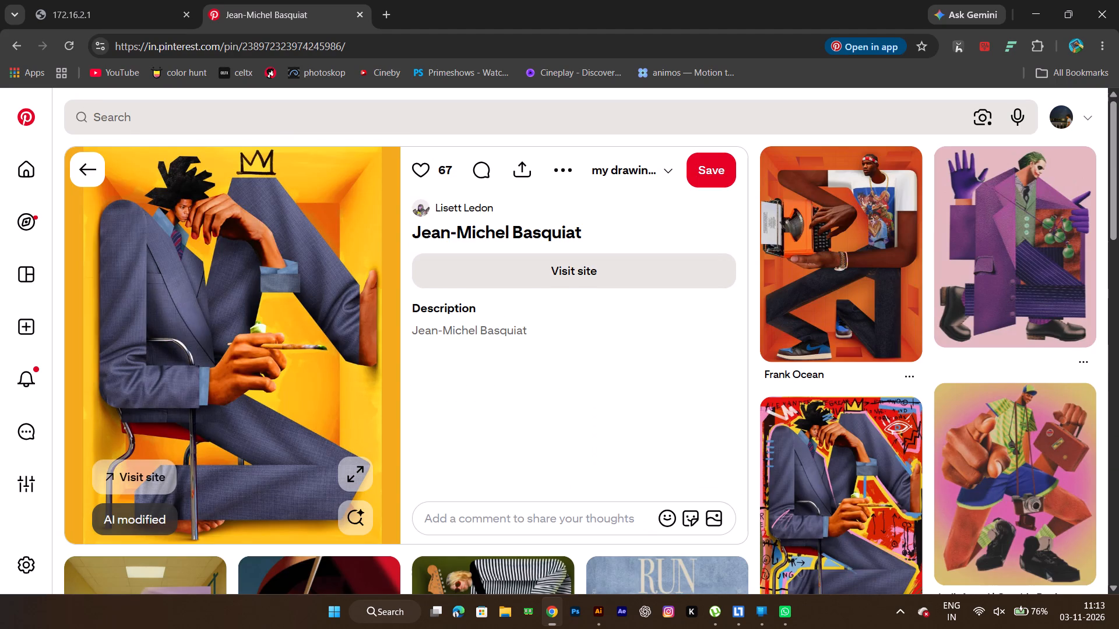
scroll(363, 389, down, 1)
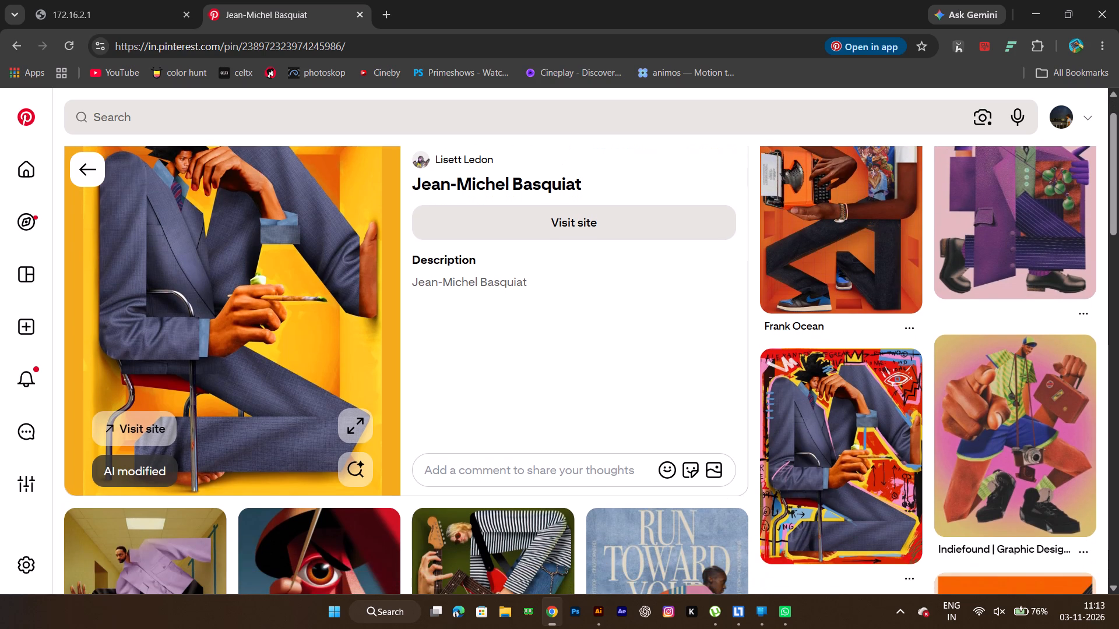
scroll(363, 389, up, 2)
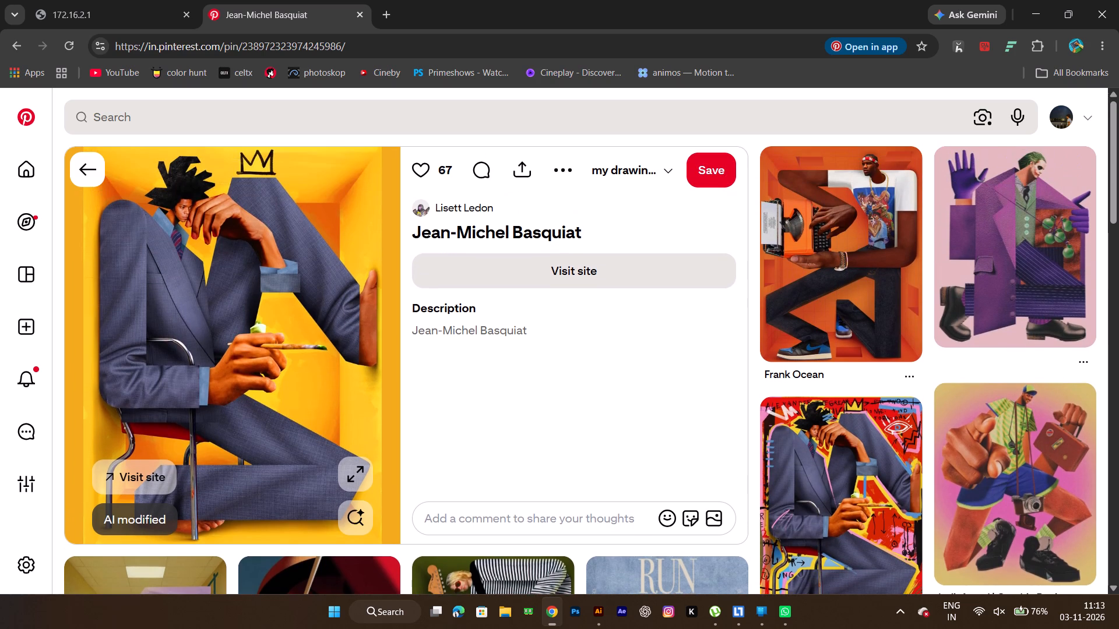
scroll(363, 389, down, 5)
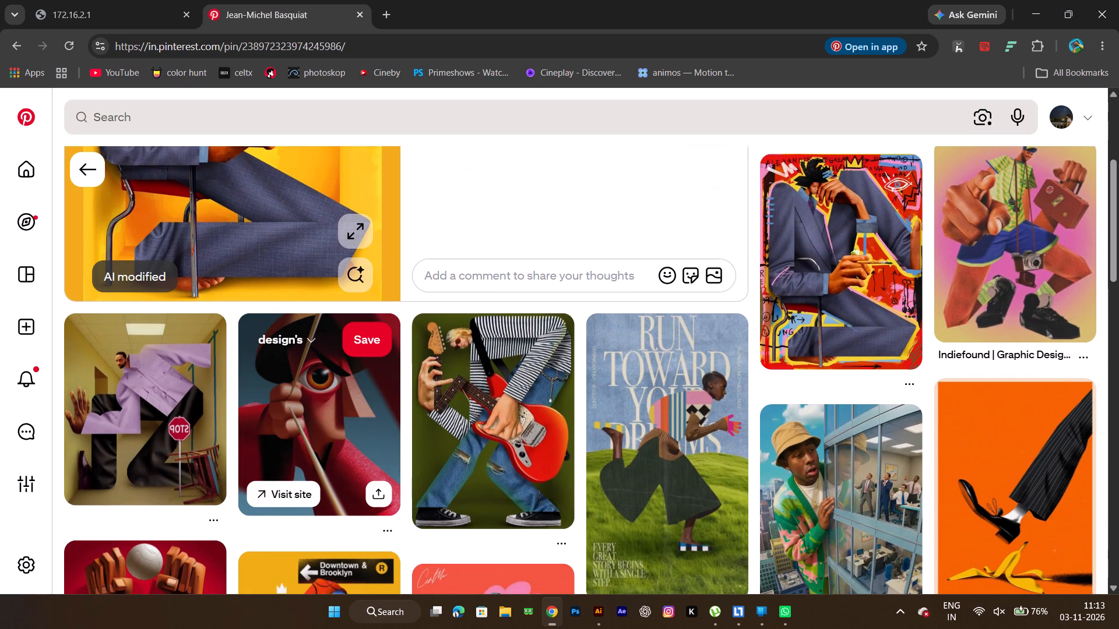
scroll(363, 389, down, 1)
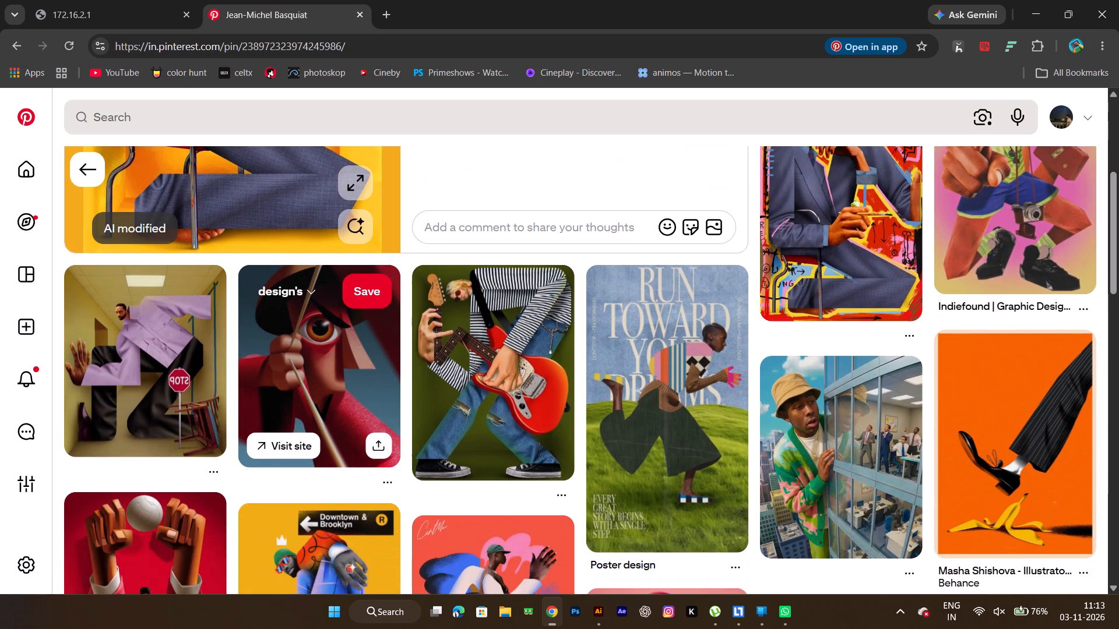
scroll(363, 389, down, 5)
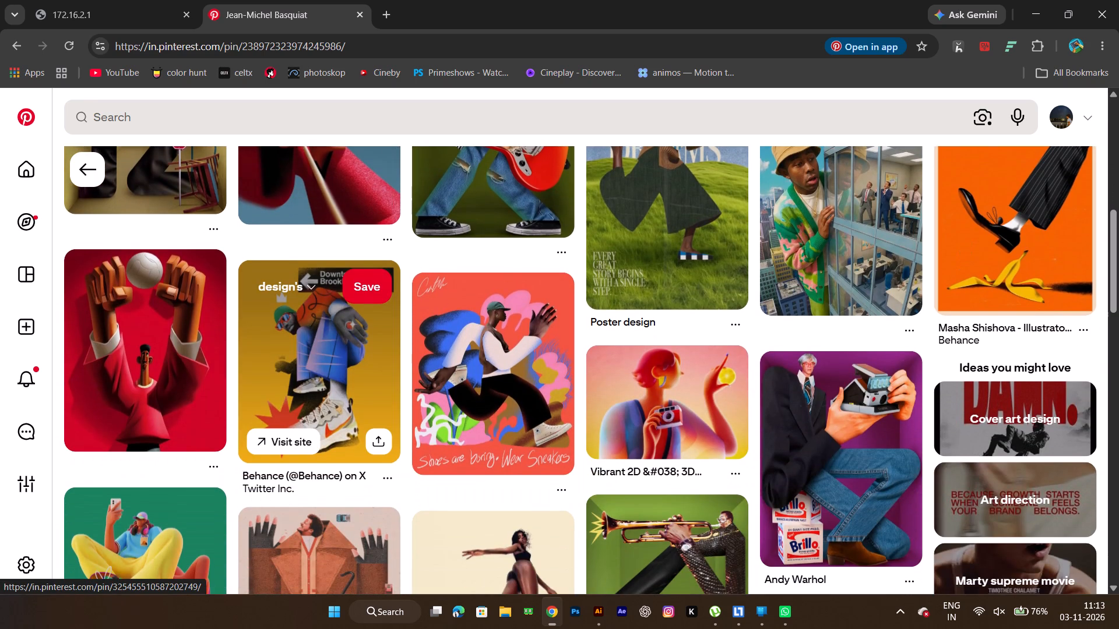
scroll(363, 389, down, 4)
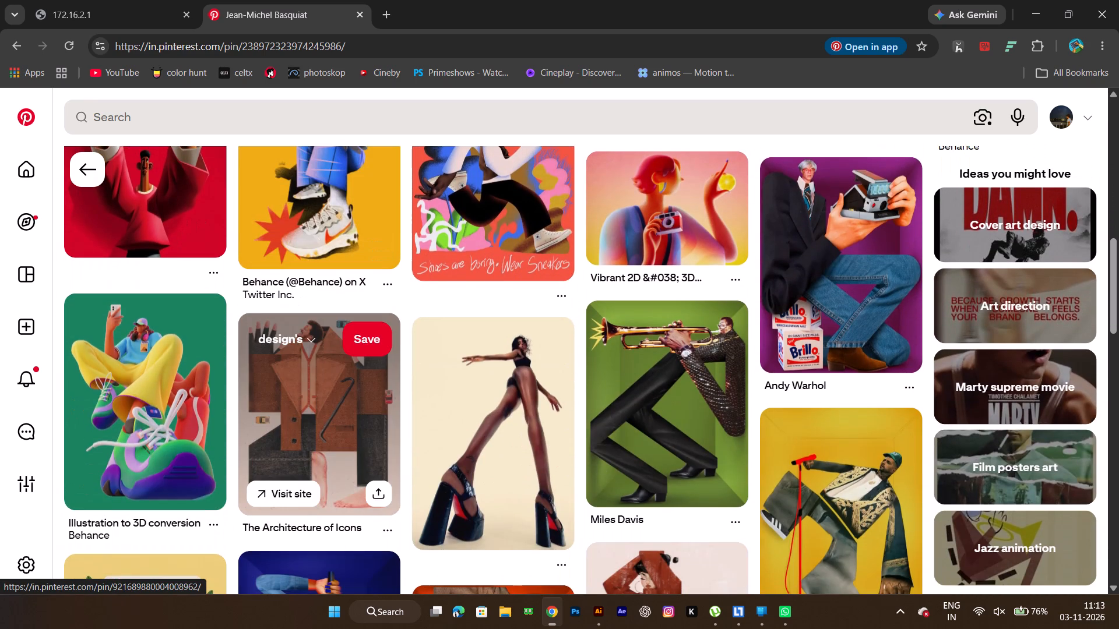
scroll(363, 389, down, 4)
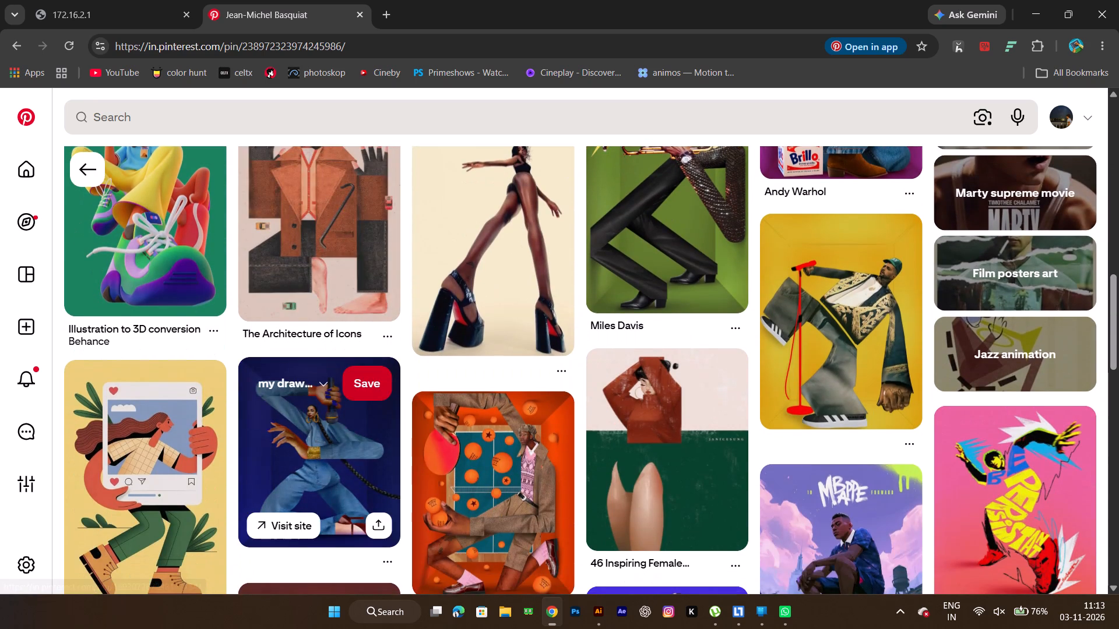
scroll(363, 389, down, 7)
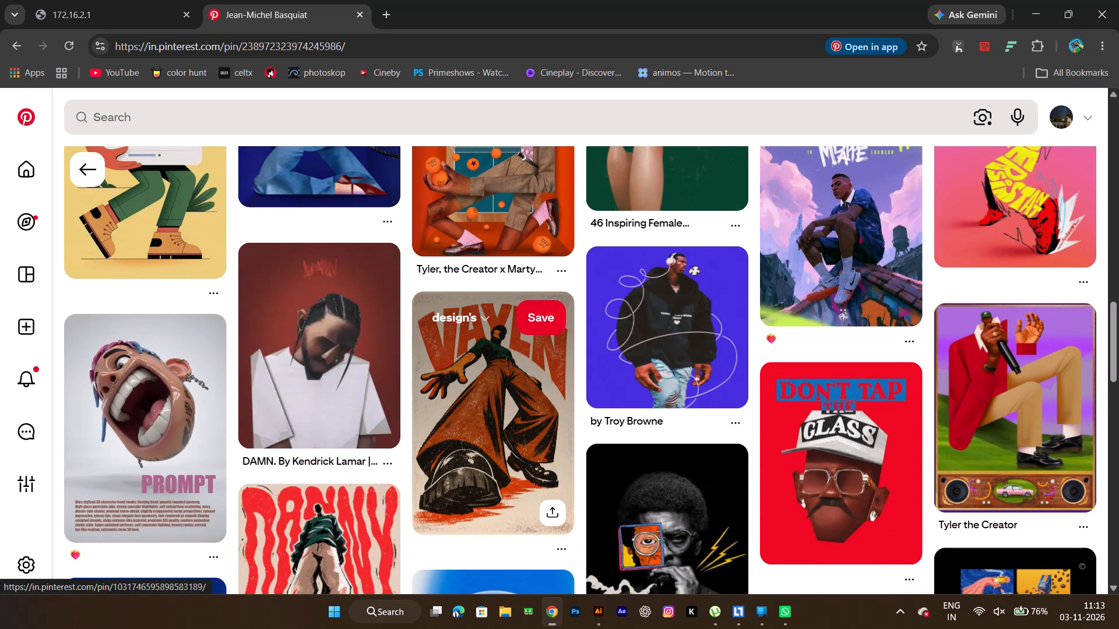
click(77, 170)
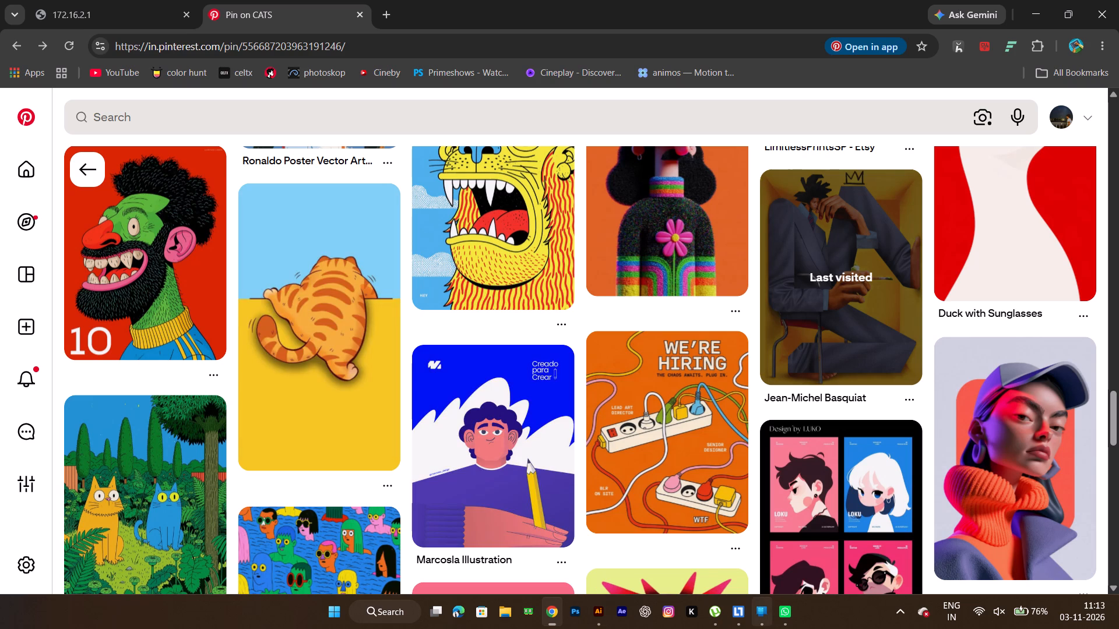
Switch to Illustrator and activate the Pencil tool for freehand drawing on the panther illustration.
click(602, 621)
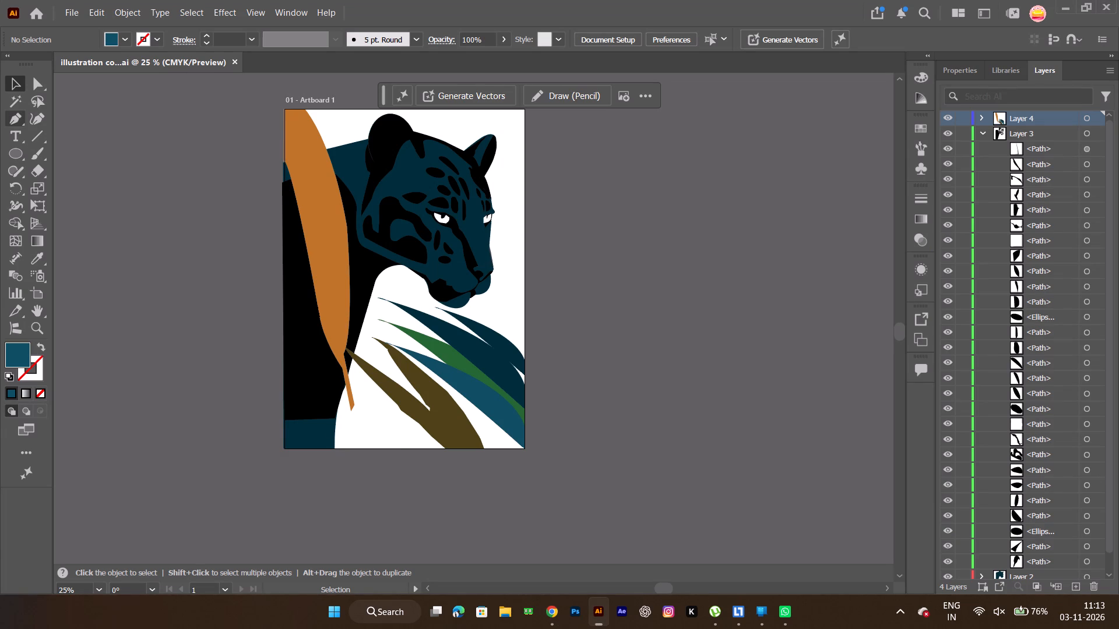
right_click(12, 175)
click(57, 189)
ctrl+alt+scroll(430, 415, up, 2)
key(space)
key(space)
key(space)
key(space)
key(space)
drag(368, 340, 487, 464)
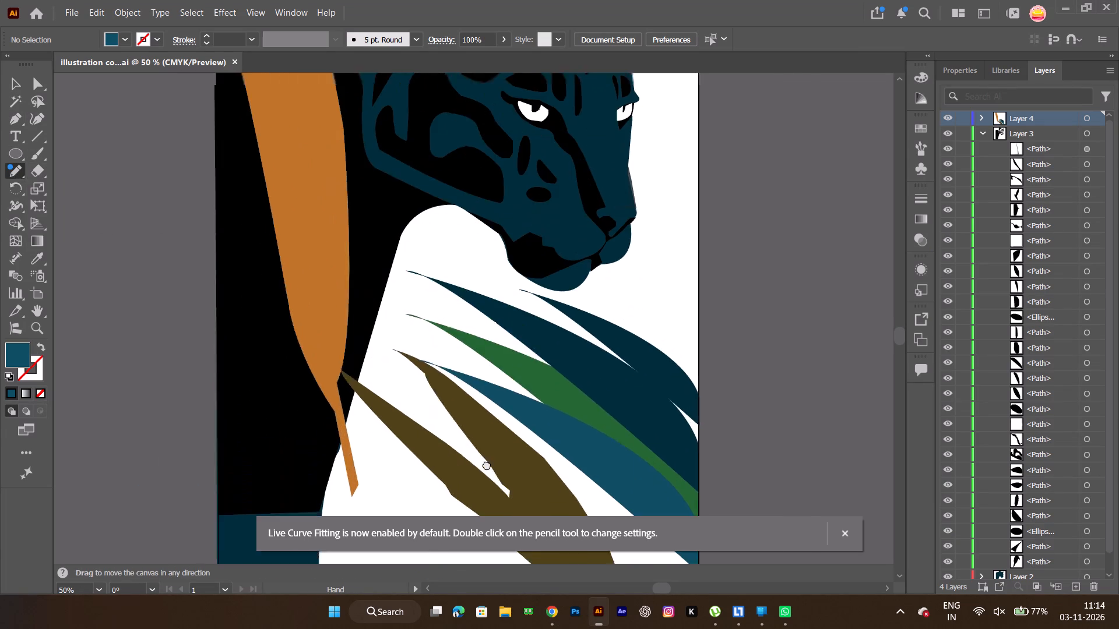
drag(487, 464, 559, 551)
key(space)
drag(494, 320, 502, 380)
ctrl+alt+scroll(495, 376, down, 2)
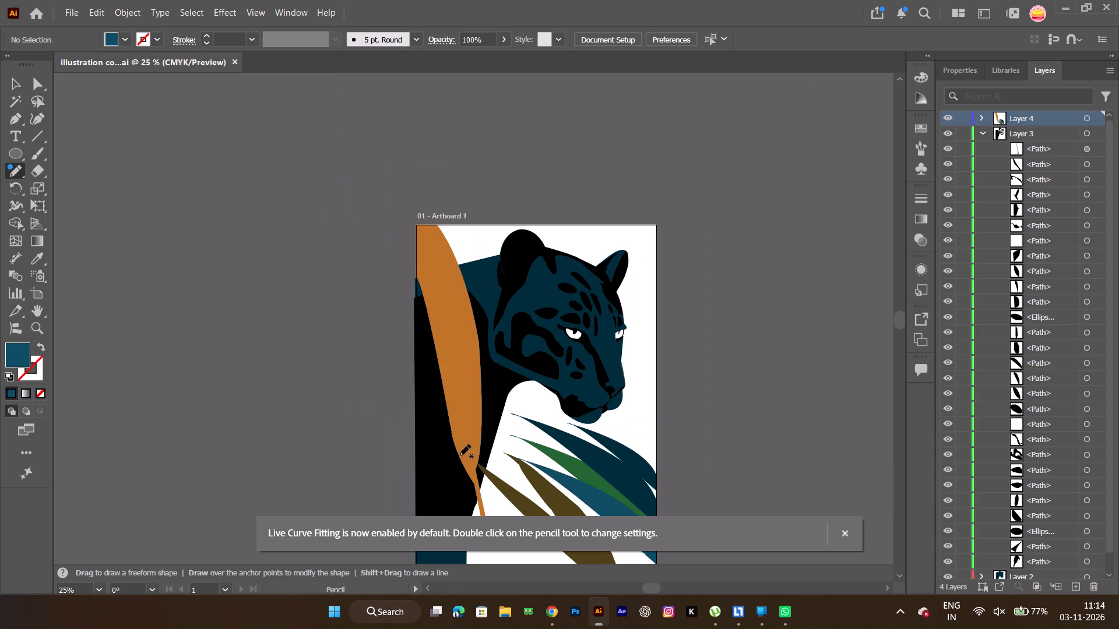
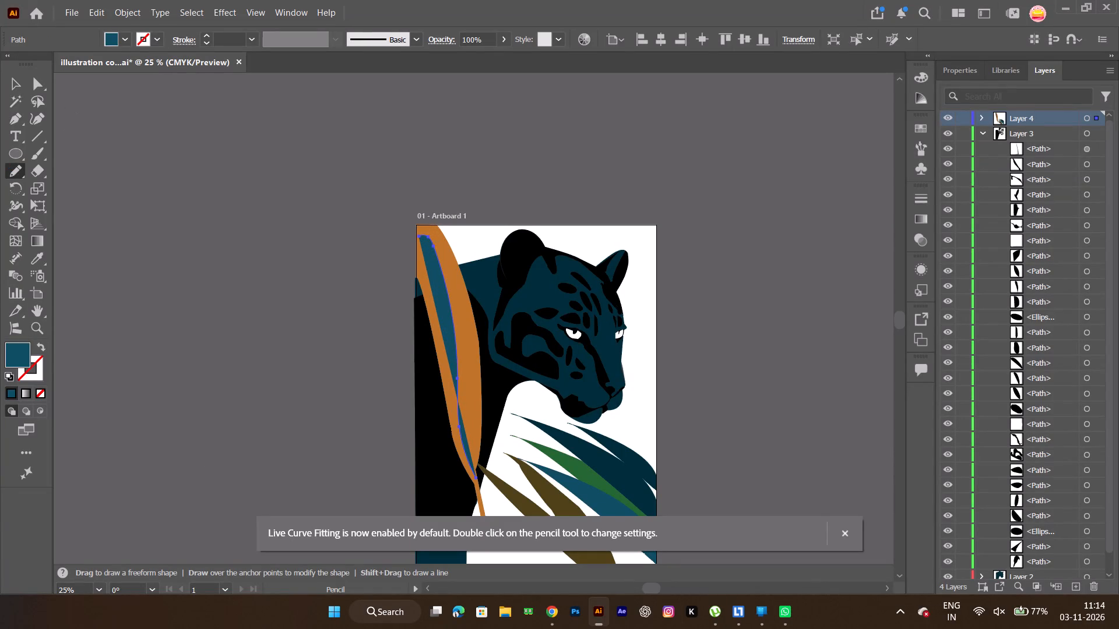
Remove the fill from the centre line path on the orange leaf and give it a black 8 pt stroke.
click(115, 33)
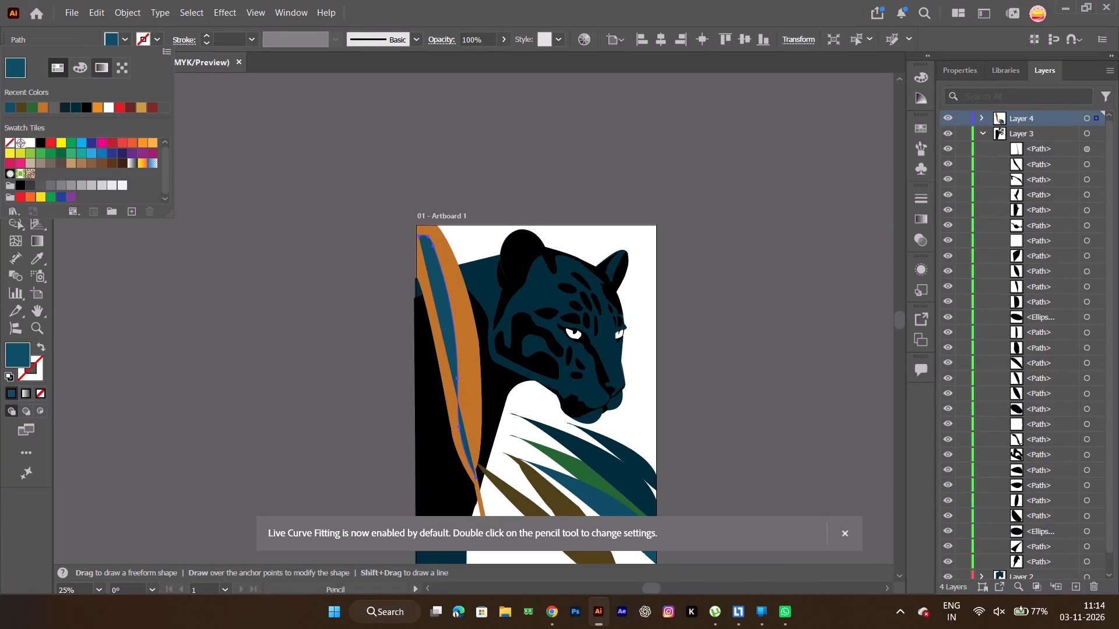
click(12, 138)
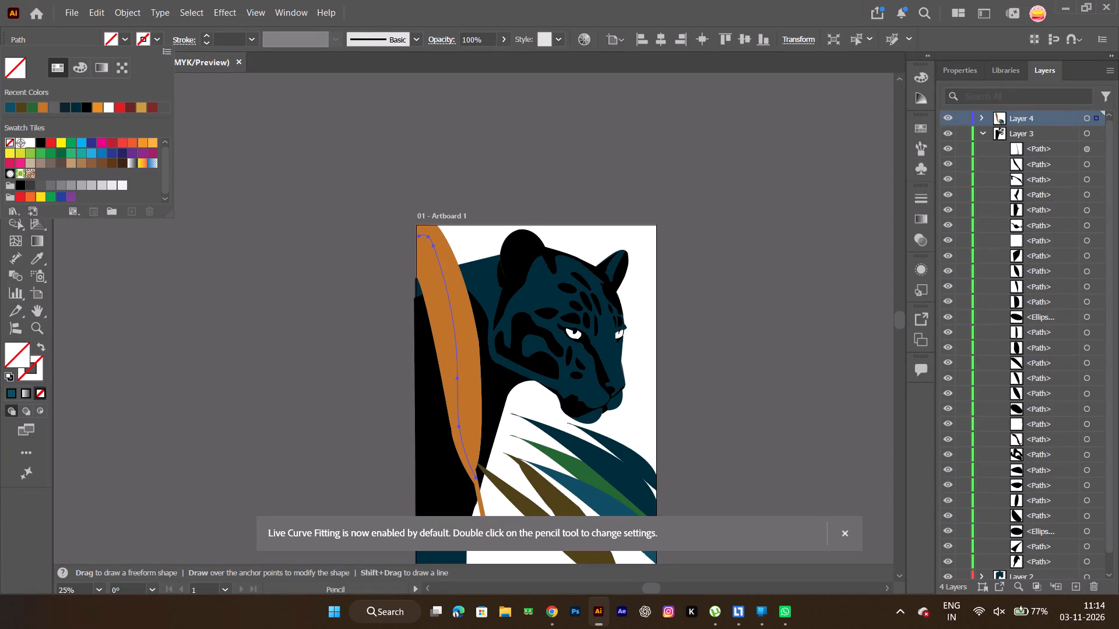
click(145, 38)
click(145, 38)
click(159, 40)
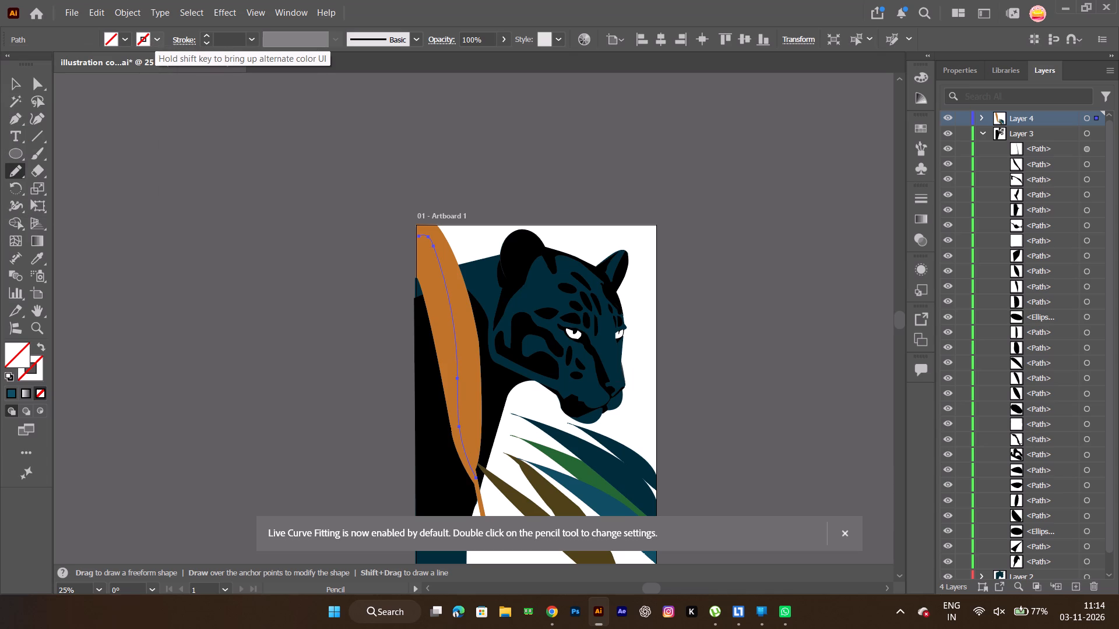
click(156, 42)
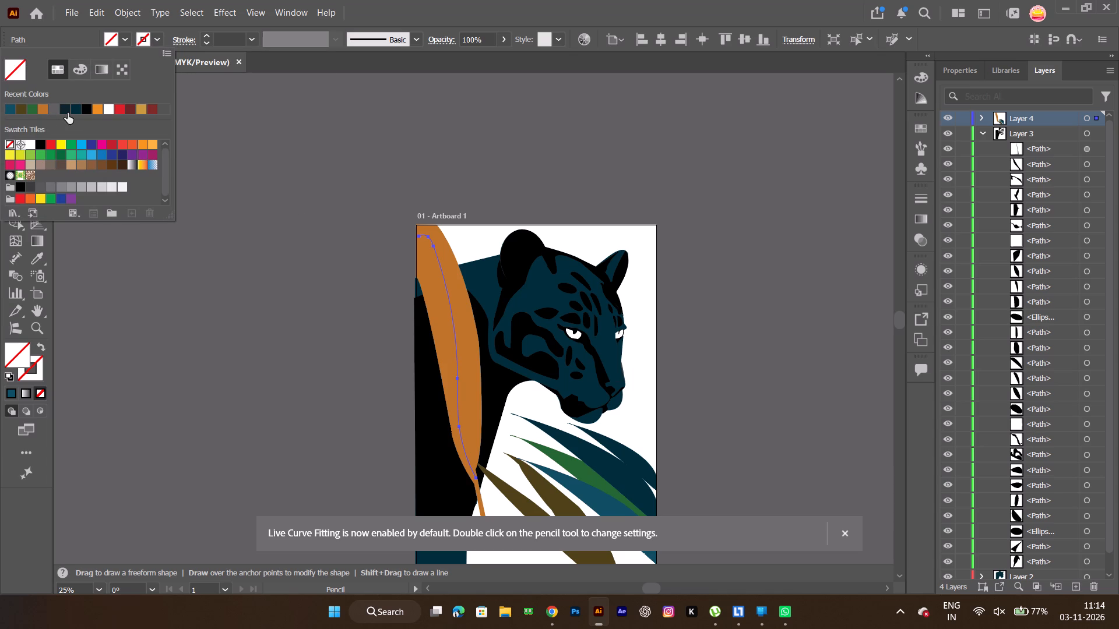
click(86, 110)
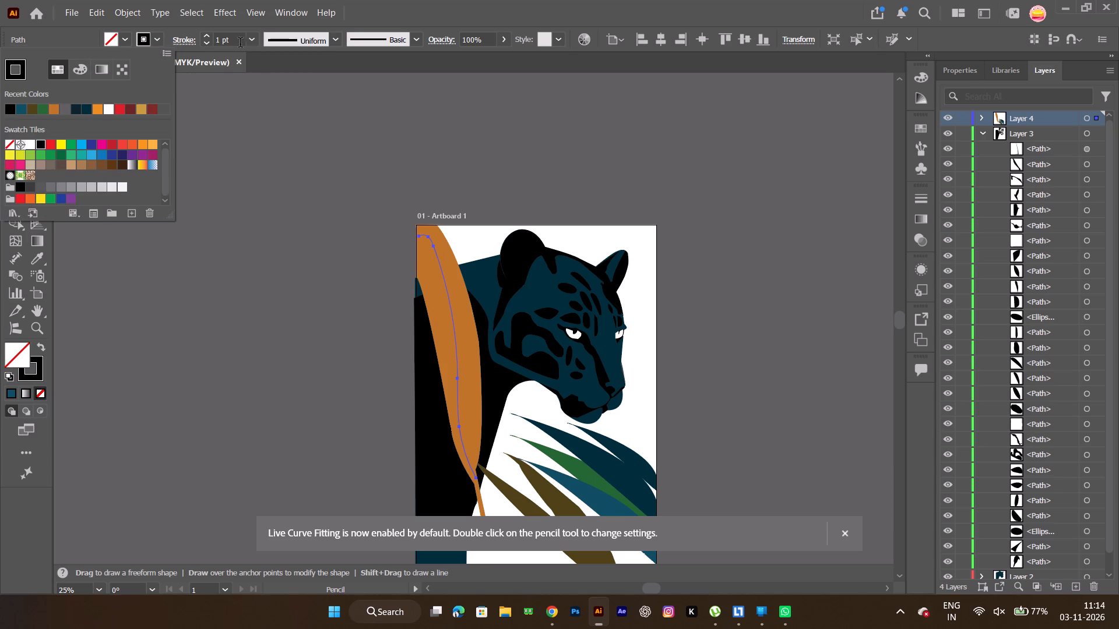
triple_click(203, 37)
triple_click(203, 37)
click(203, 37)
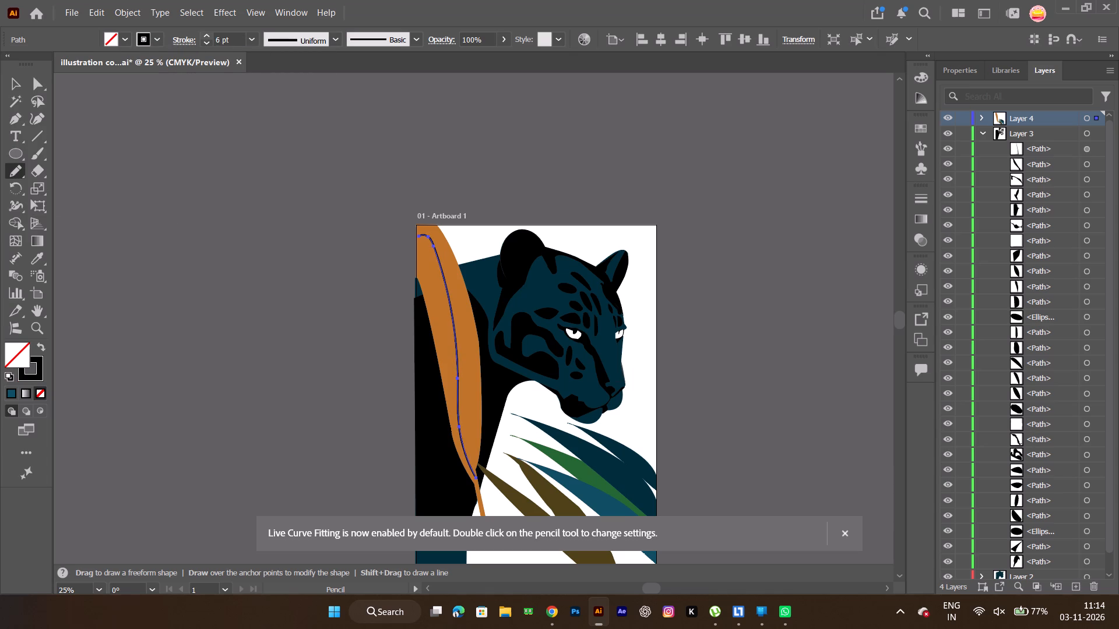
click(203, 37)
click(253, 210)
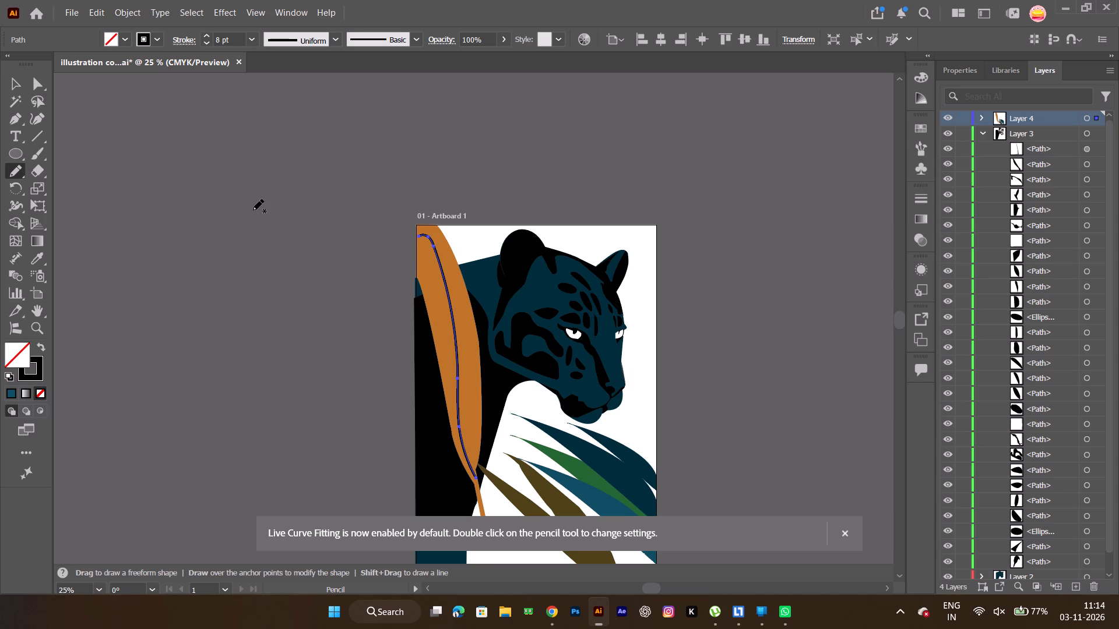
Smooth the orange leaf's black centre line to 100%.
ctrl+alt+scroll(430, 269, up, 2)
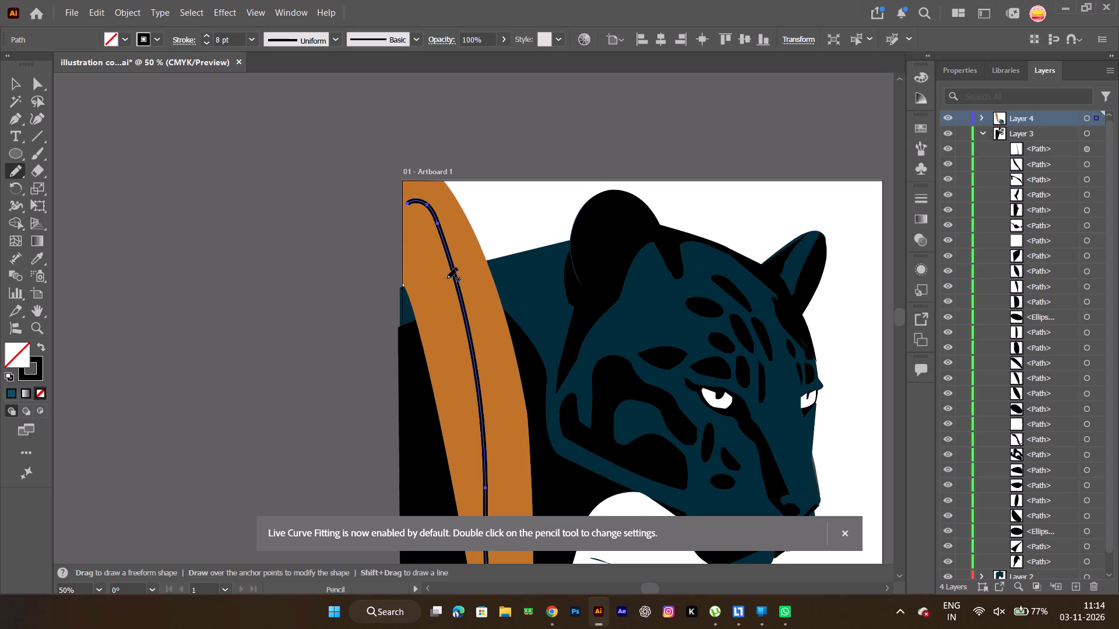
right_click(446, 278)
click(265, 248)
key(v)
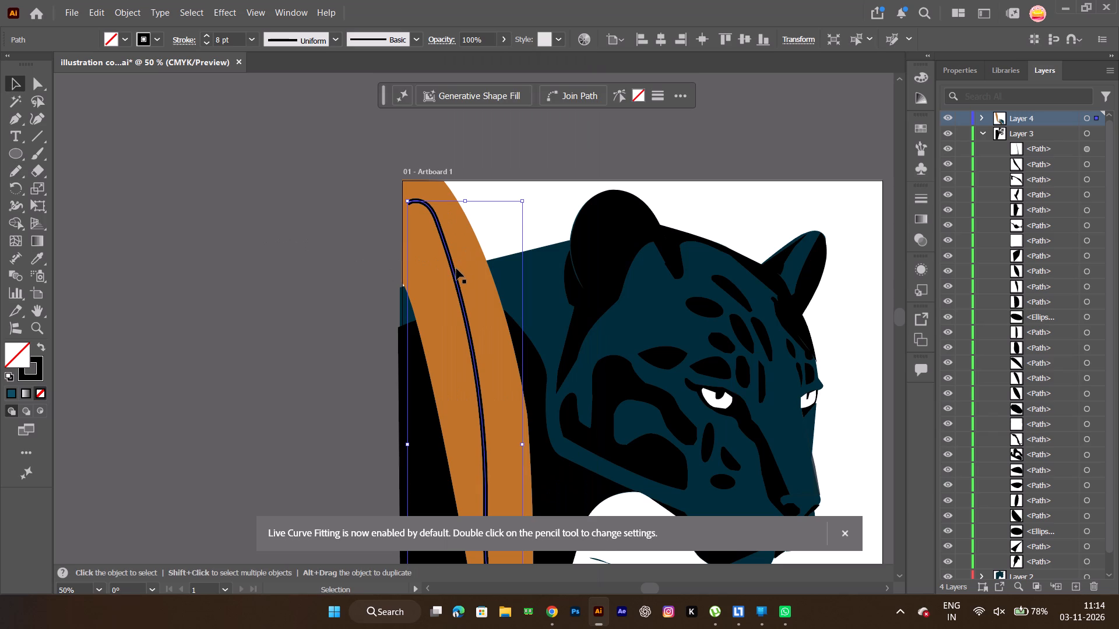
right_click(455, 270)
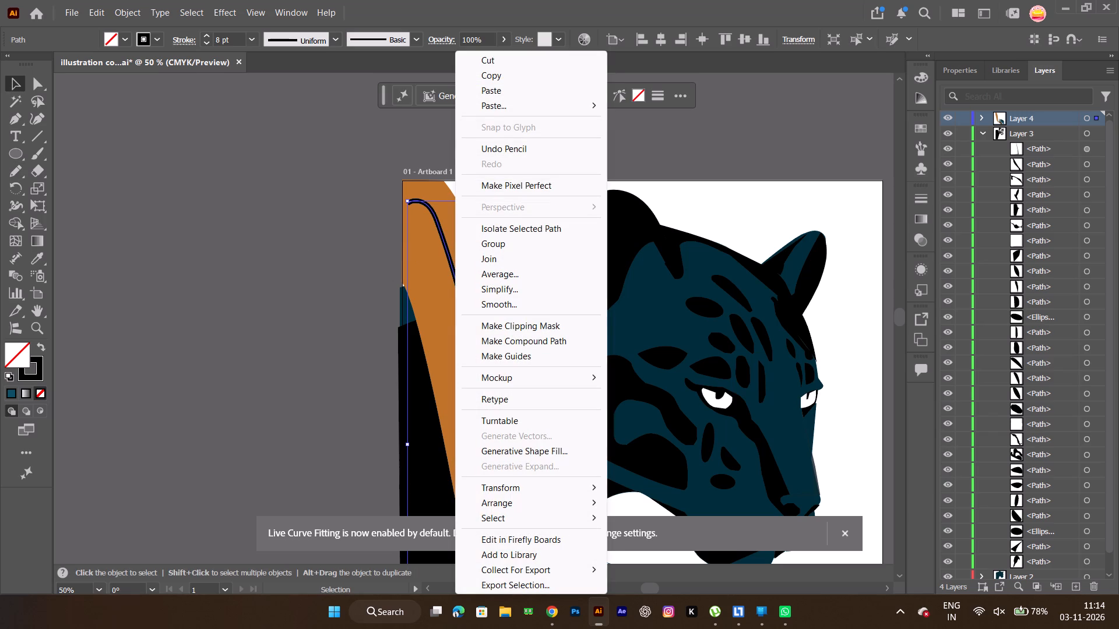
click(536, 303)
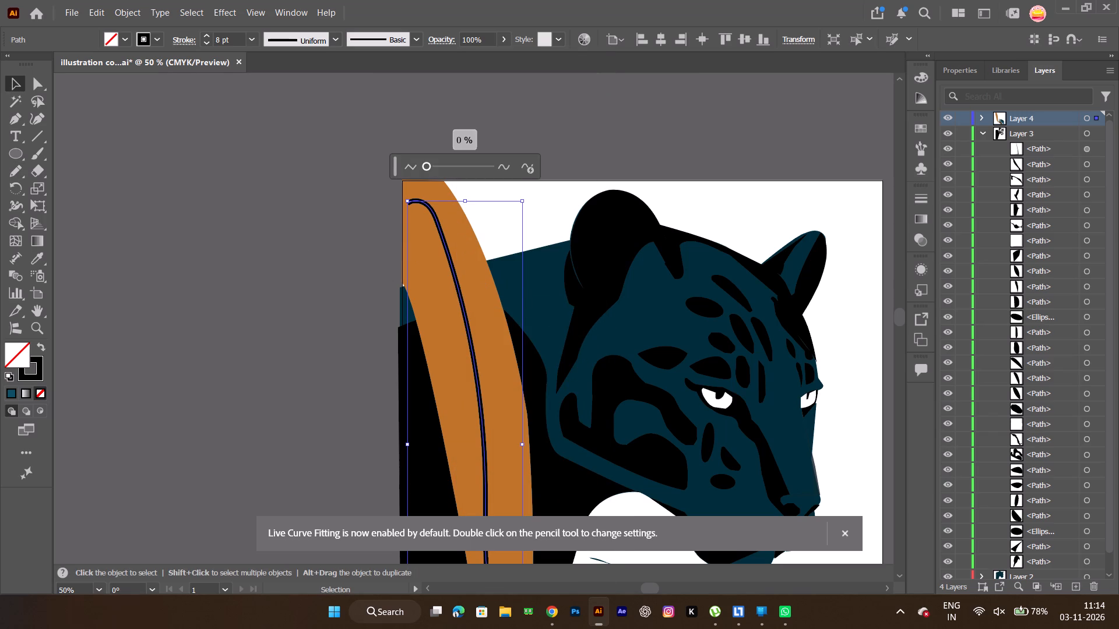
drag(427, 165, 492, 164)
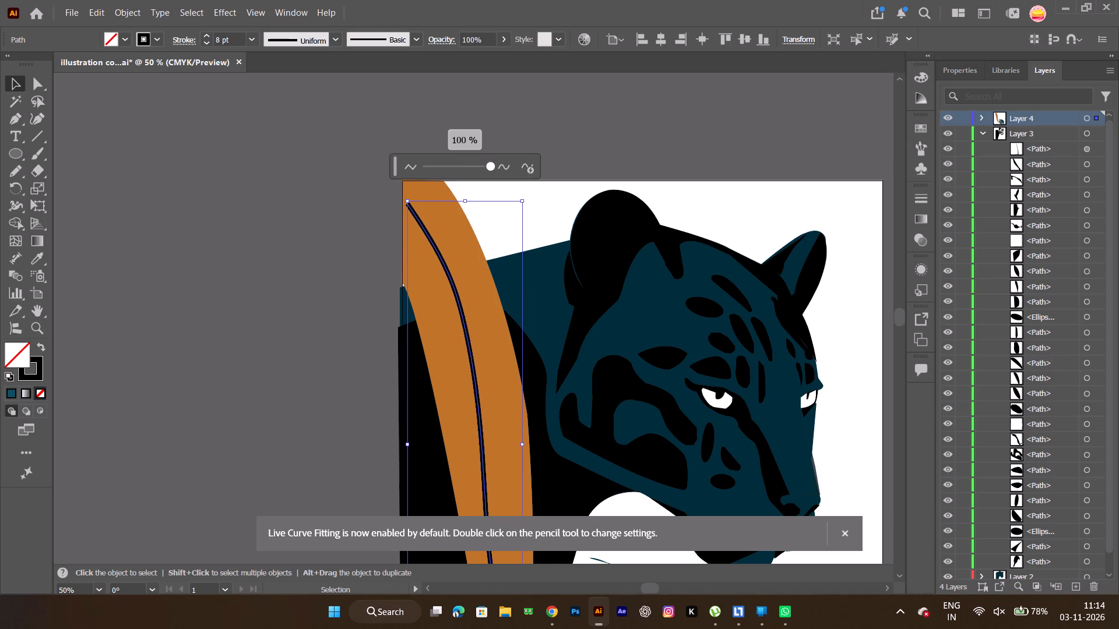
drag(492, 164, 499, 164)
Shorten the centre line by moving its lower end anchor up, keeping it inside the orange leaf just above the stem.
scroll(484, 262, down, 14)
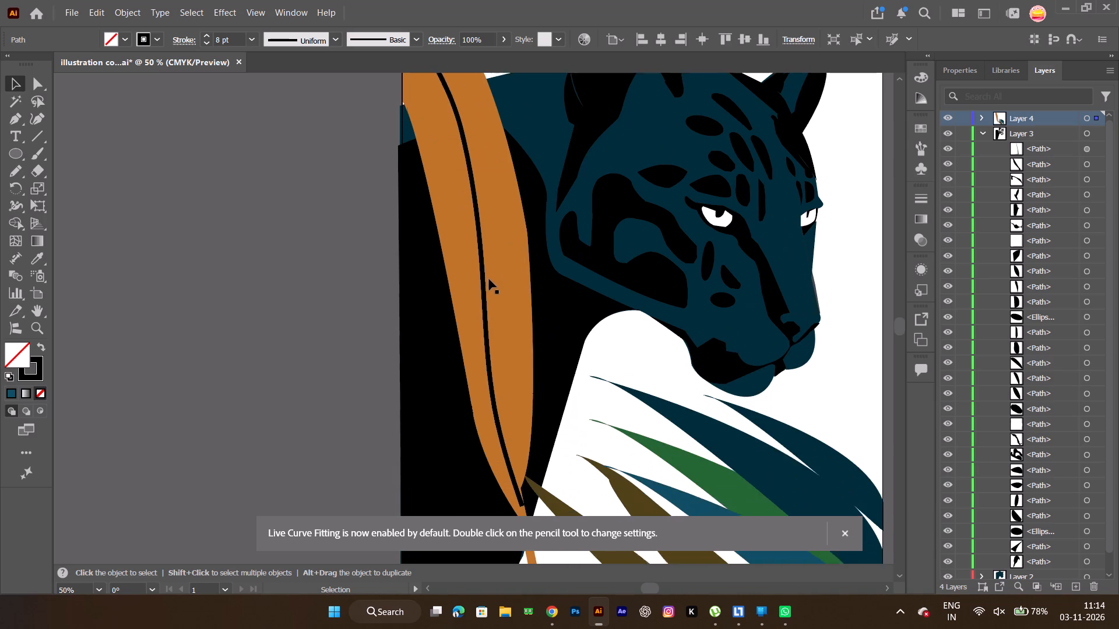
scroll(489, 279, down, 3)
scroll(506, 344, down, 3)
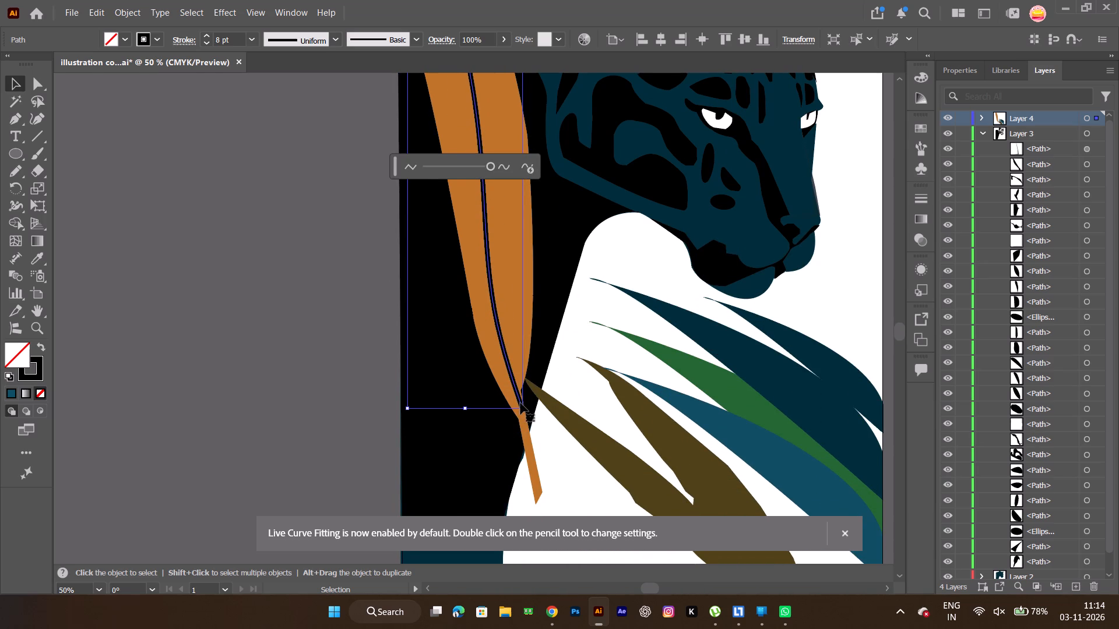
click(37, 83)
ctrl+alt+scroll(437, 345, up, 5)
key(space)
key(space)
key(space)
key(space)
key(space)
key(space)
key(space)
drag(590, 372, 508, 319)
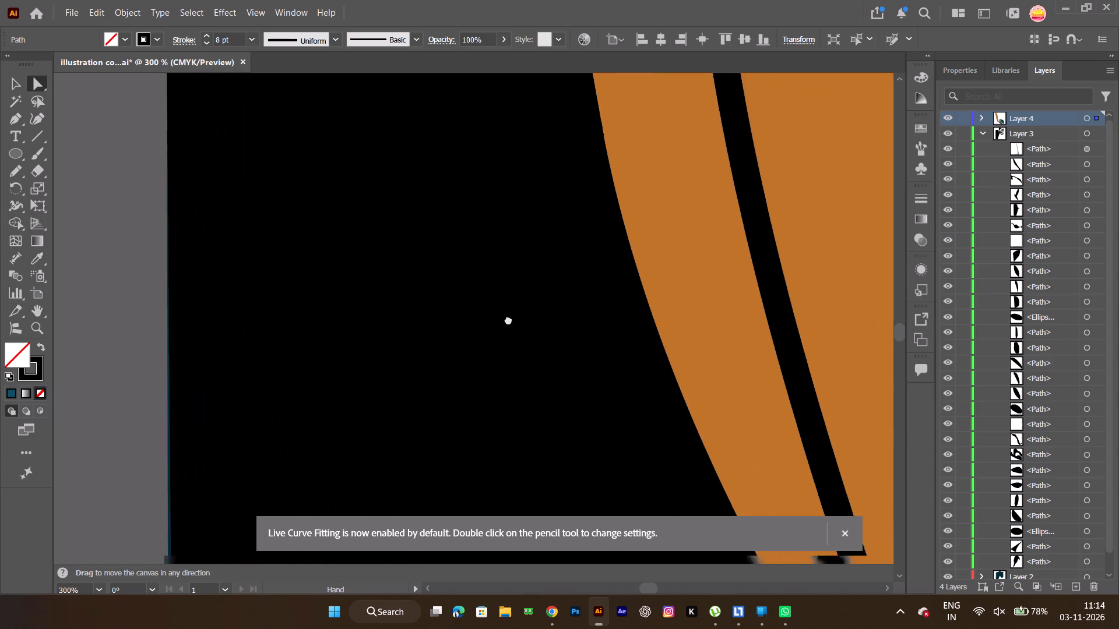
drag(508, 319, 207, 22)
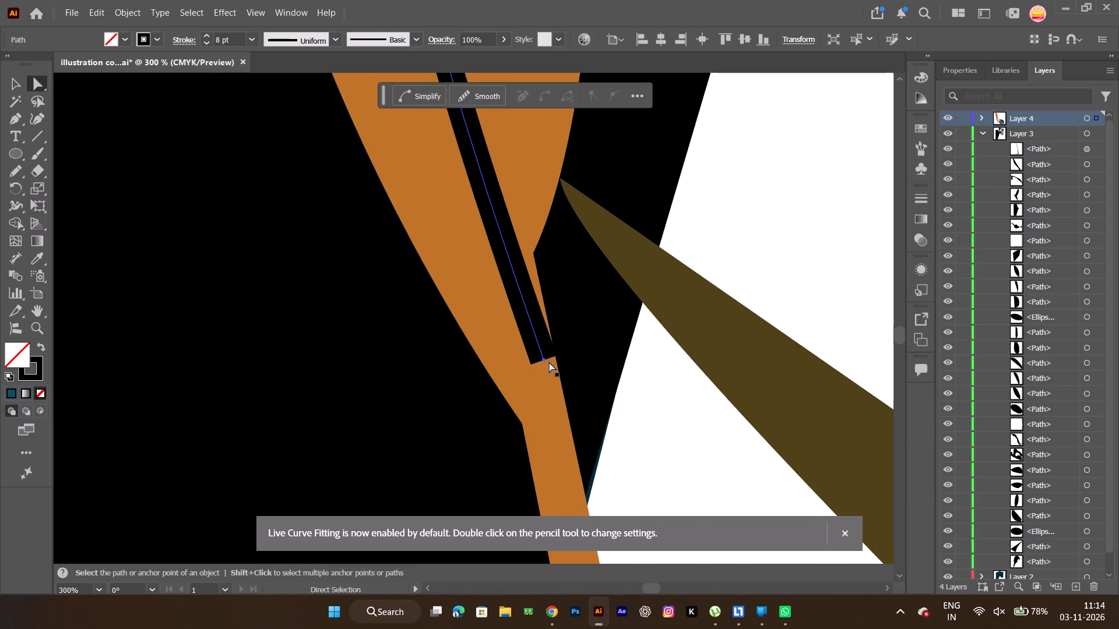
click(543, 361)
drag(543, 360, 511, 288)
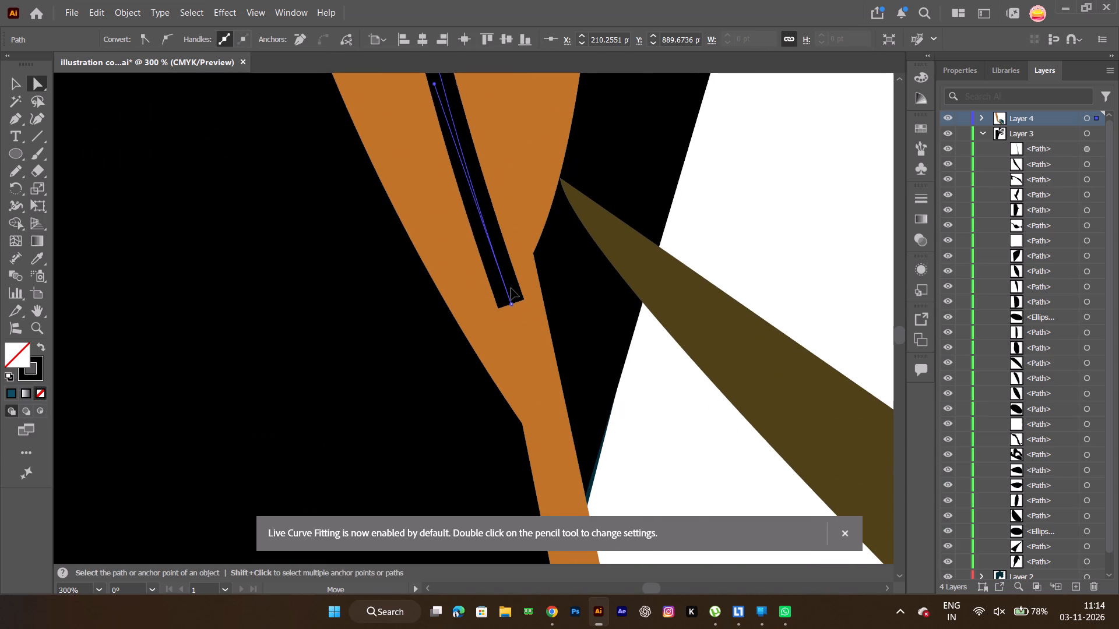
drag(511, 288, 519, 275)
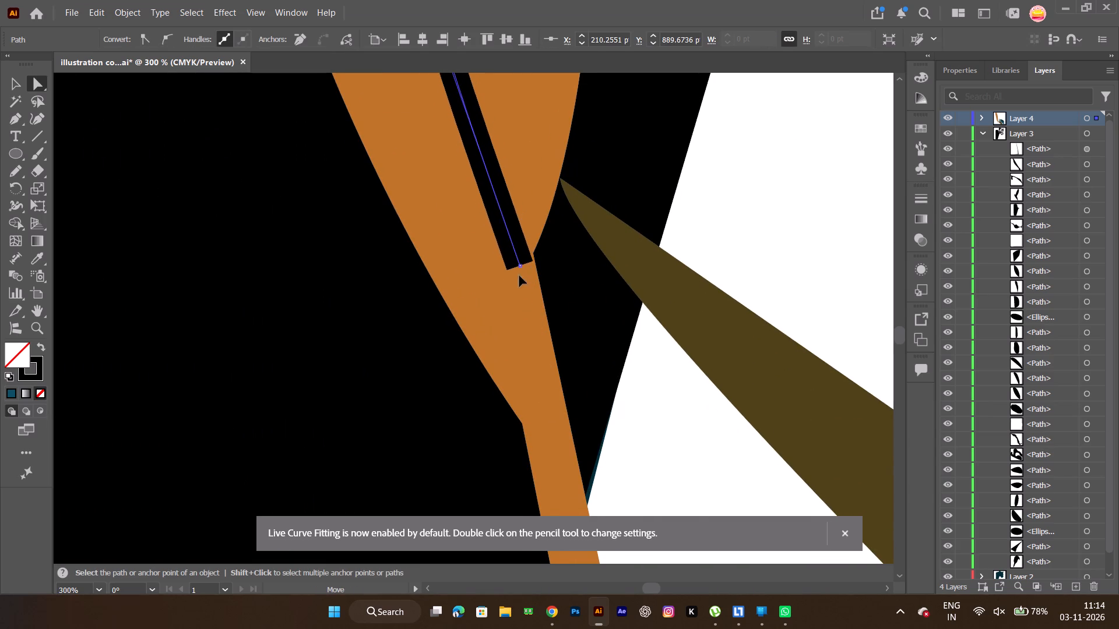
drag(519, 275, 518, 312)
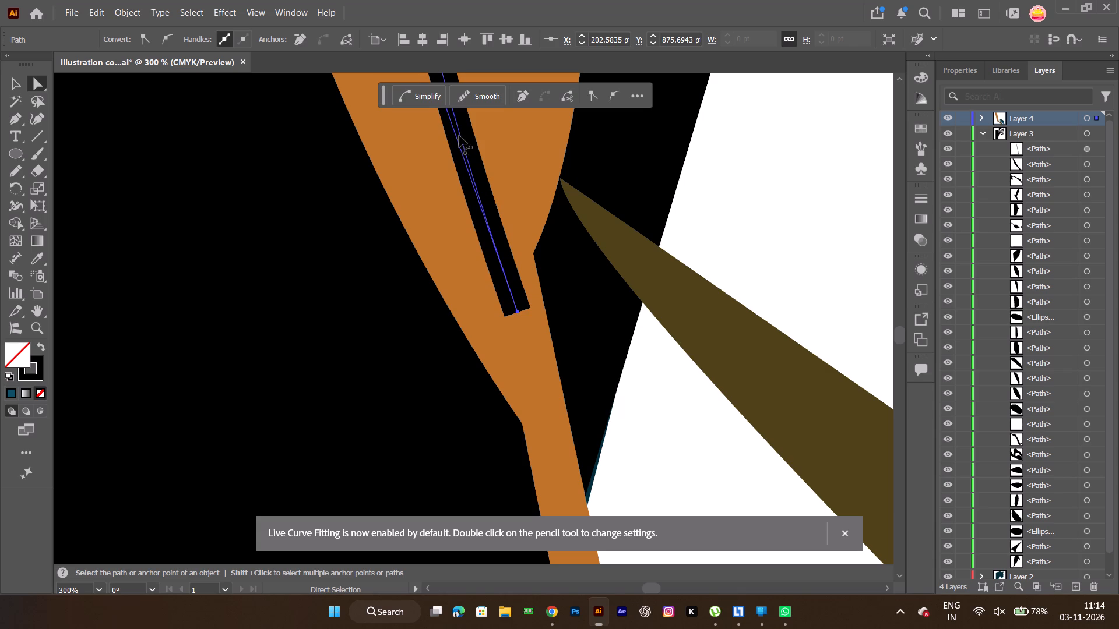
Apply the automatic Simplify to the orange leaf's centre line.
click(424, 91)
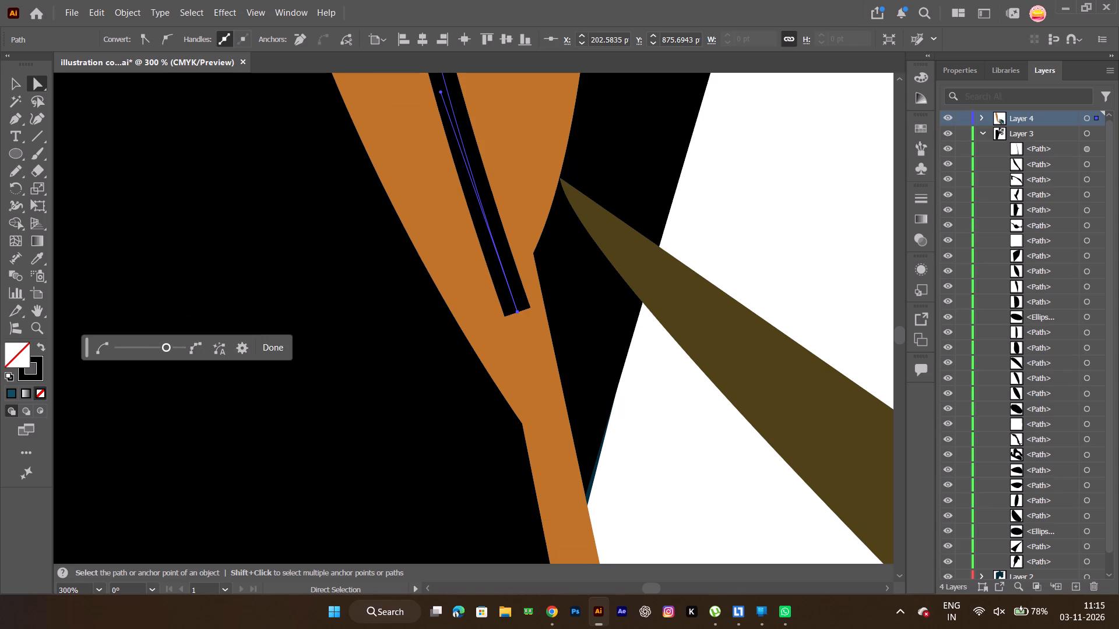
click(233, 258)
Deselect the artwork with the whole artboard in view and save the illustration.
ctrl+alt+scroll(482, 293, down, 8)
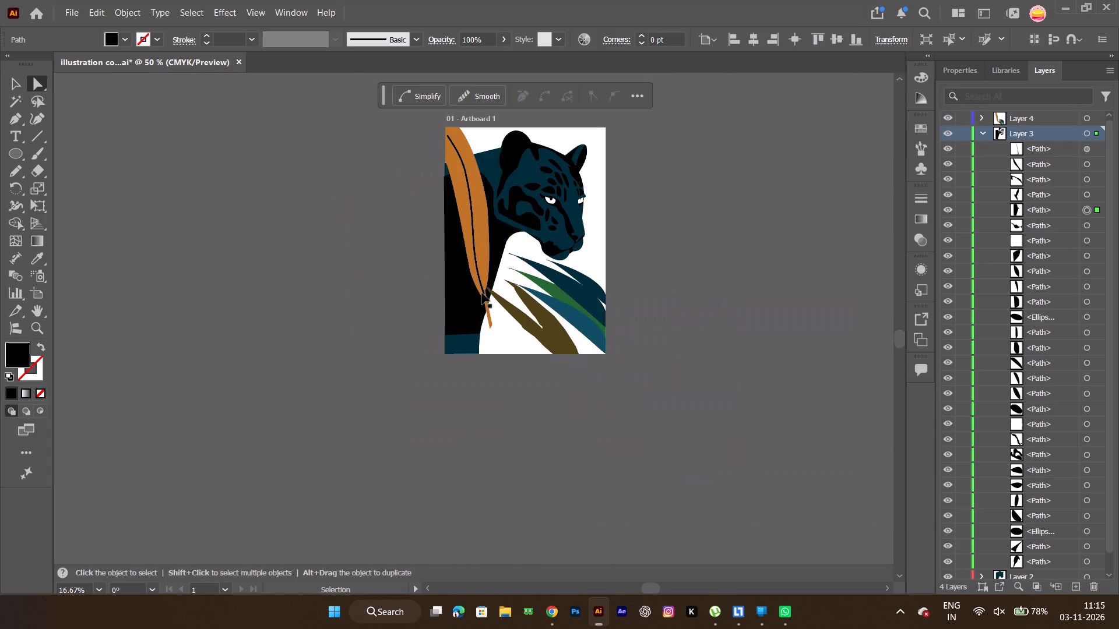
key(space)
key(space)
key(space)
key(space)
key(space)
drag(513, 267, 499, 308)
click(664, 309)
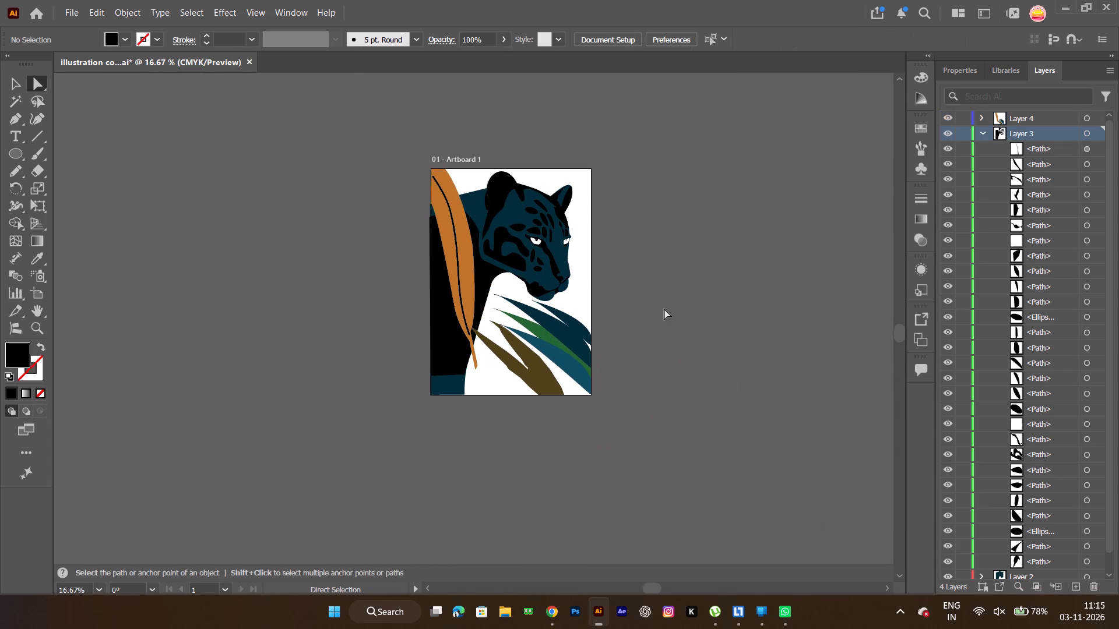
key(space)
key(ctrl+s)
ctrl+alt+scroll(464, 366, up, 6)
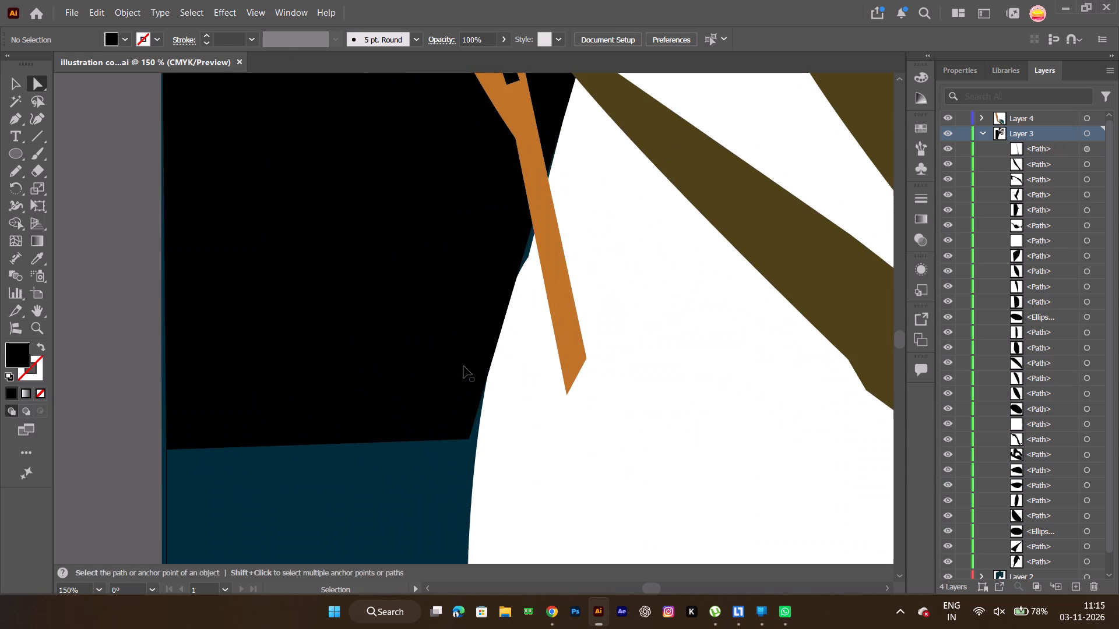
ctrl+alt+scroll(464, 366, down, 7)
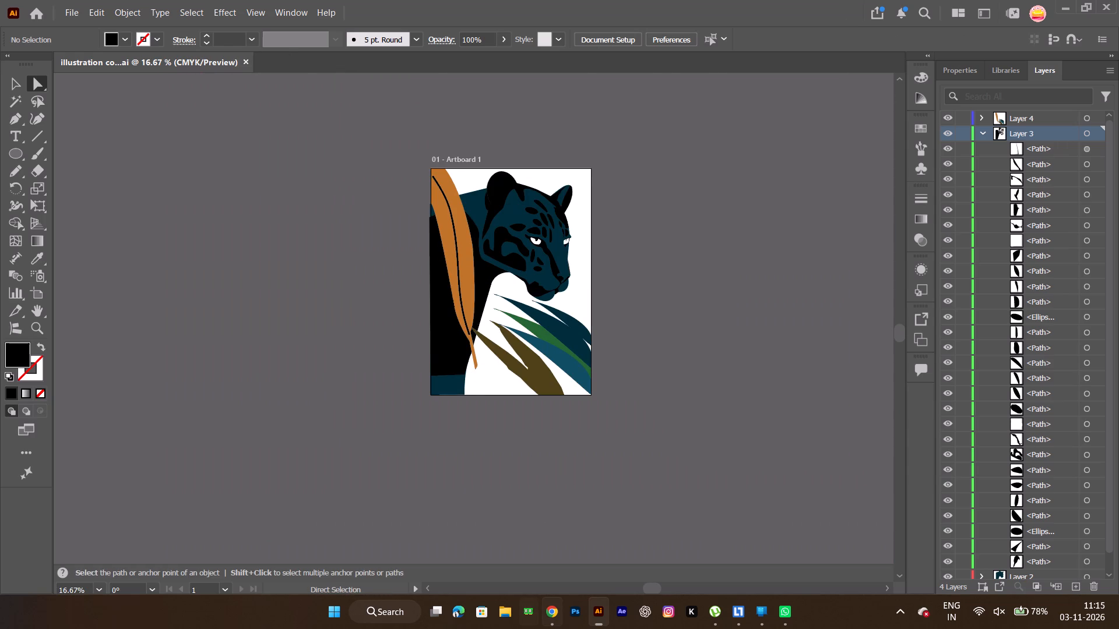
Switch to Chrome and examine more related character illustrations and boards further down the cat pin's Pinterest feed.
click(547, 614)
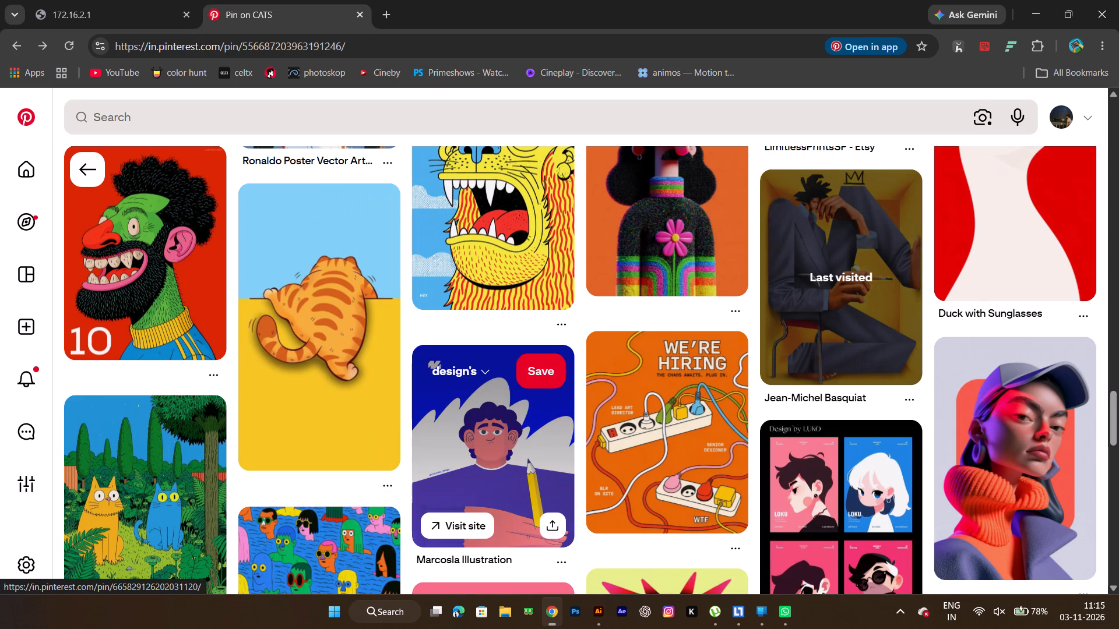
scroll(532, 451, down, 4)
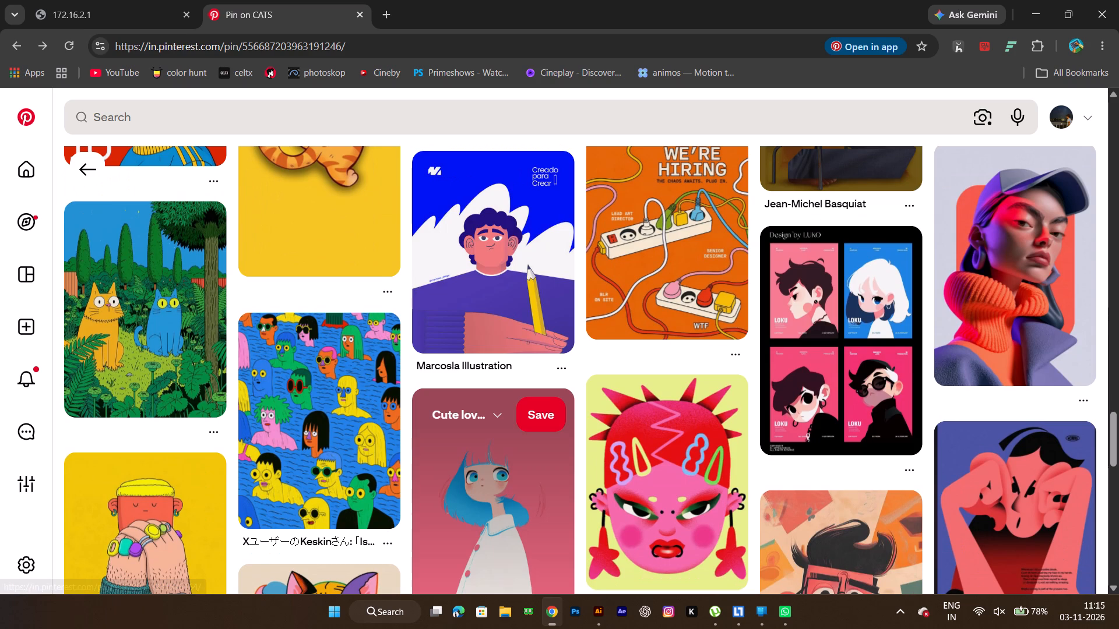
scroll(532, 451, down, 7)
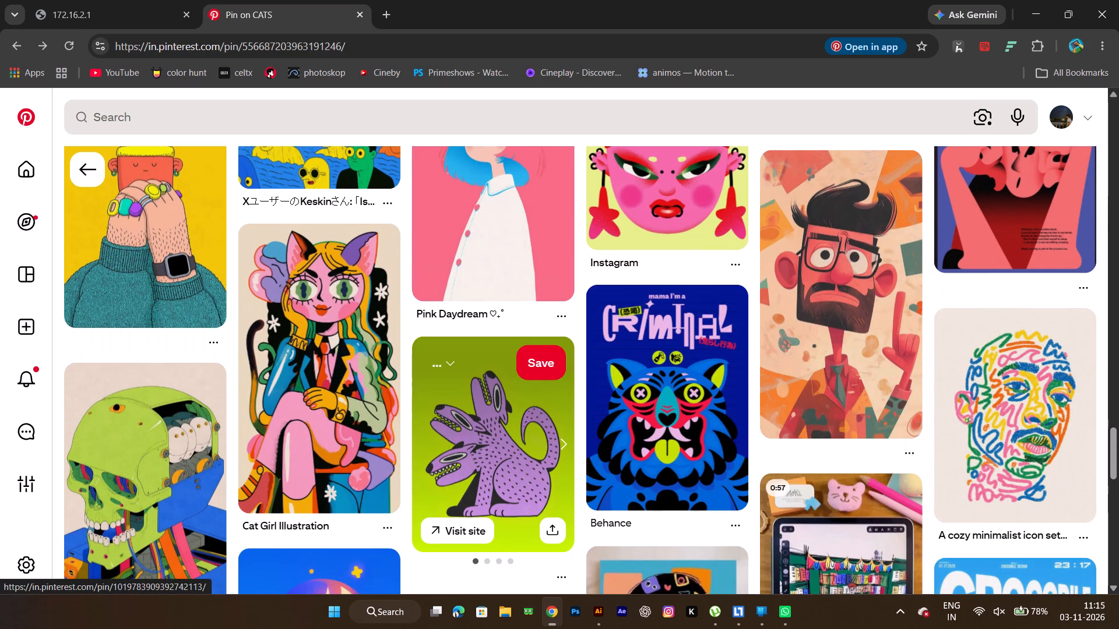
scroll(532, 451, down, 3)
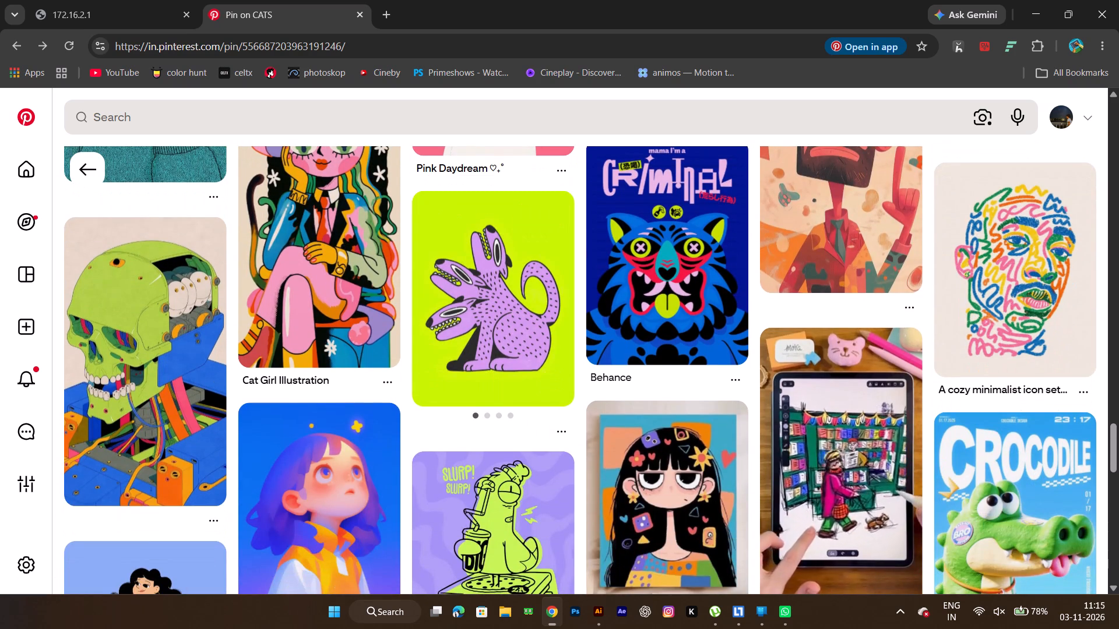
scroll(532, 451, down, 8)
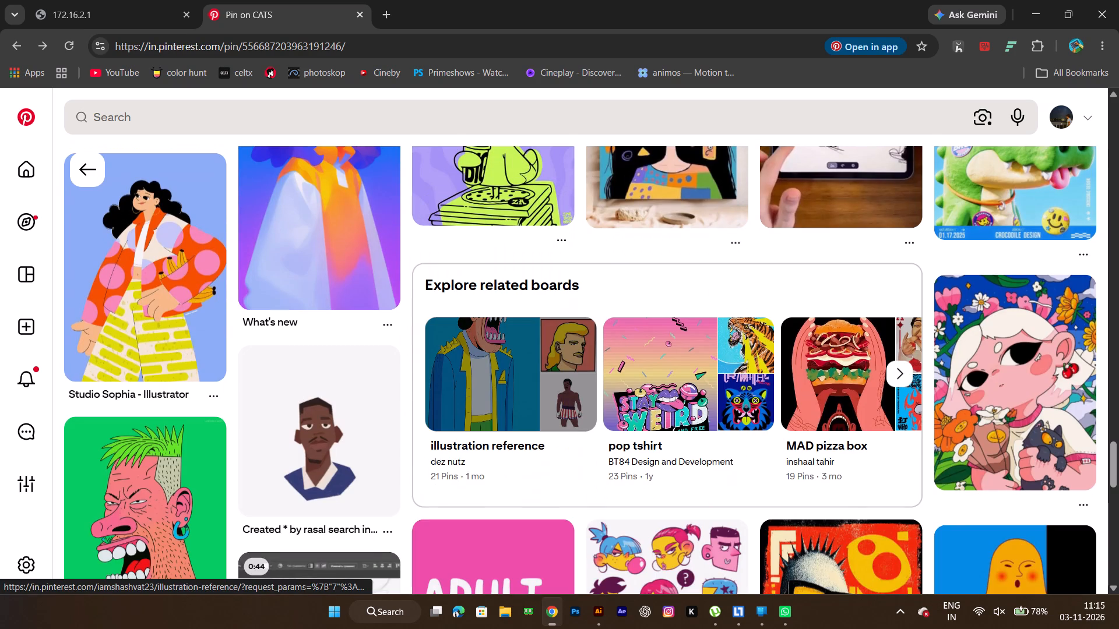
scroll(532, 451, down, 6)
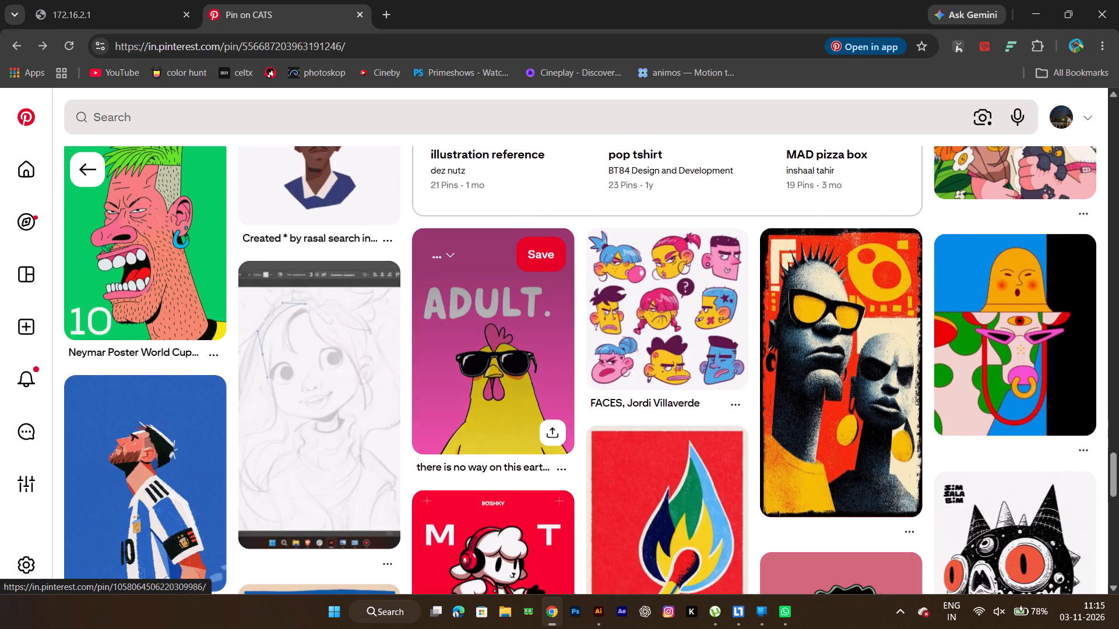
scroll(532, 451, up, 6)
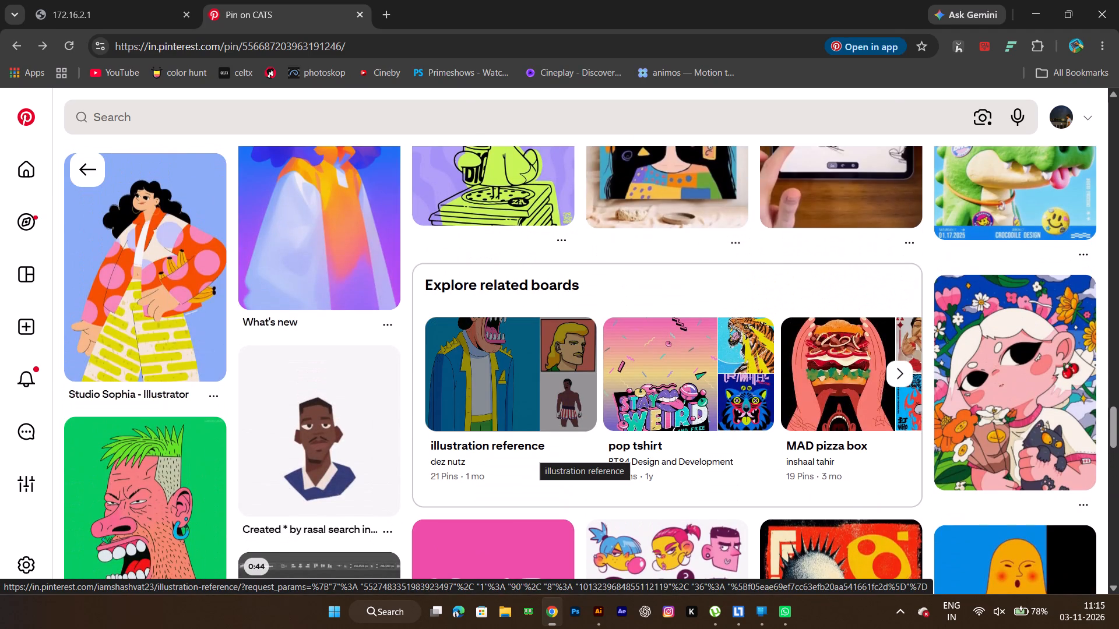
scroll(532, 451, down, 8)
scroll(532, 451, up, 5)
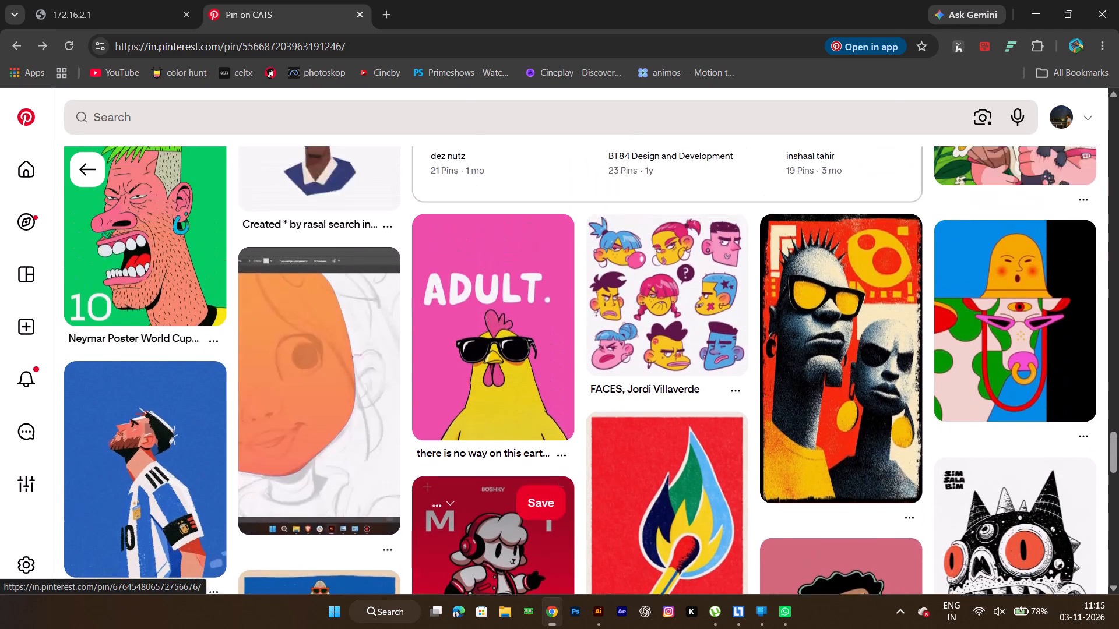
scroll(532, 451, down, 8)
scroll(532, 451, up, 5)
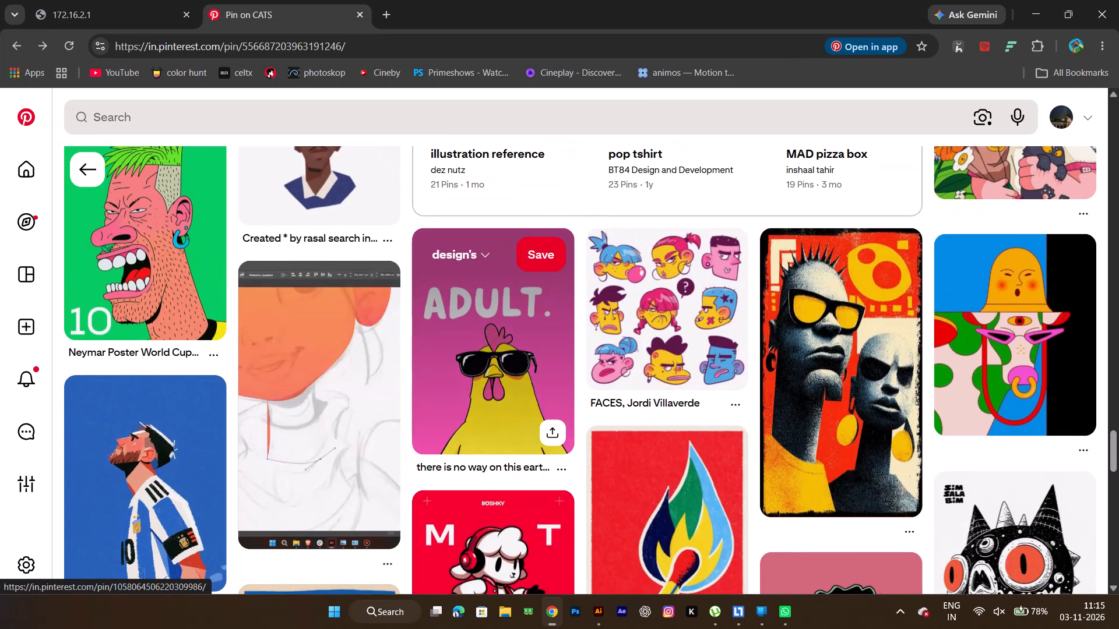
Examine the character and animal illustrations further down the cat pin's related feed for reference ideas.
scroll(532, 451, down, 16)
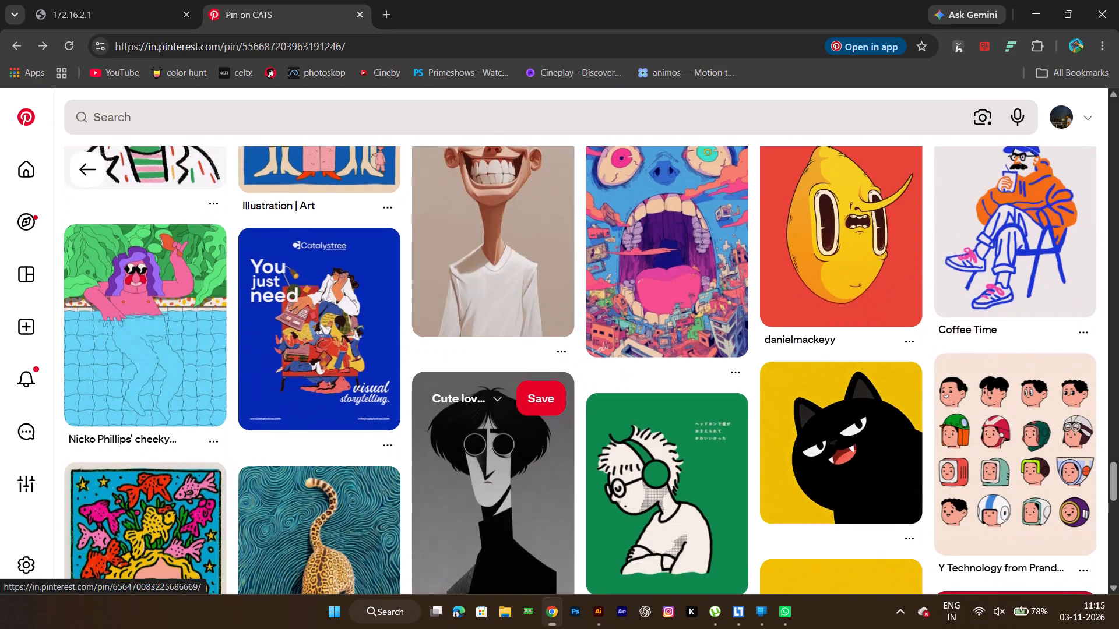
scroll(532, 451, down, 2)
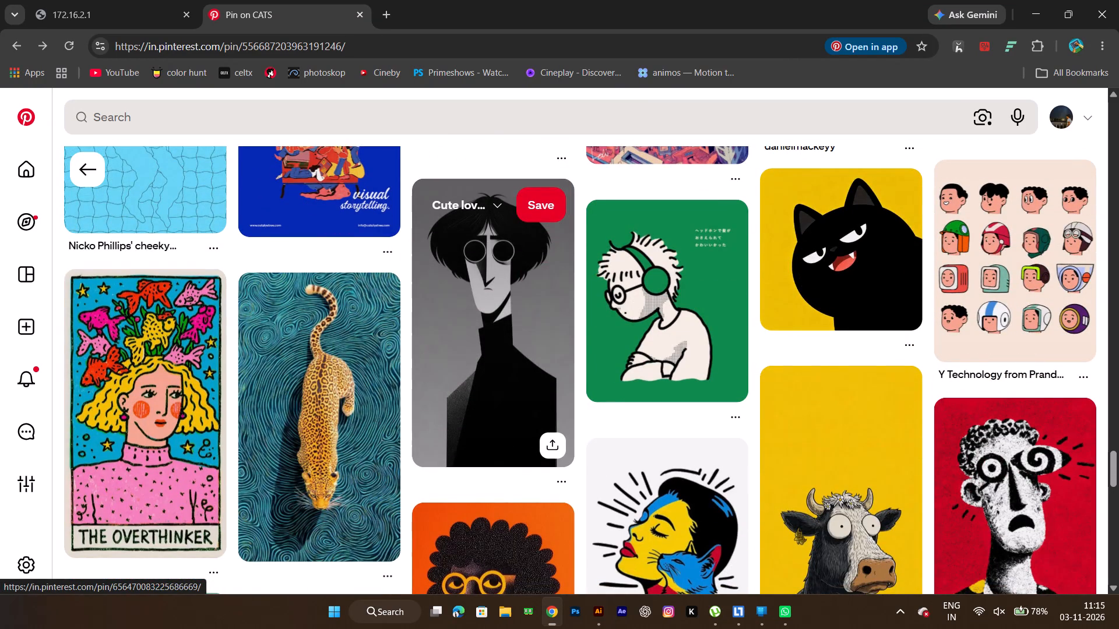
scroll(541, 448, down, 5)
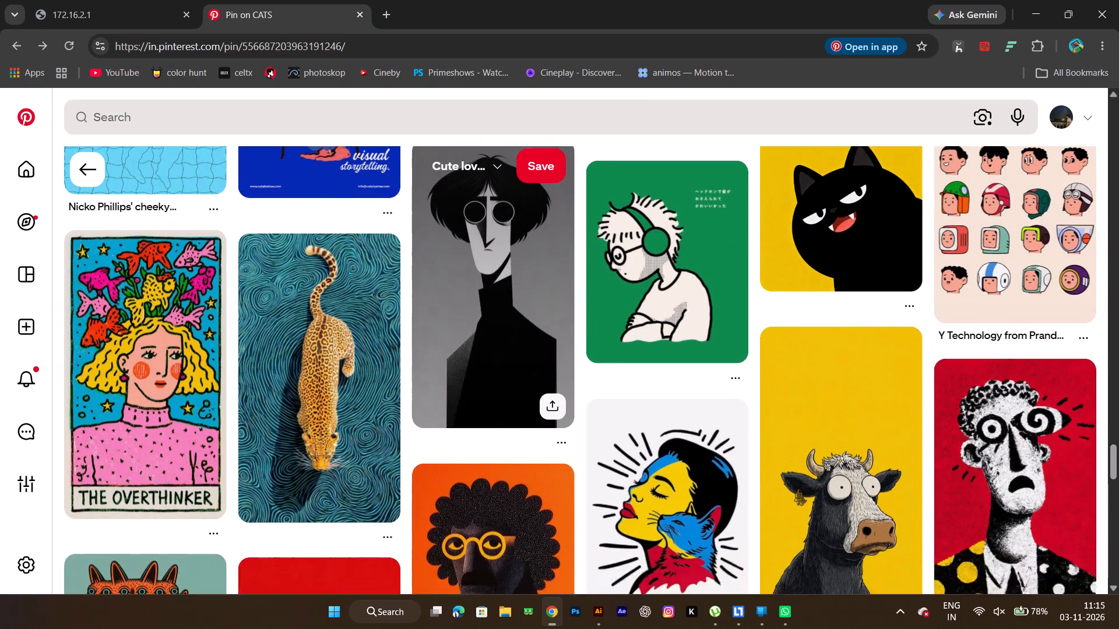
scroll(541, 448, down, 1)
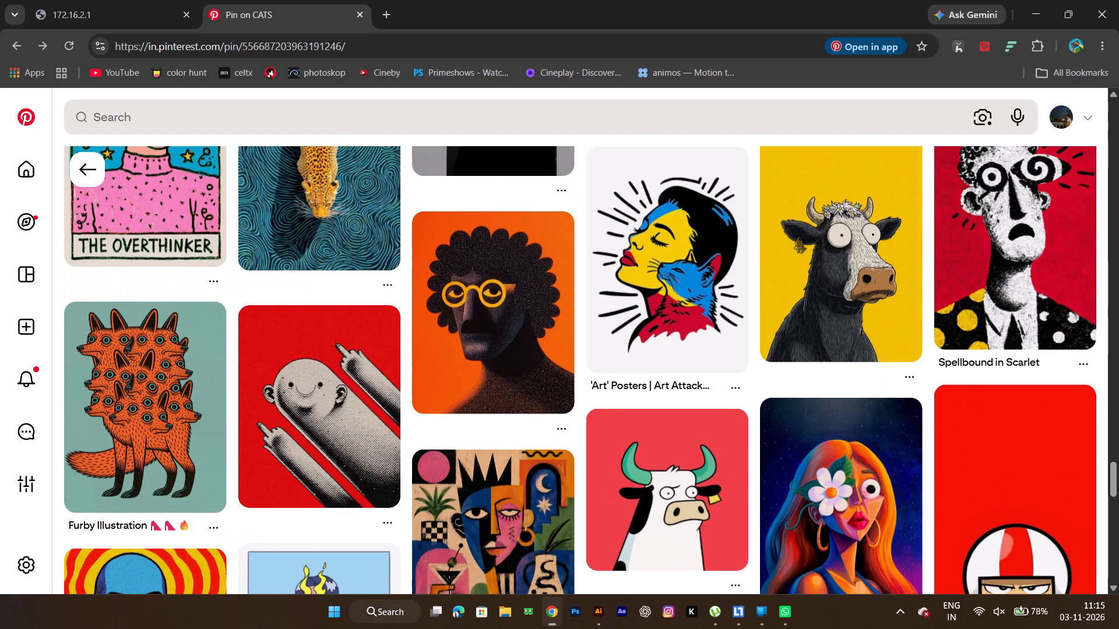
scroll(541, 448, down, 5)
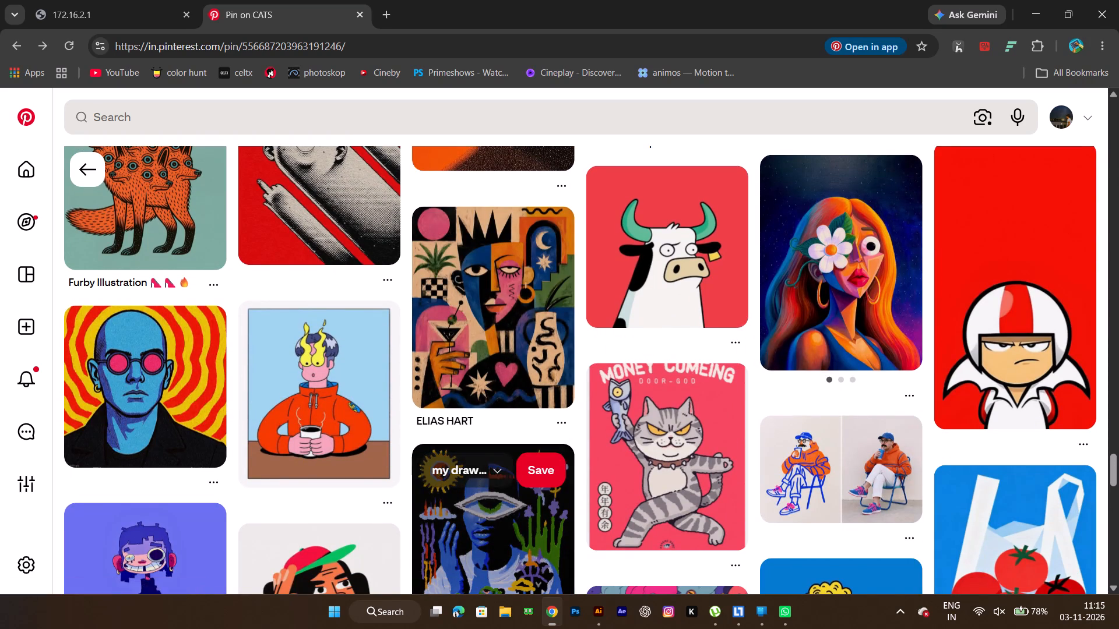
scroll(442, 452, down, 4)
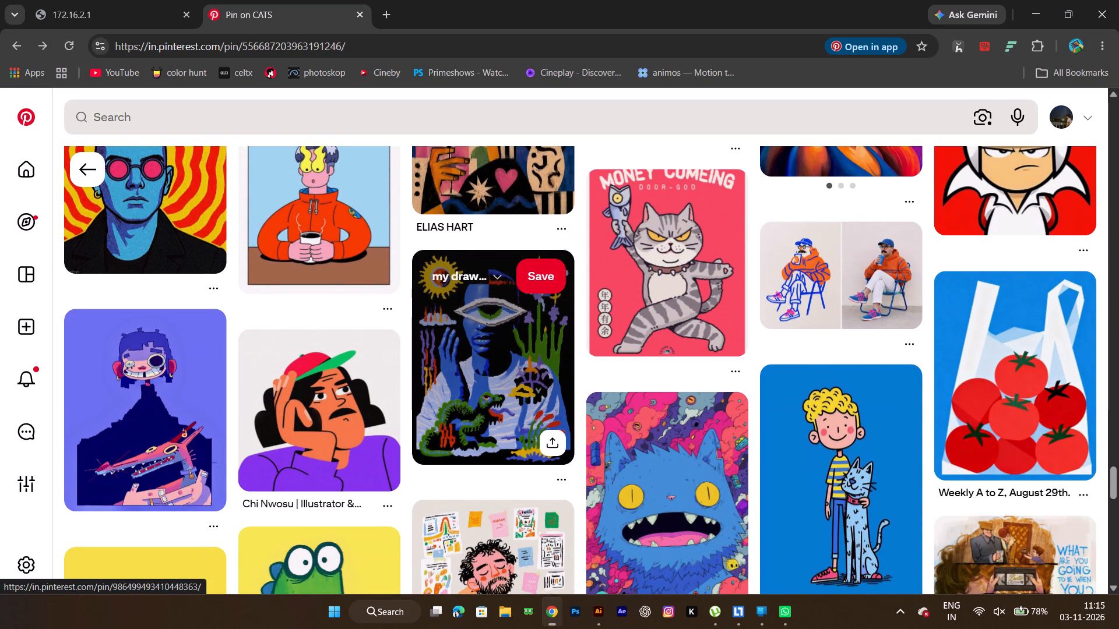
scroll(442, 452, up, 8)
scroll(442, 452, up, 14)
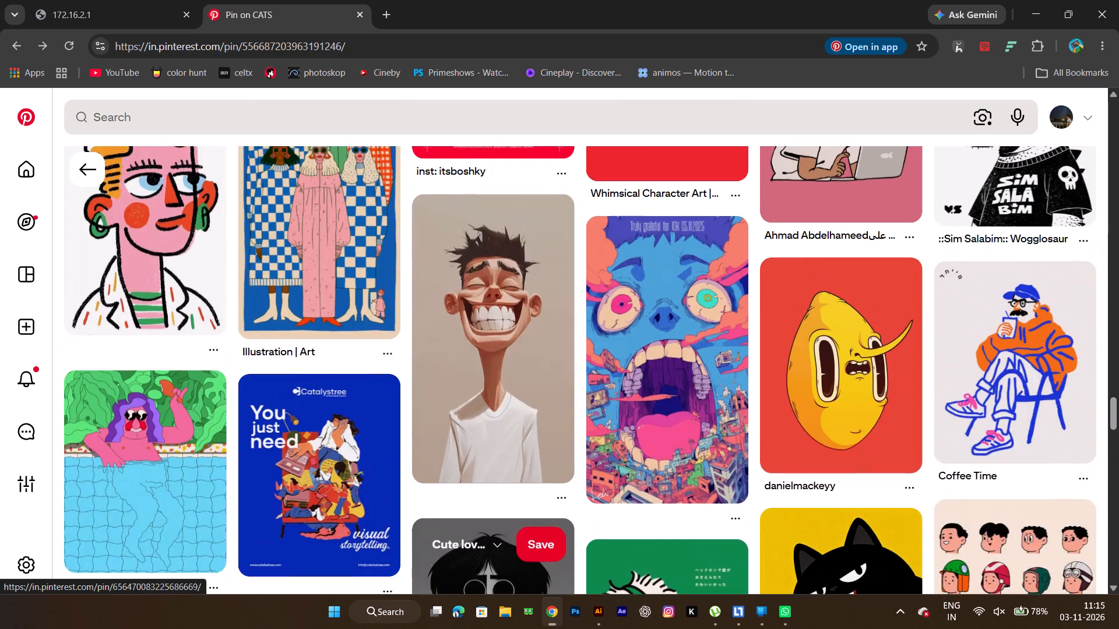
scroll(444, 452, up, 16)
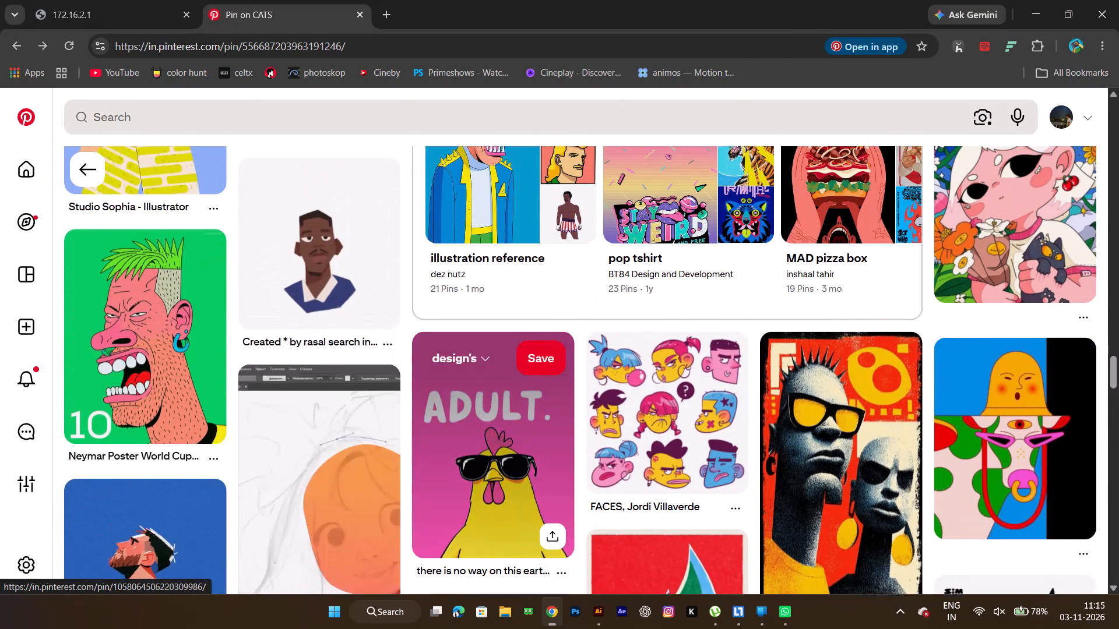
scroll(444, 452, up, 3)
Review the already browsed portrait, poster and animal illustrations again, going back up through the cat pin's related feed.
scroll(444, 452, down, 7)
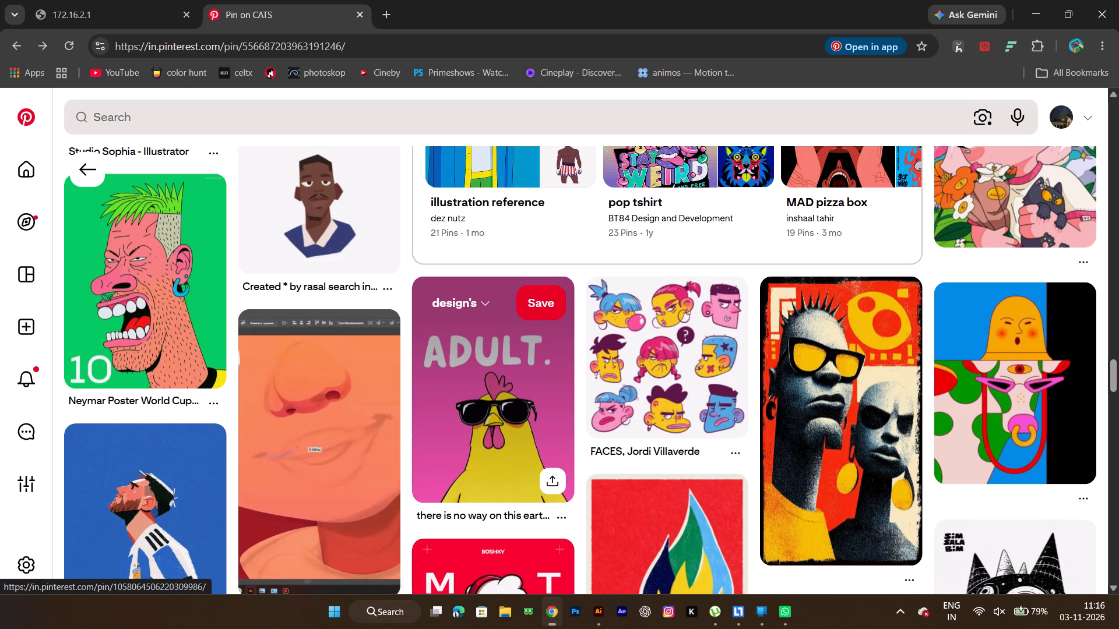
scroll(474, 447, down, 3)
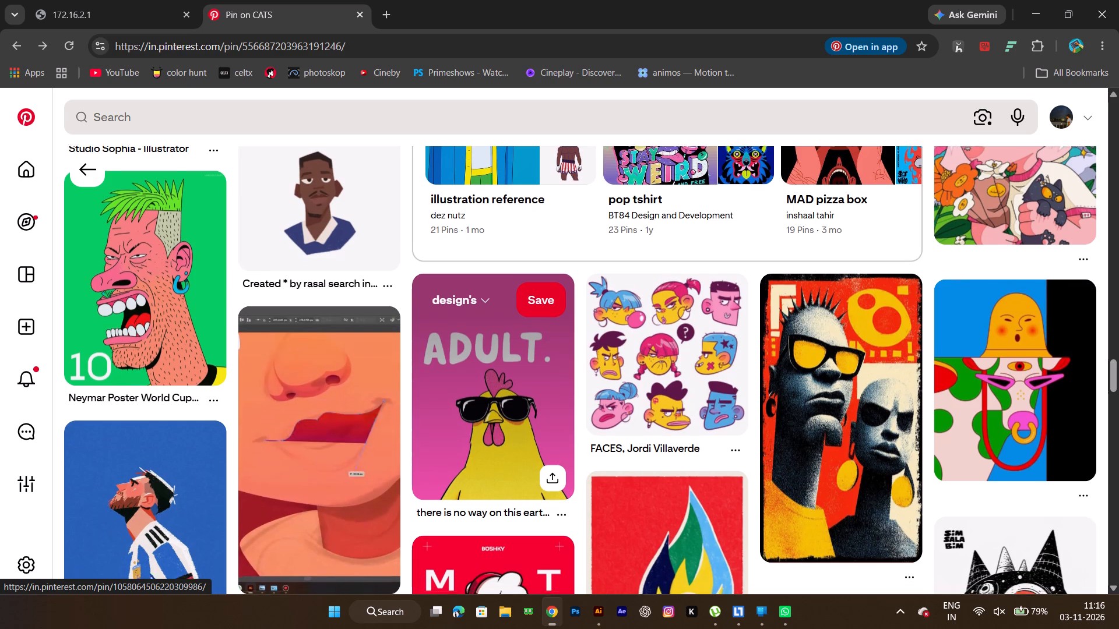
scroll(474, 447, down, 13)
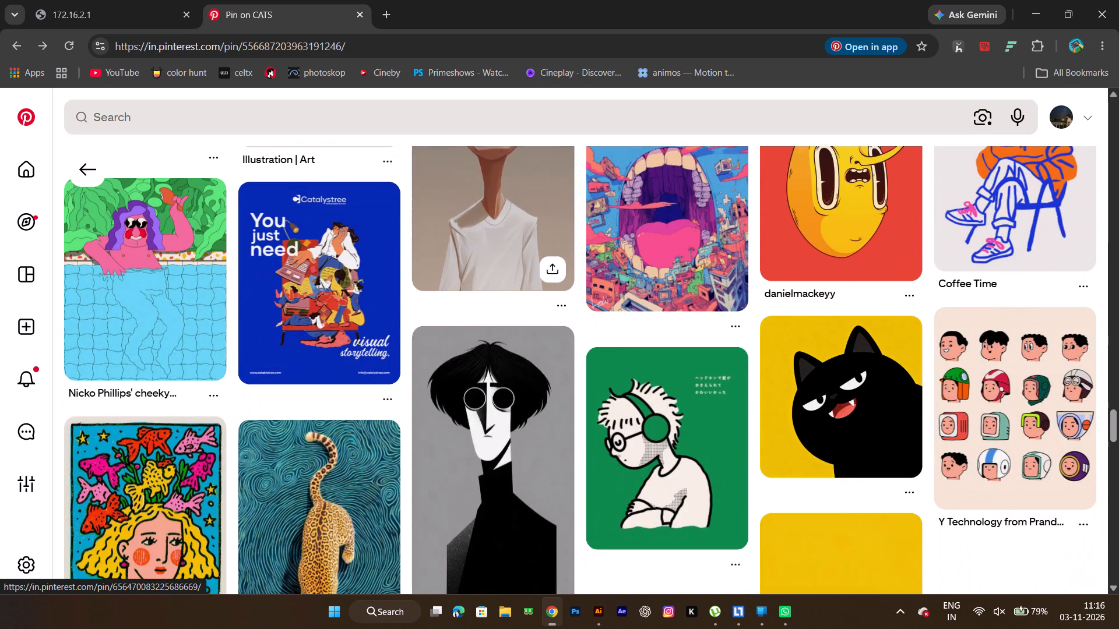
scroll(474, 447, up, 20)
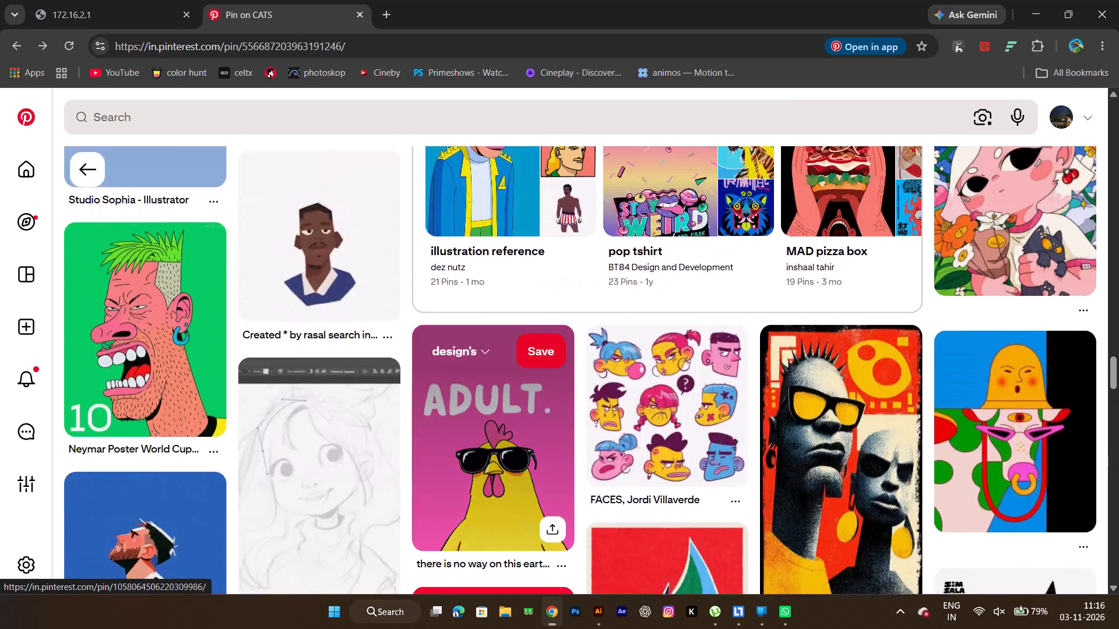
scroll(474, 447, up, 7)
scroll(474, 447, down, 7)
scroll(474, 447, up, 14)
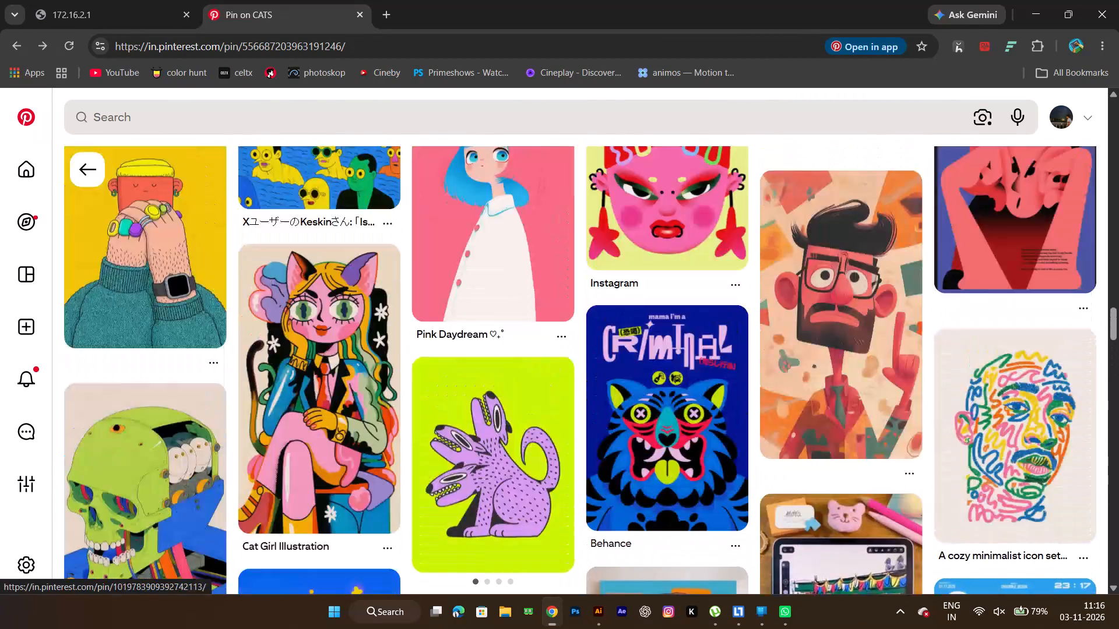
scroll(481, 447, up, 11)
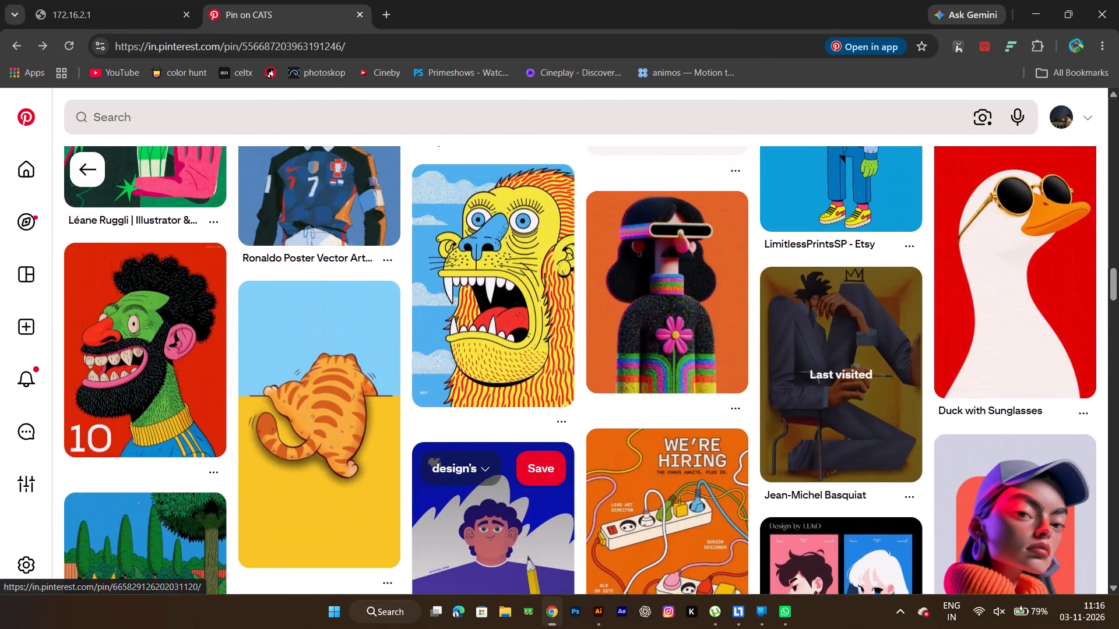
scroll(270, 379, up, 8)
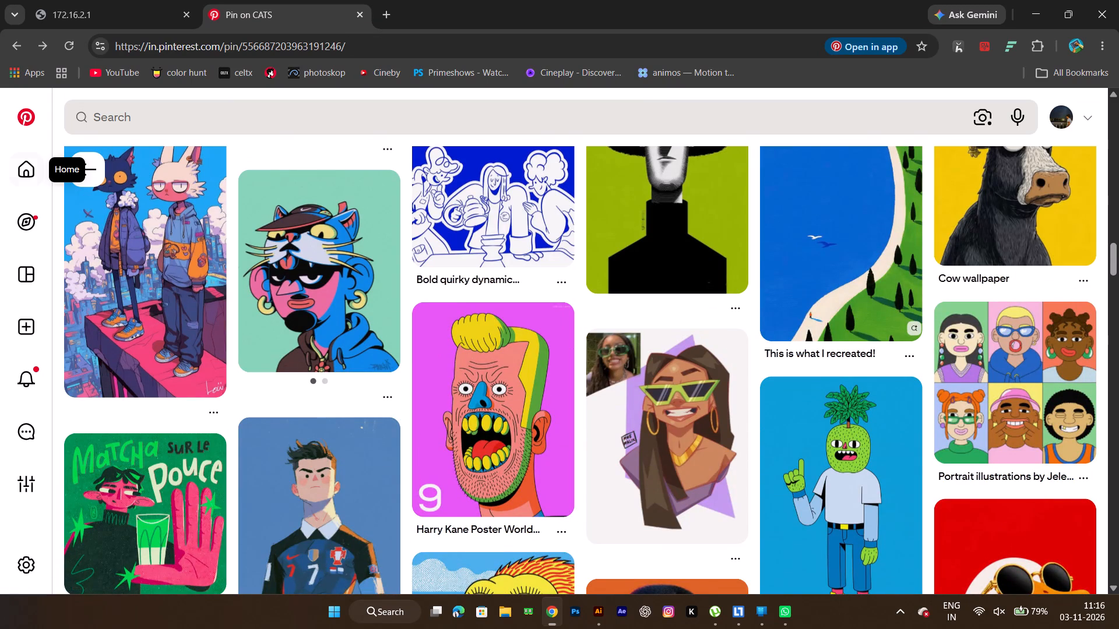
Return to the Pinterest home feed and examine its recommended pins for illustration references.
click(26, 175)
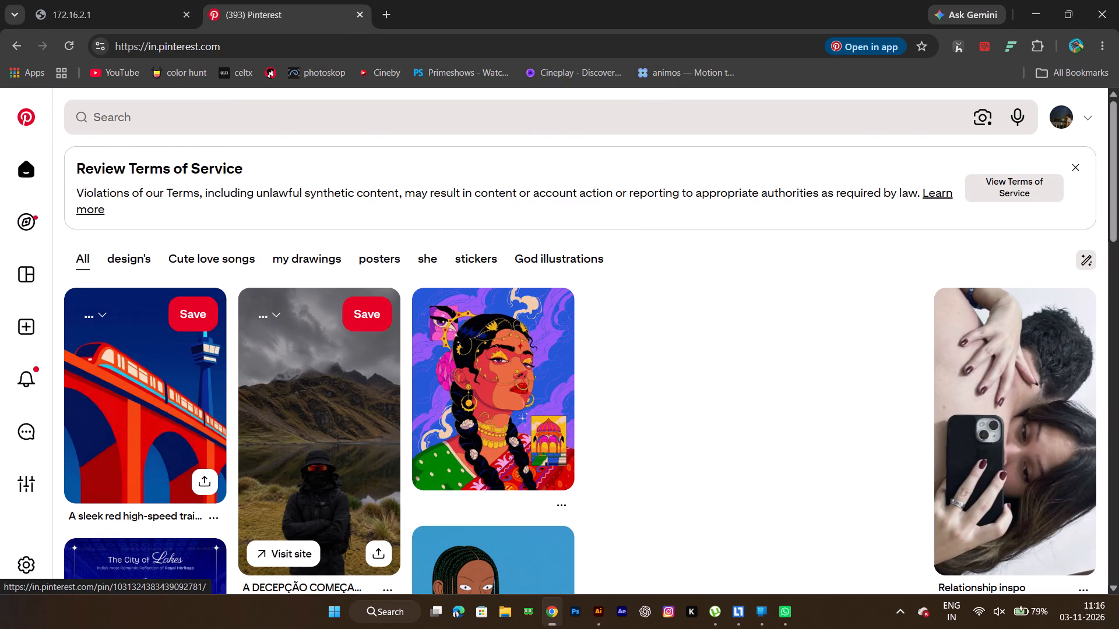
scroll(330, 362, down, 6)
scroll(337, 362, up, 2)
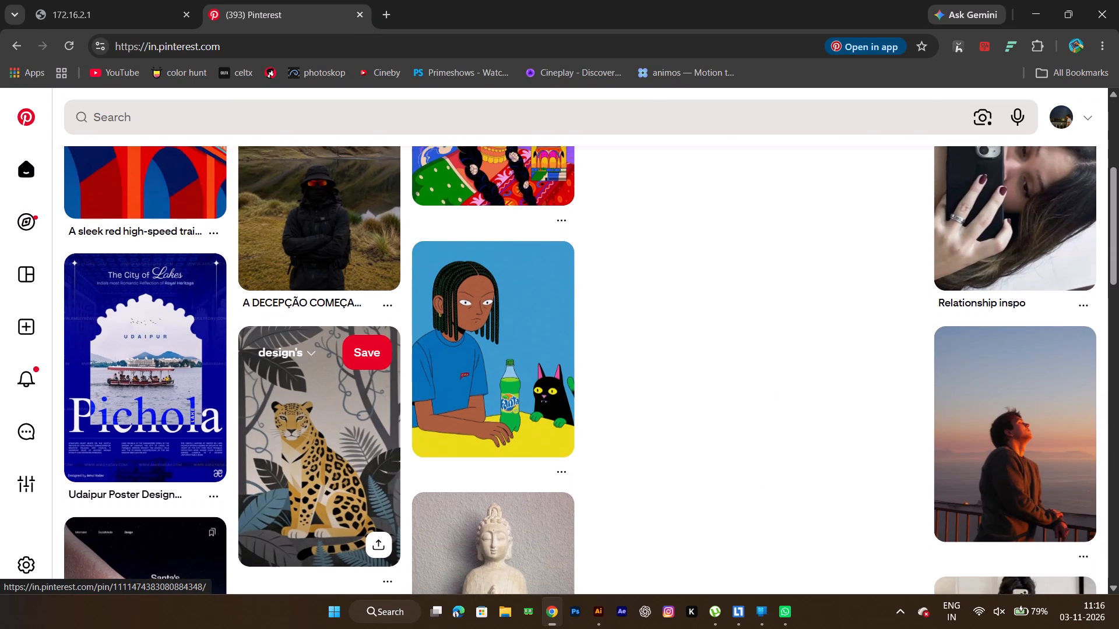
scroll(337, 362, up, 3)
scroll(364, 354, down, 6)
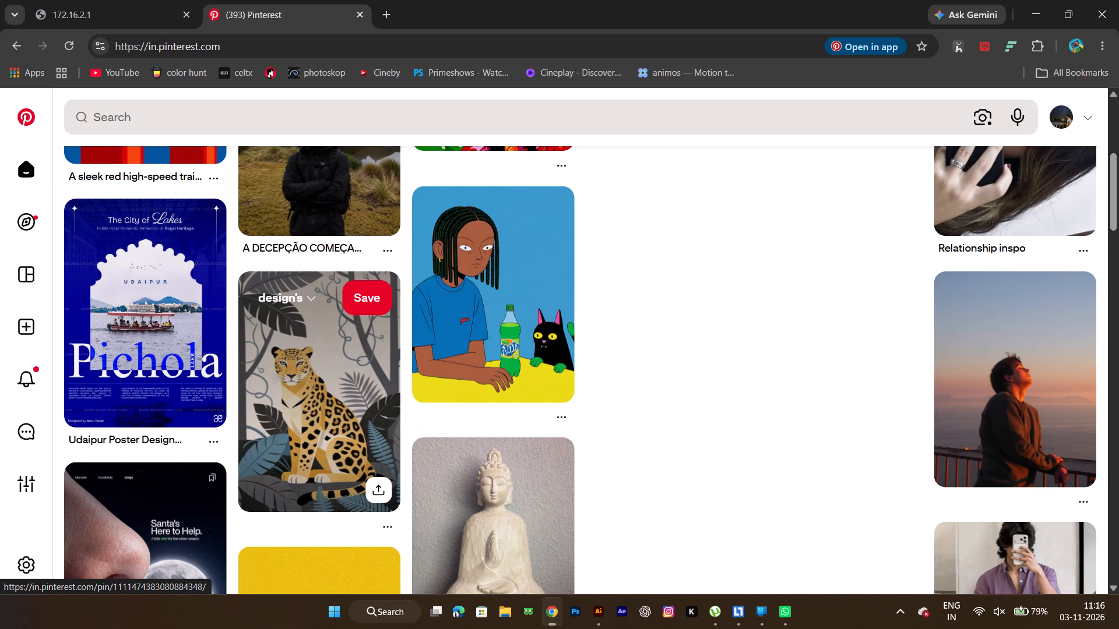
scroll(364, 354, down, 7)
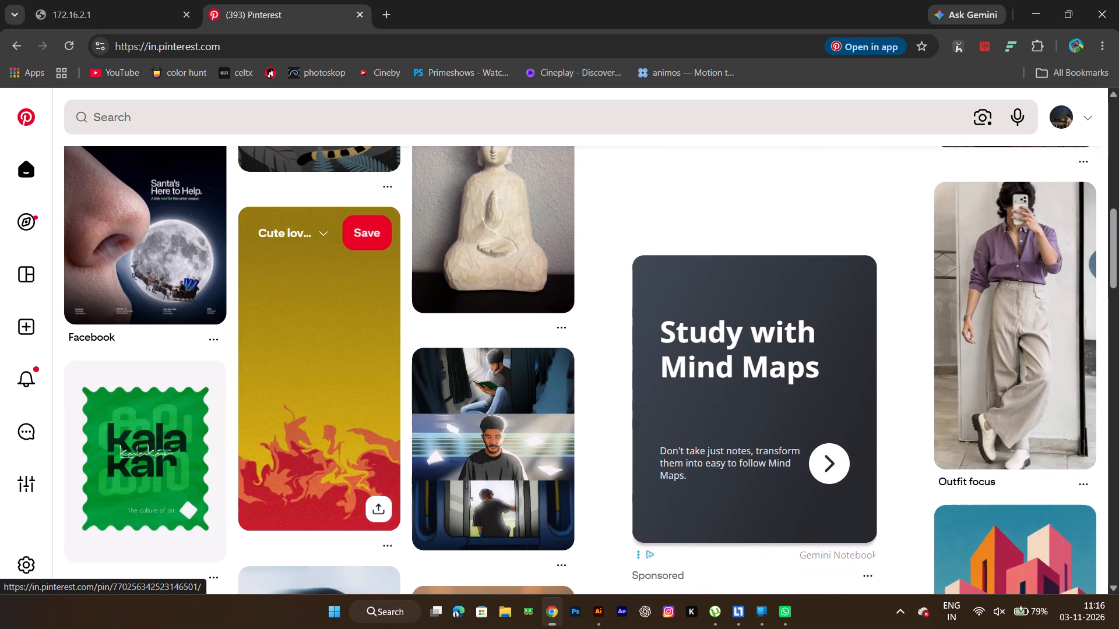
scroll(364, 354, down, 14)
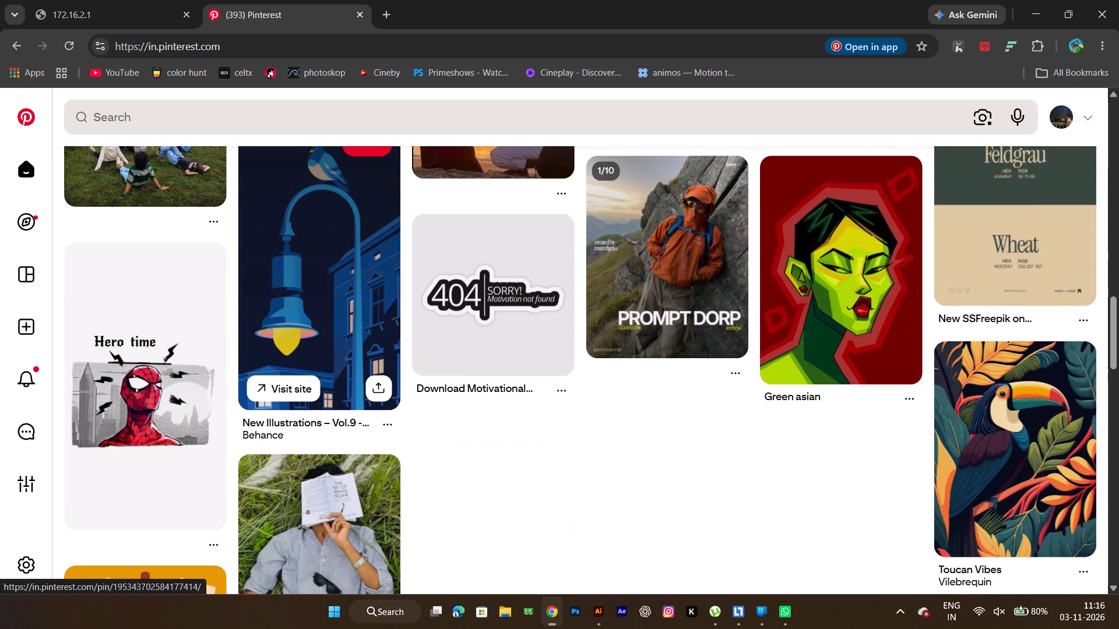
scroll(364, 354, down, 1)
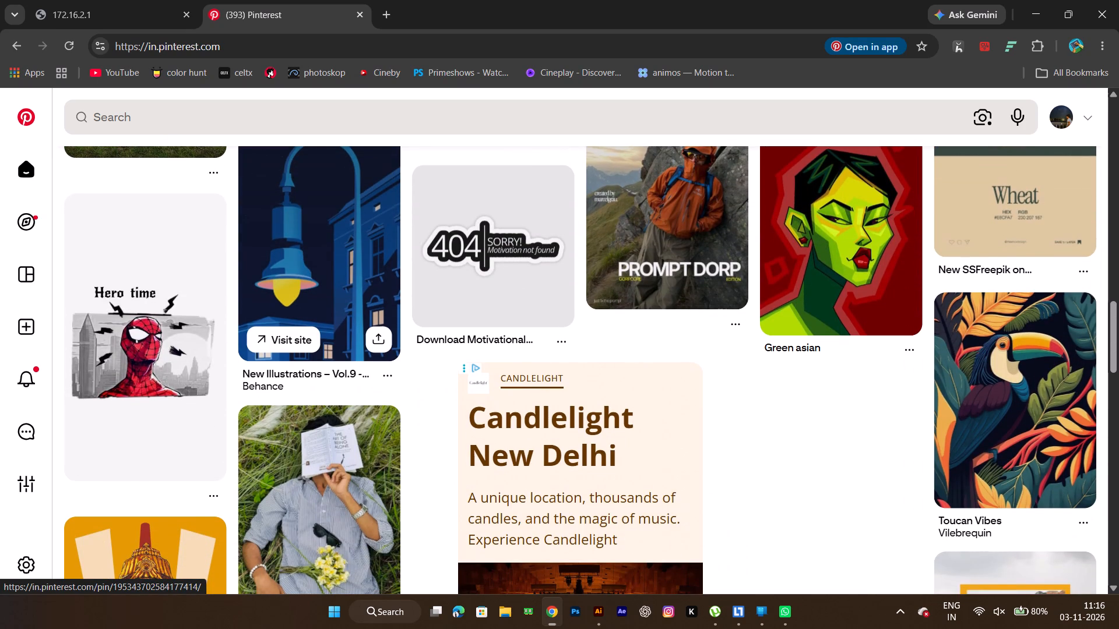
Search Pinterest for the suggested query "illustration design graphic".
click(263, 125)
click(210, 220)
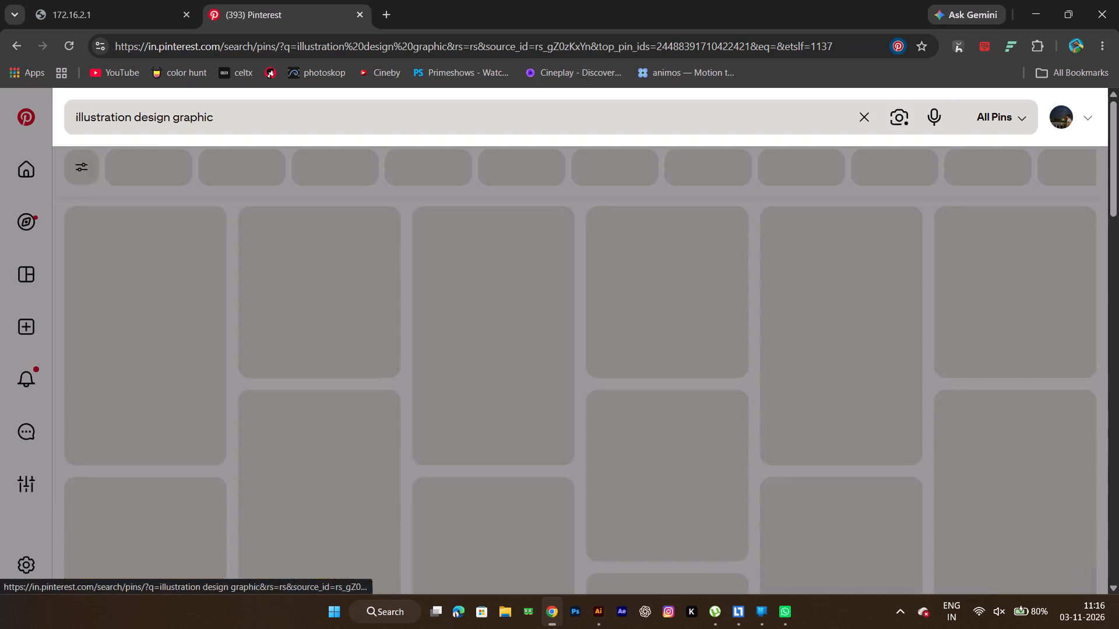
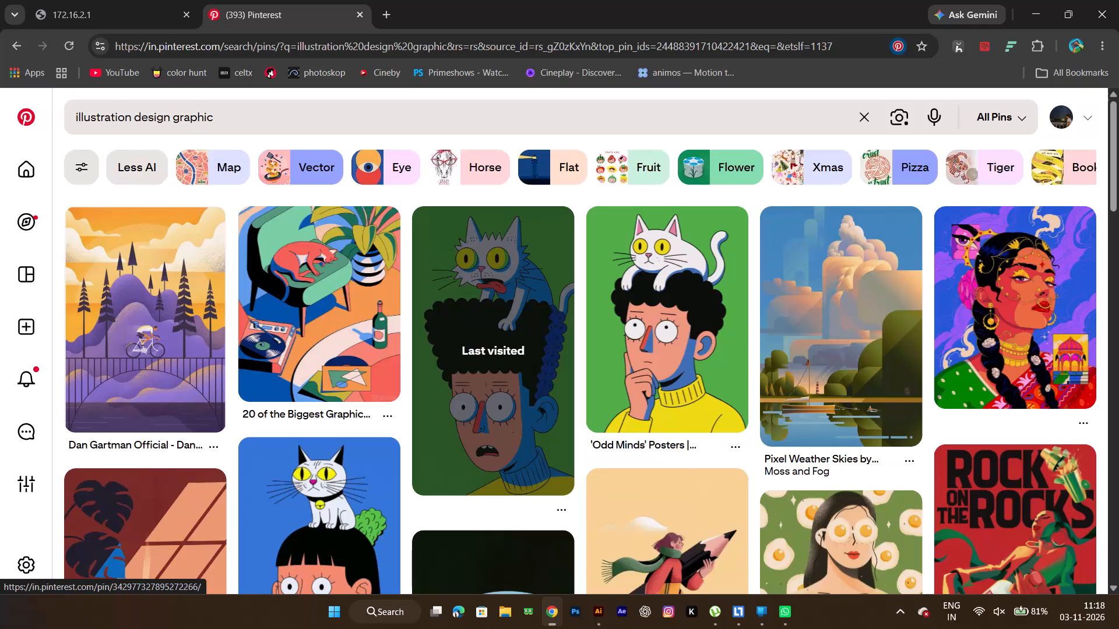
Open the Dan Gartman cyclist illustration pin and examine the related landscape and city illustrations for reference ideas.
click(157, 345)
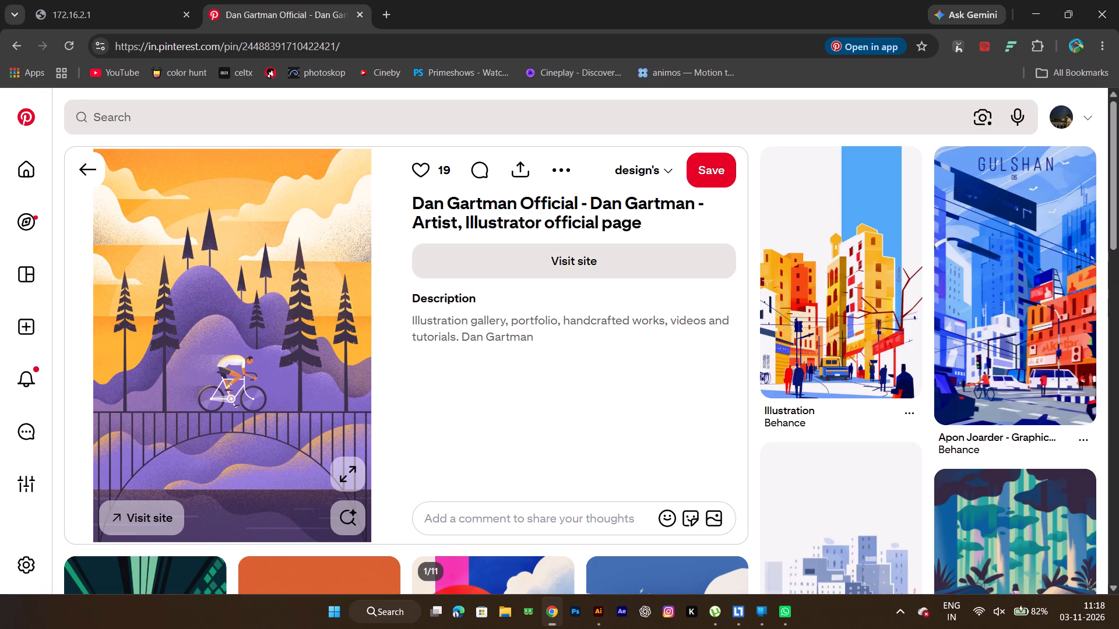
scroll(164, 329, down, 3)
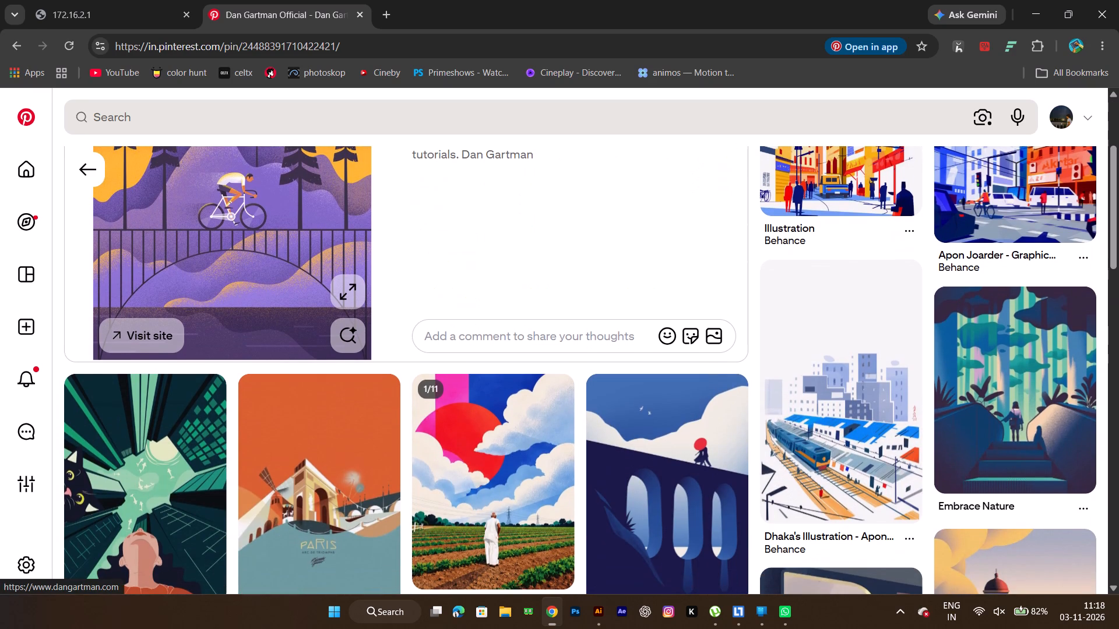
scroll(164, 329, down, 2)
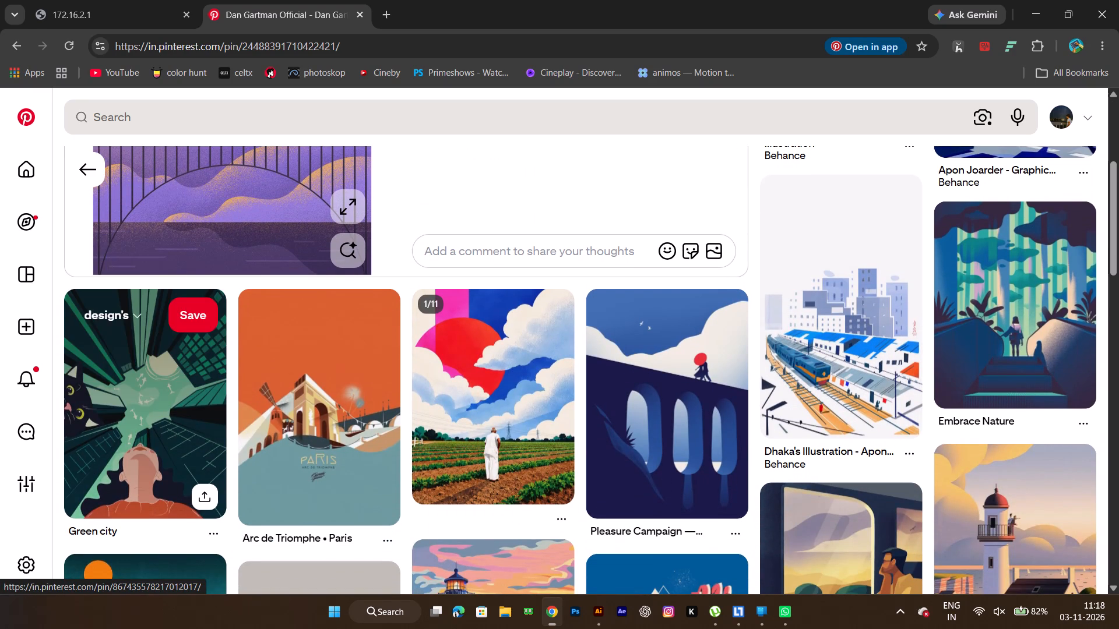
scroll(165, 322, down, 1)
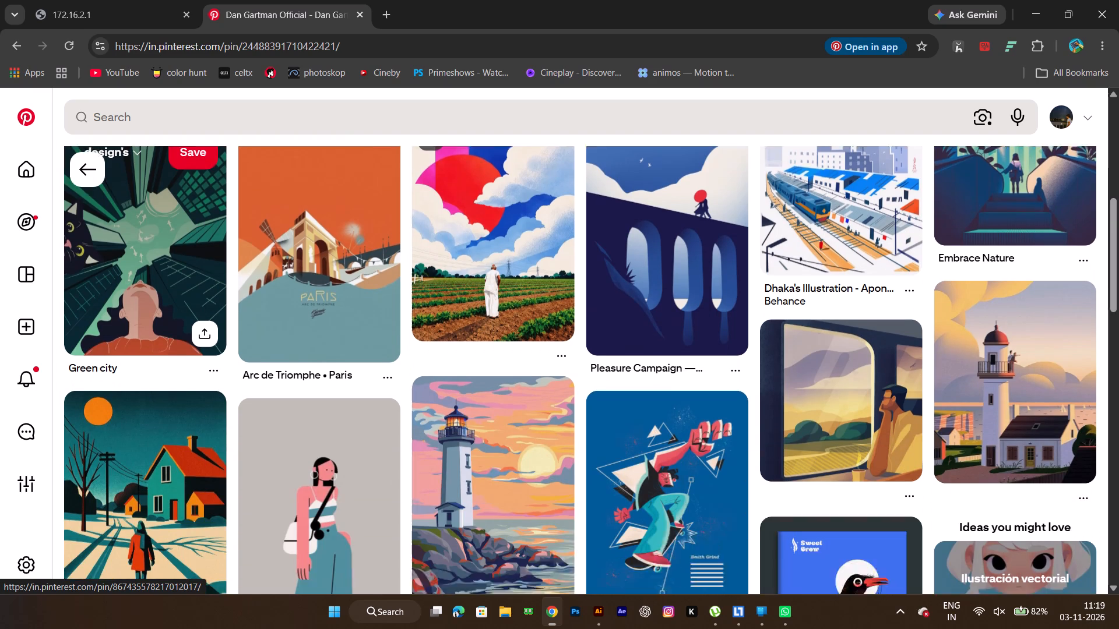
scroll(165, 322, down, 1)
scroll(165, 322, up, 9)
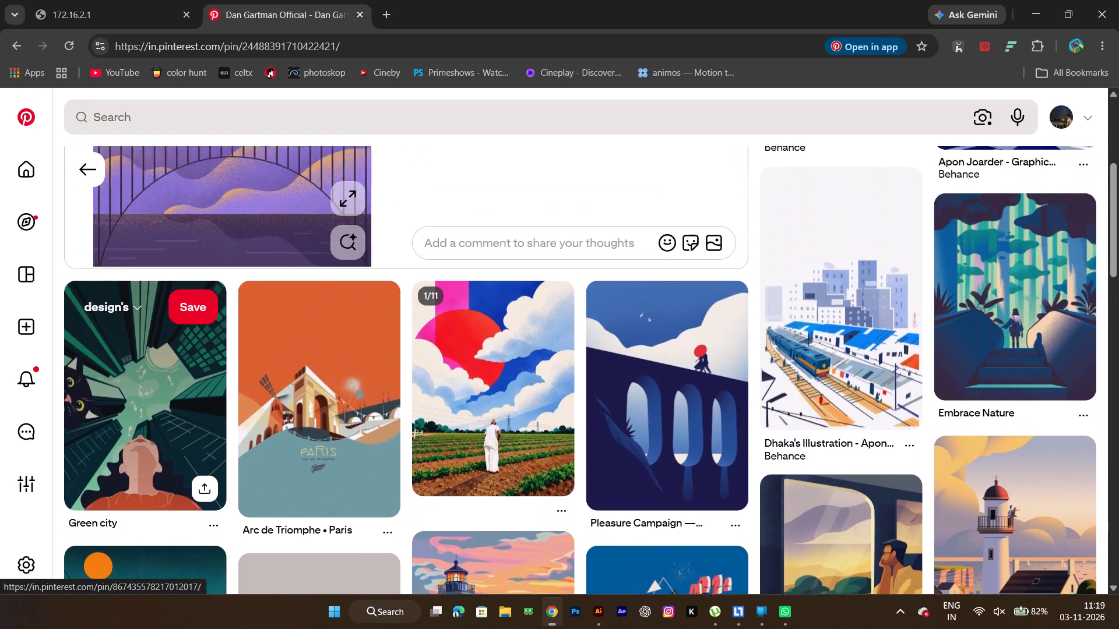
scroll(165, 322, up, 2)
Open the Behance pin of the orange city street illustration and examine its related building illustrations.
click(854, 292)
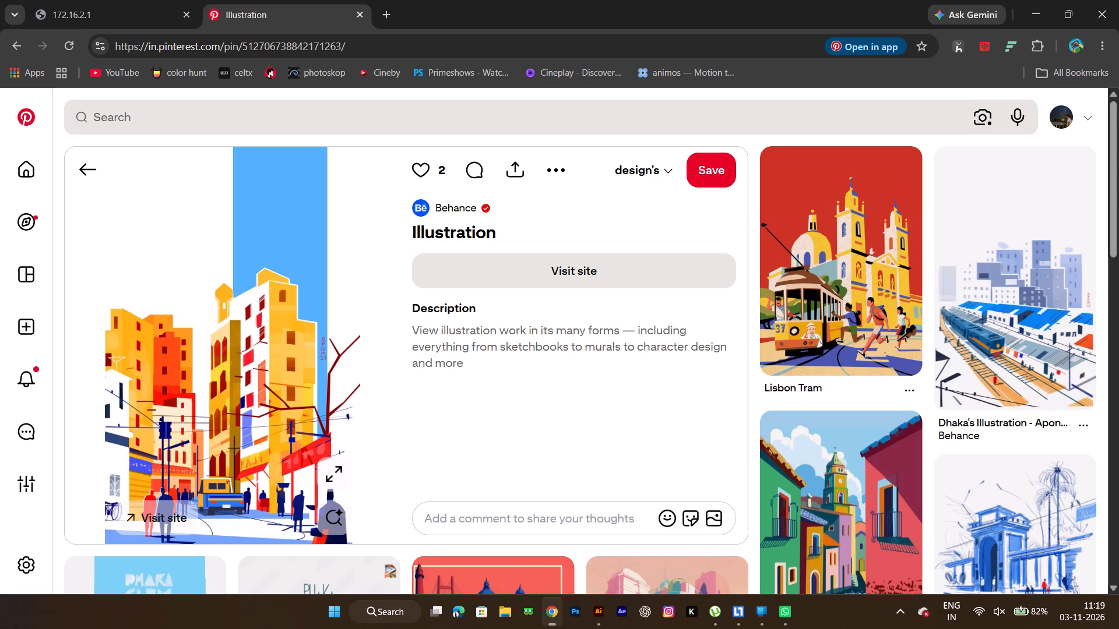
scroll(178, 370, down, 3)
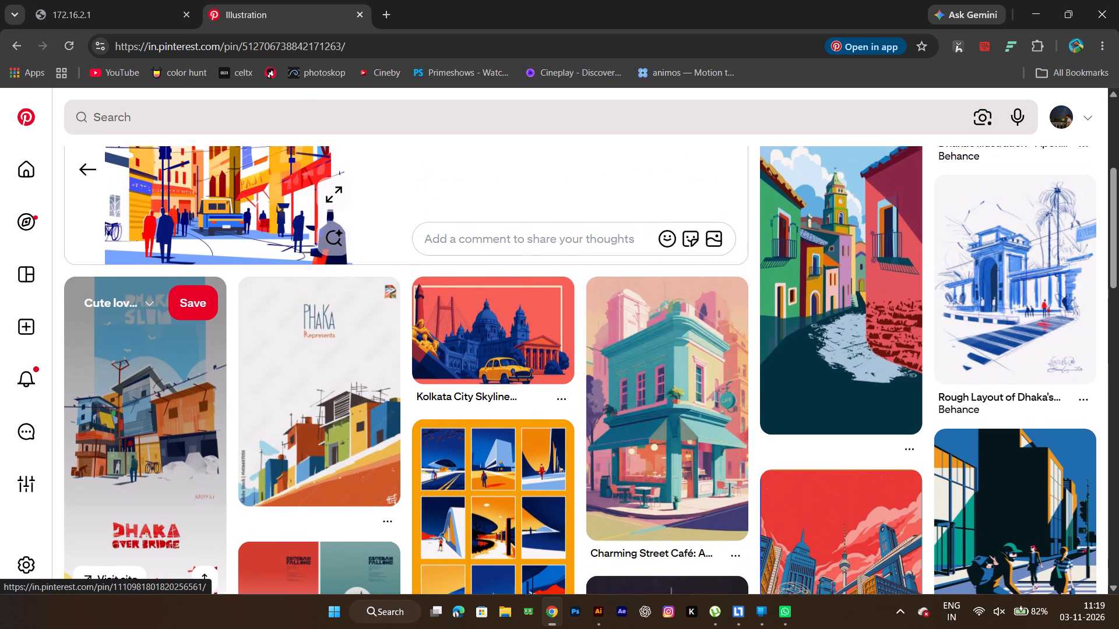
scroll(178, 370, down, 1)
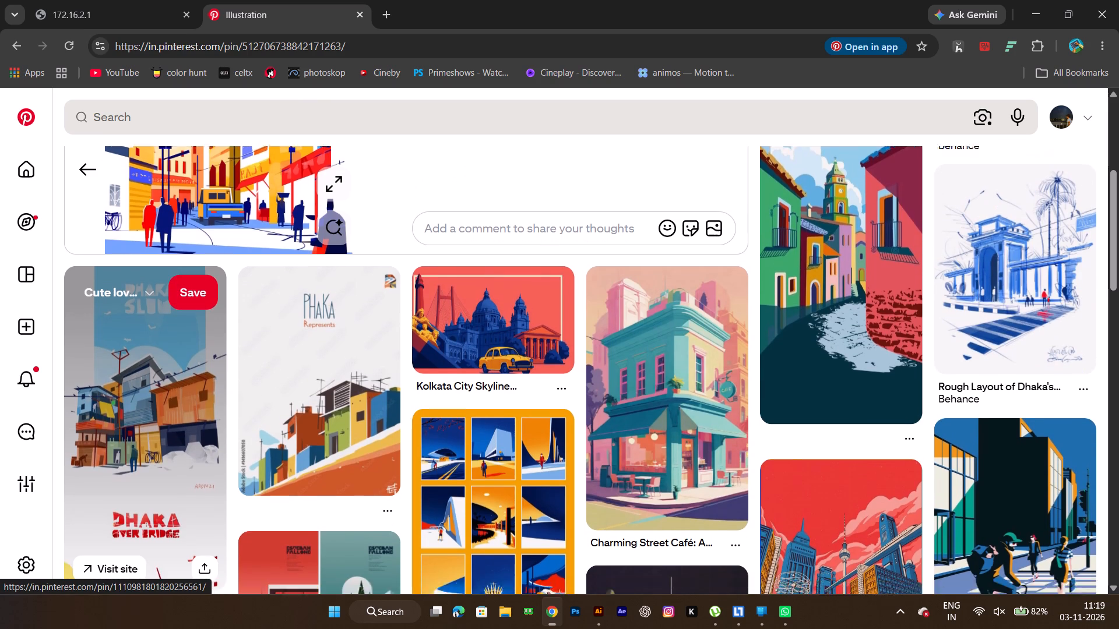
scroll(178, 370, down, 1)
scroll(178, 370, up, 2)
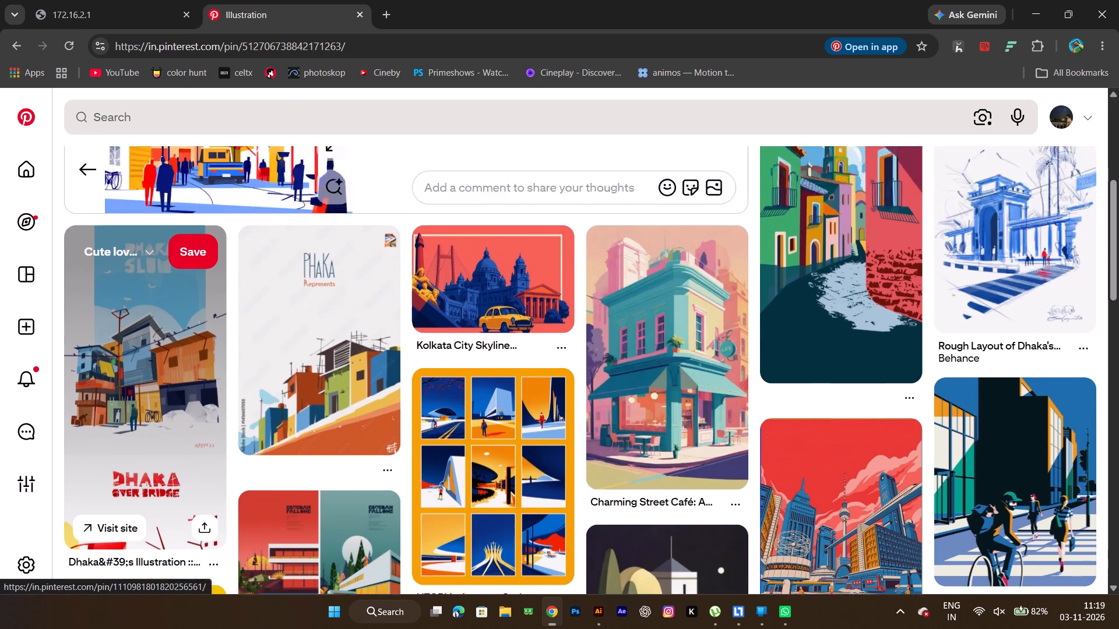
scroll(178, 370, up, 4)
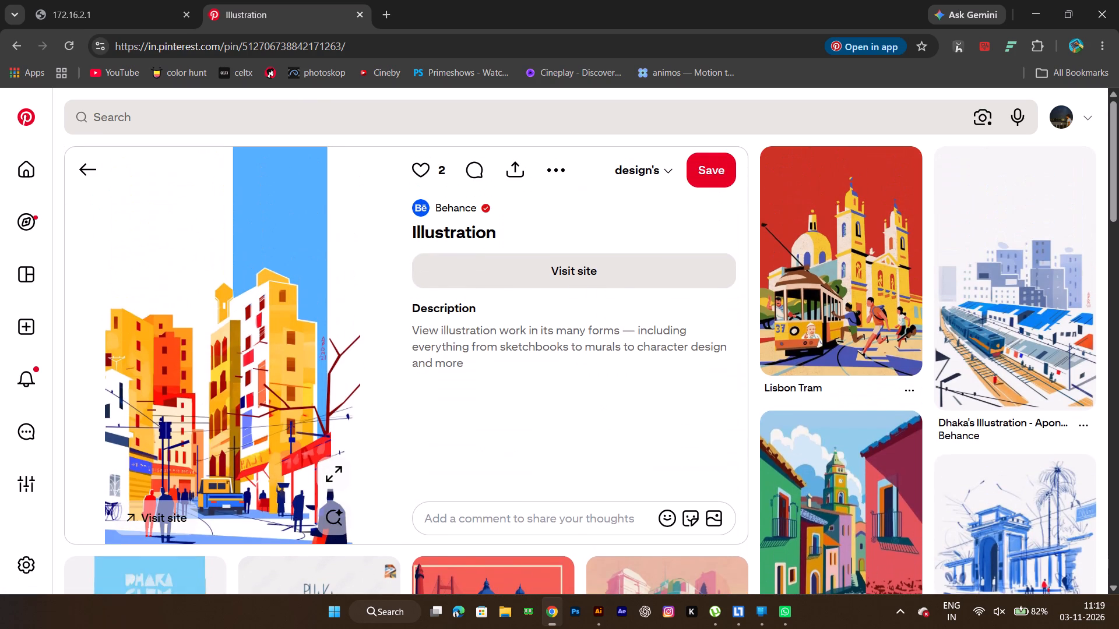
Switch to Illustrator and save the panther illustration.
key(alt+Tab)
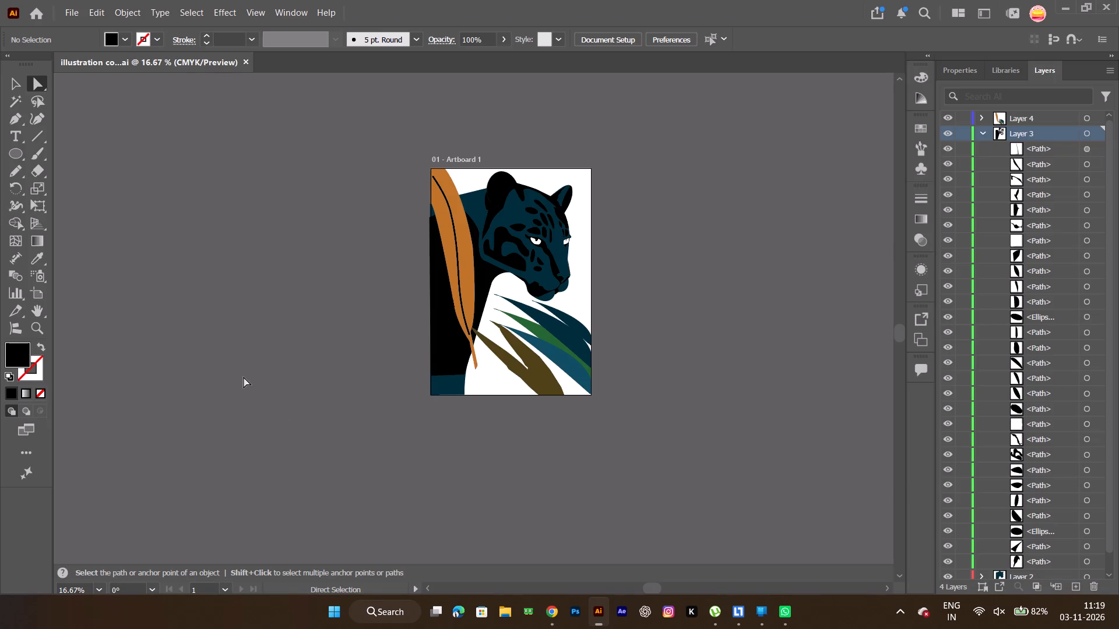
key(ctrl+s)
Create a new portrait A3 document of 841.89 x 1190.55 pt in CMYK color.
click(38, 12)
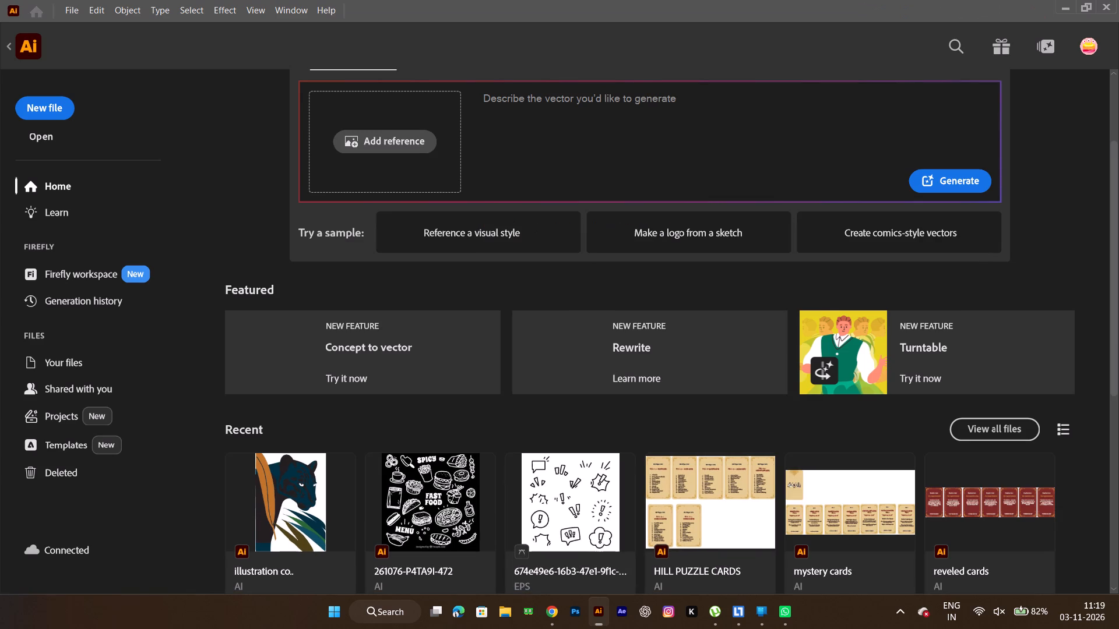
click(56, 119)
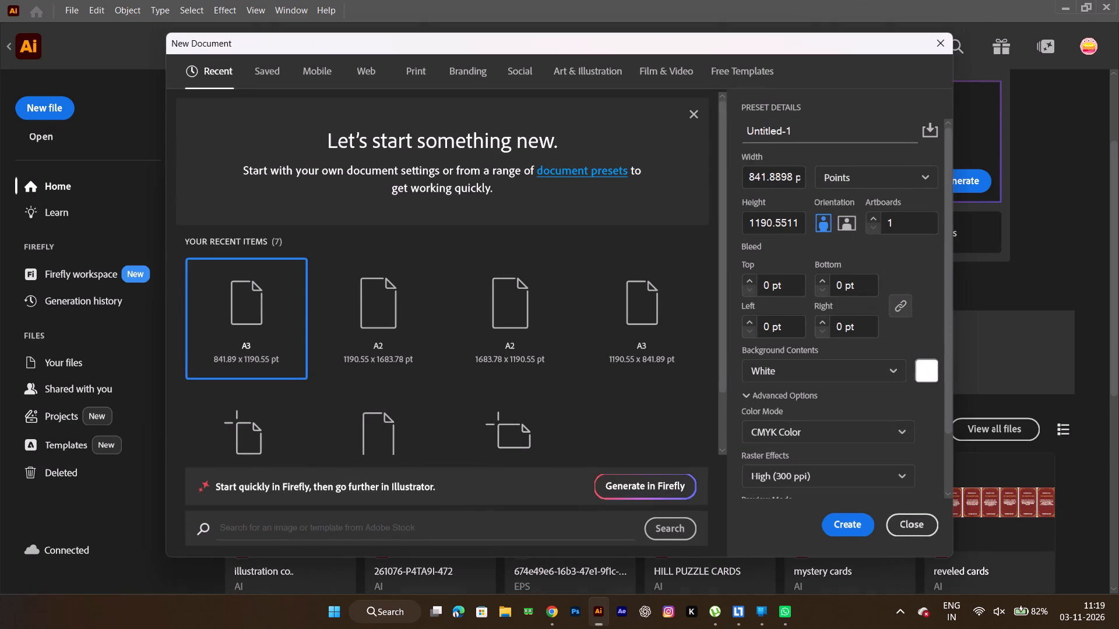
click(866, 521)
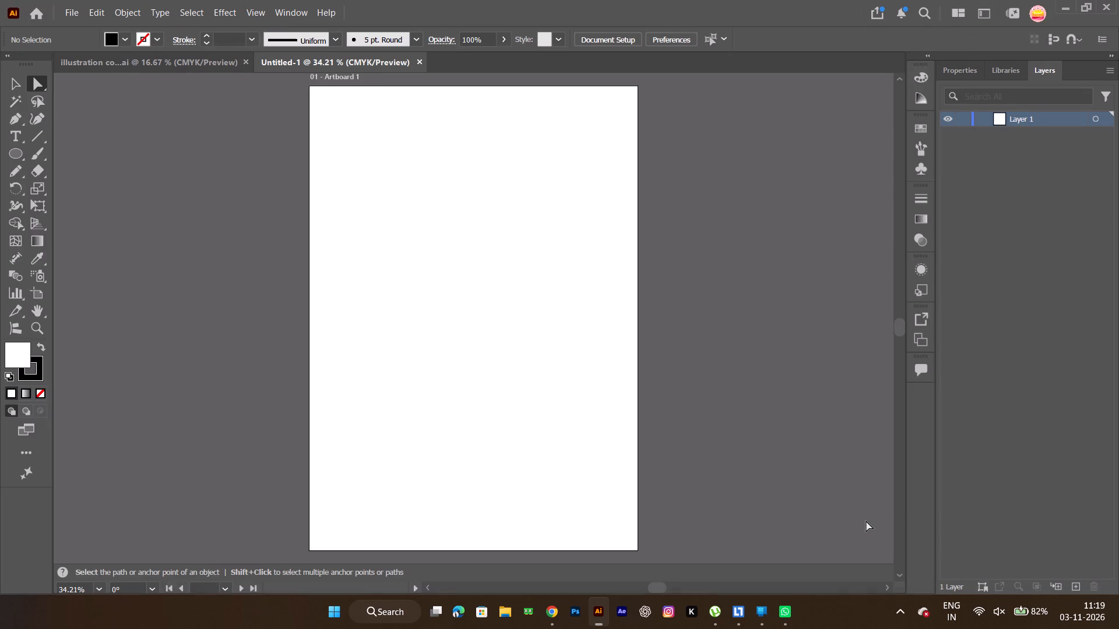
Set up the Pen tool with no stroke and an orange fill, checking the colours against the Pinterest street illustration.
click(19, 121)
click(155, 35)
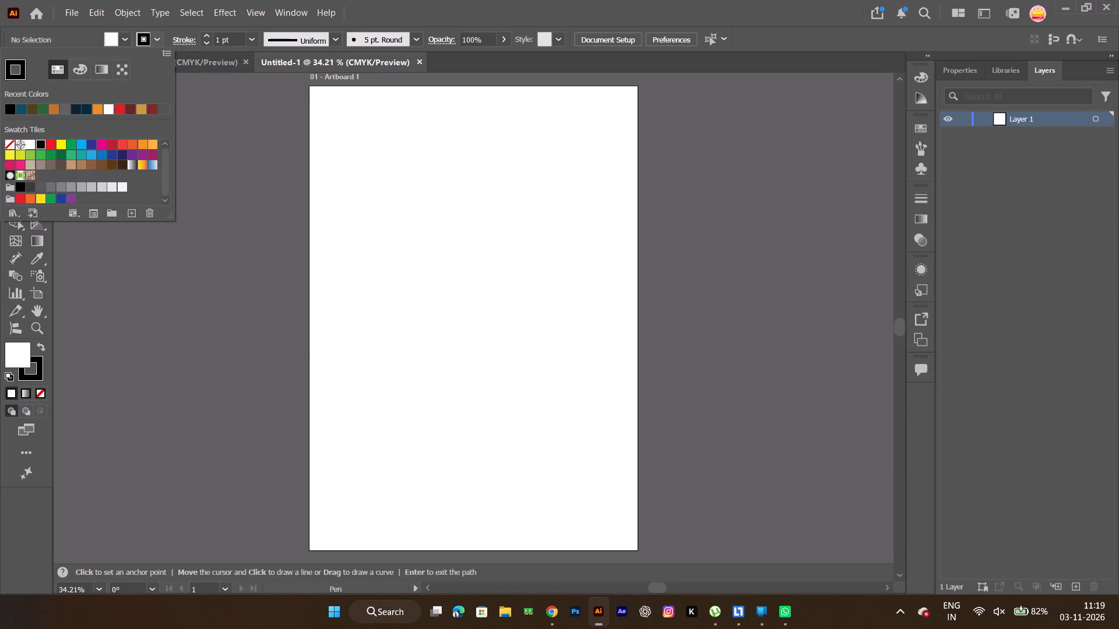
click(5, 148)
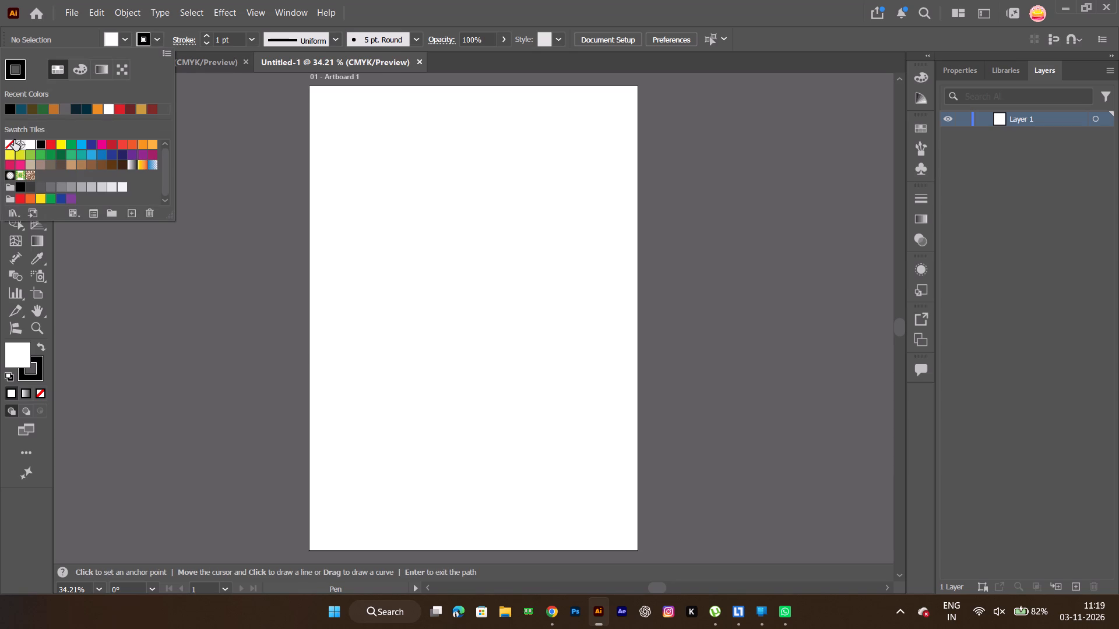
click(12, 142)
click(228, 171)
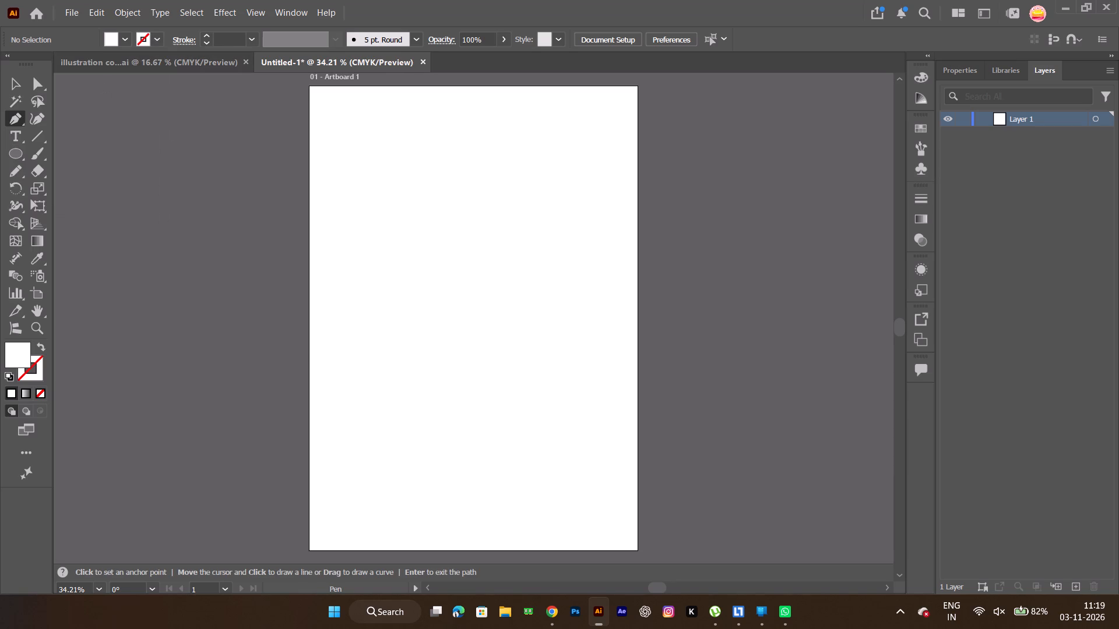
click(112, 38)
key(alt+Tab)
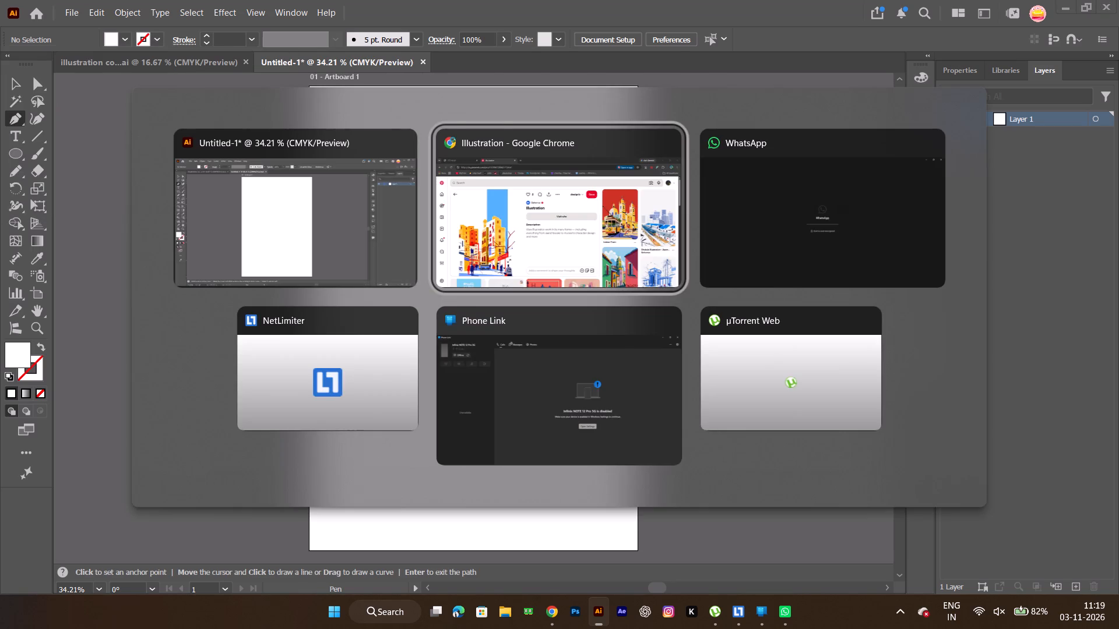
key(alt+Tab)
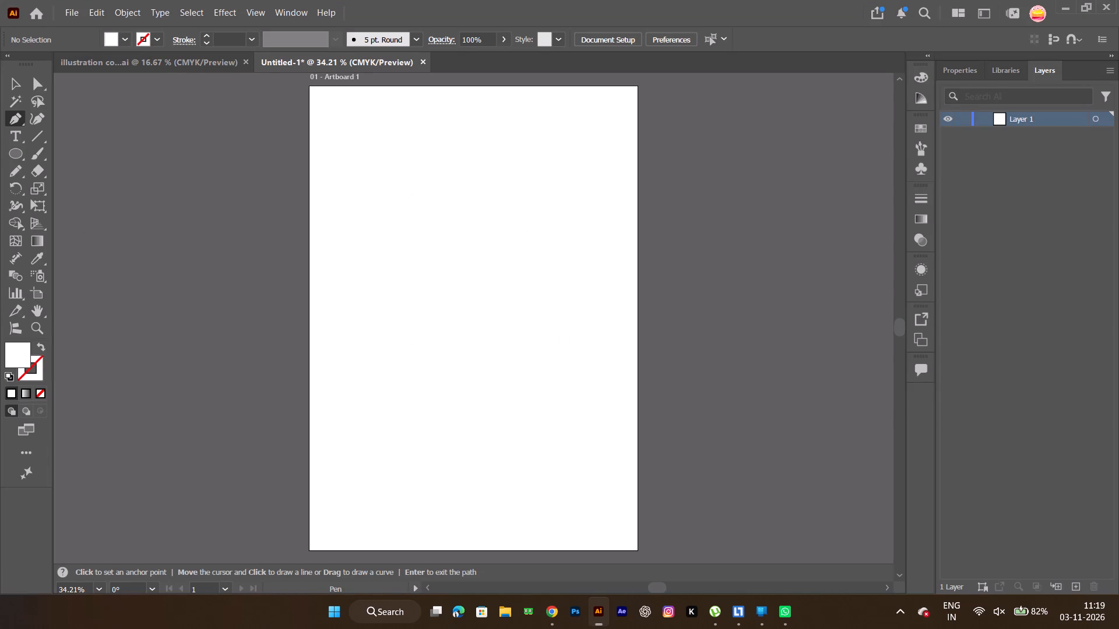
click(113, 42)
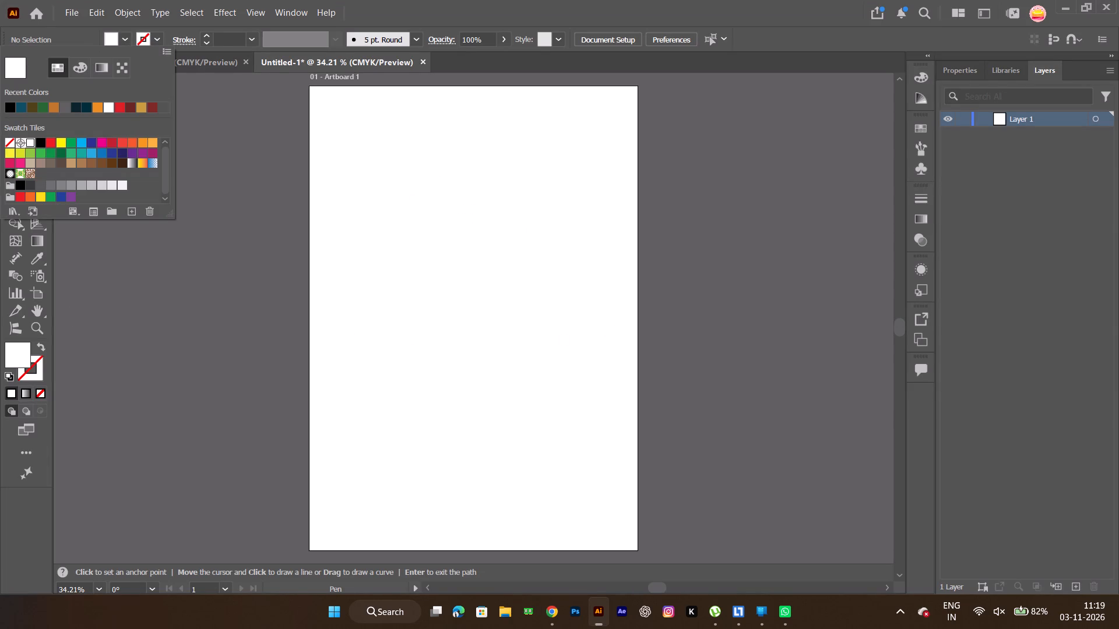
click(98, 106)
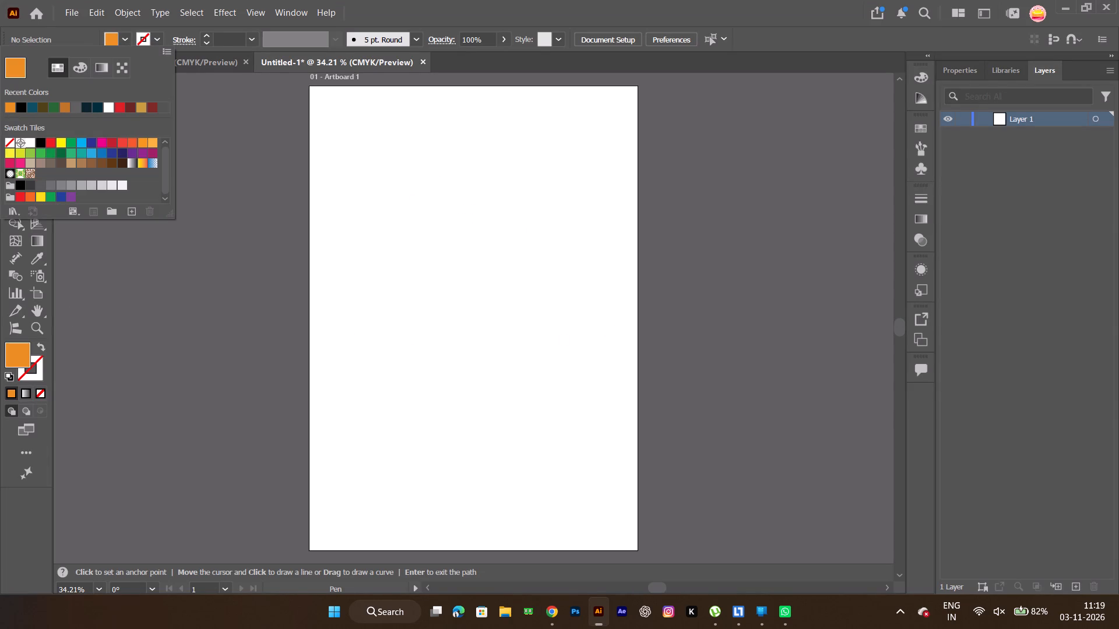
key(alt+Tab)
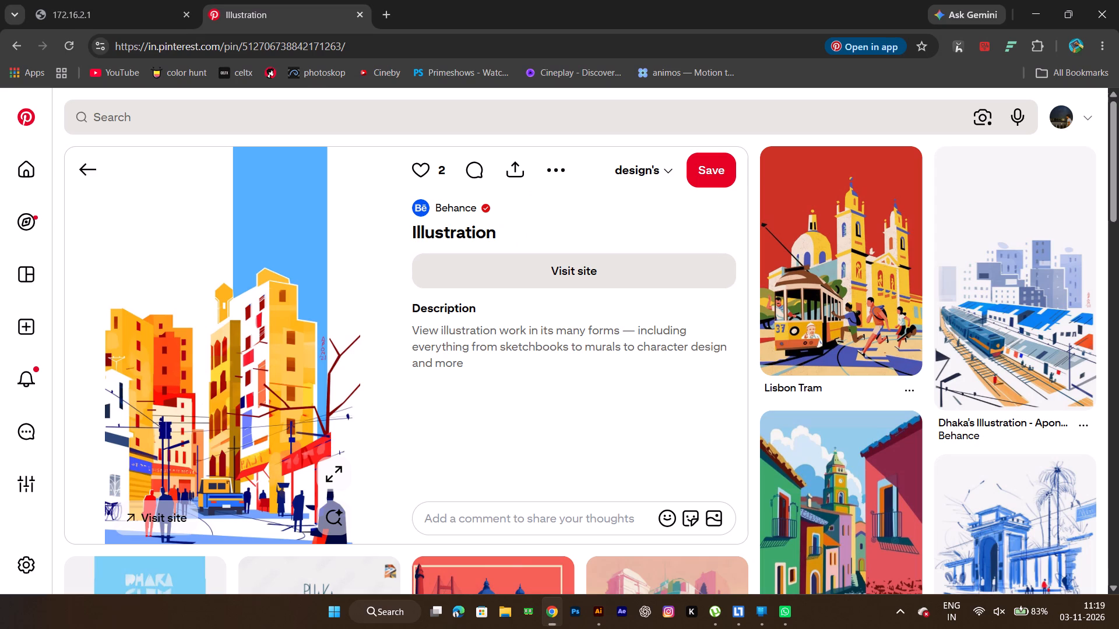
key(alt+Tab)
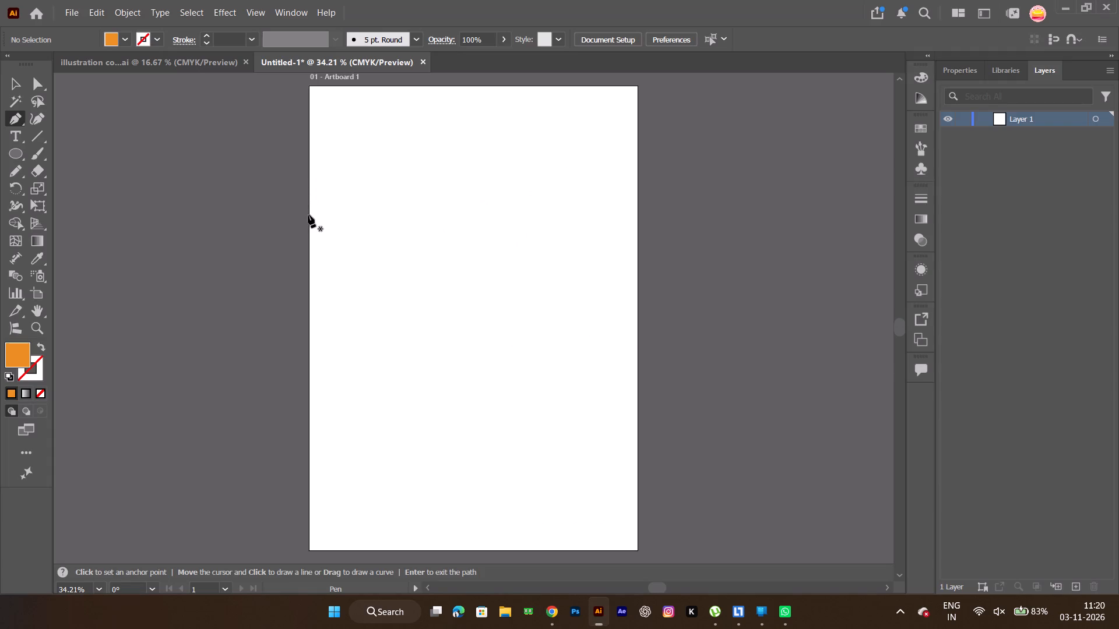
Draw a tall orange rectangle, about 156 x 623 pt, against the artboard's left edge with the Pen tool, following the street reference.
ctrl+scroll(308, 215, up, 6)
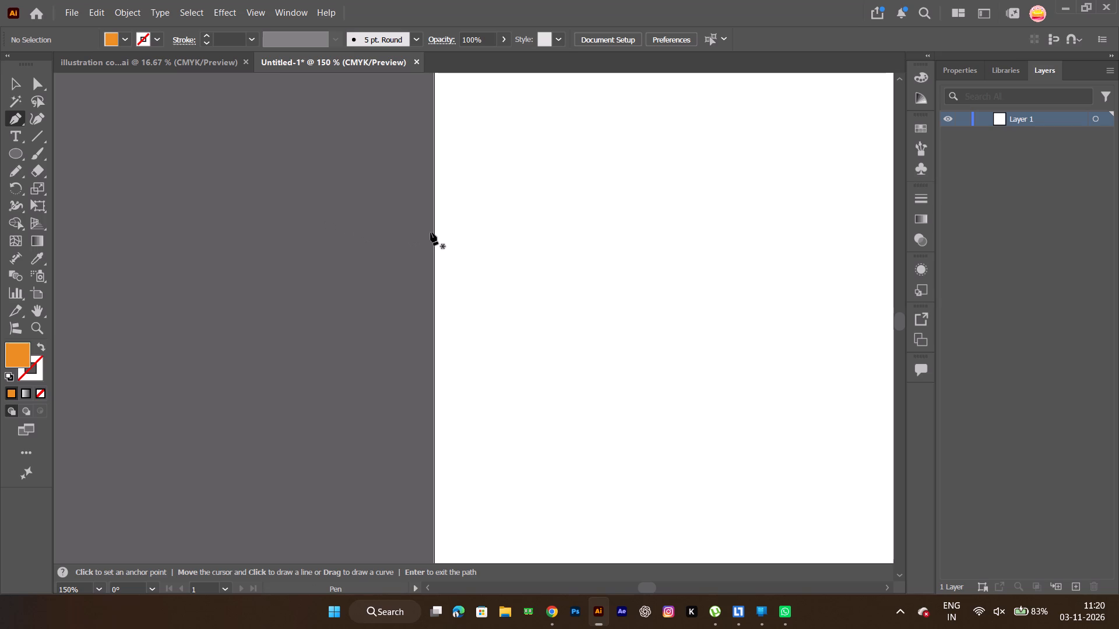
click(434, 232)
ctrl+alt+scroll(467, 231, down, 3)
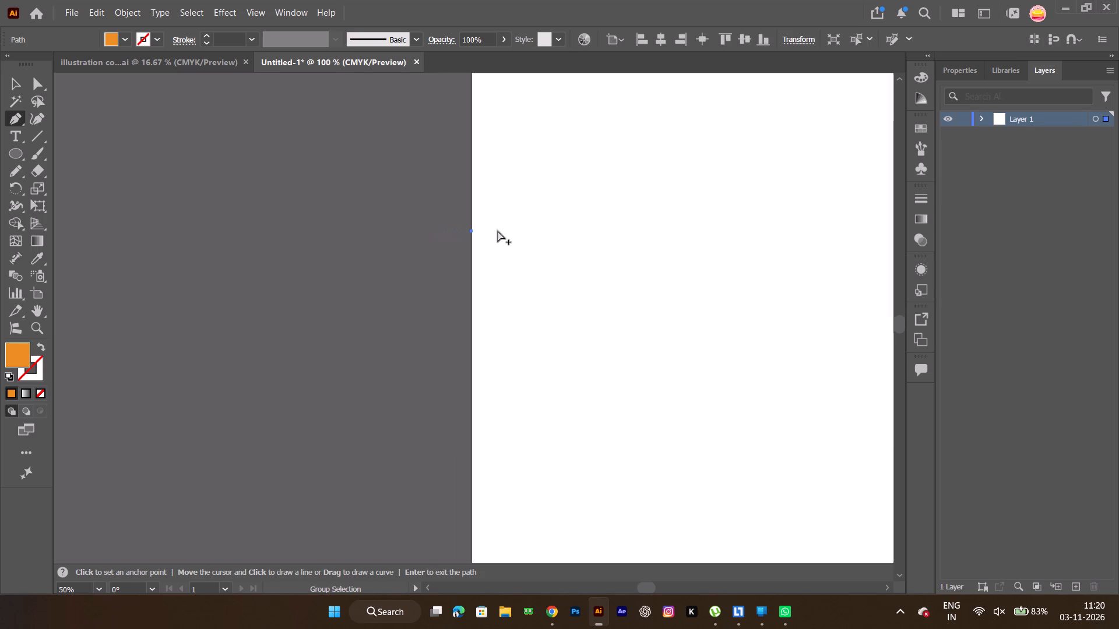
key(space)
key(space)
key(space)
key(space)
key(space)
key(space)
drag(632, 238, 400, 236)
ctrl+alt+scroll(466, 236, down, 2)
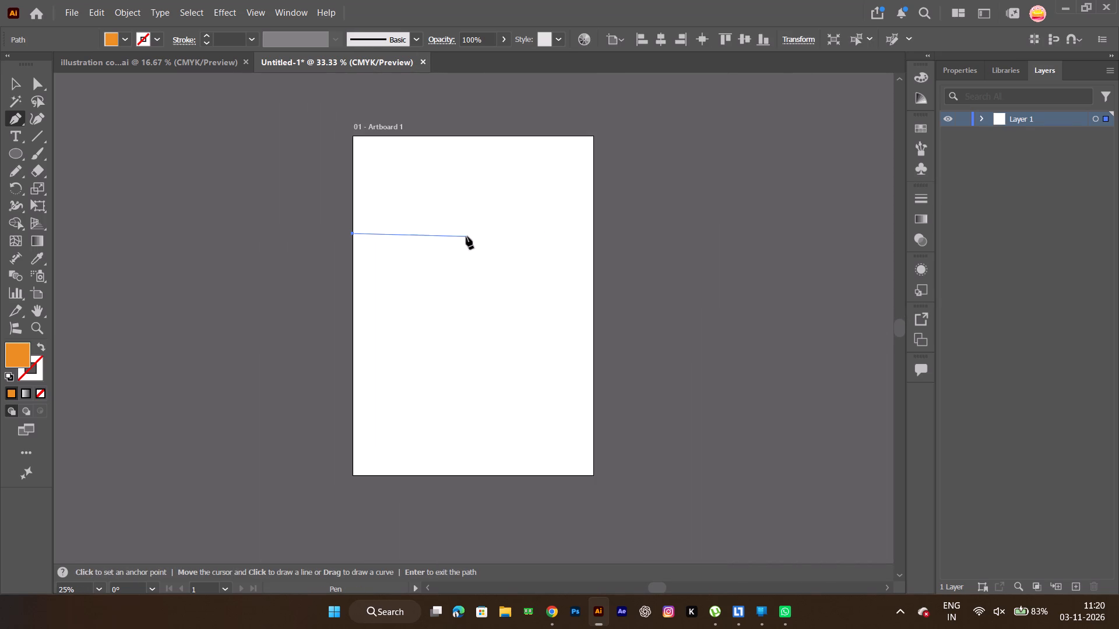
shift+click(397, 235)
key(alt+Tab)
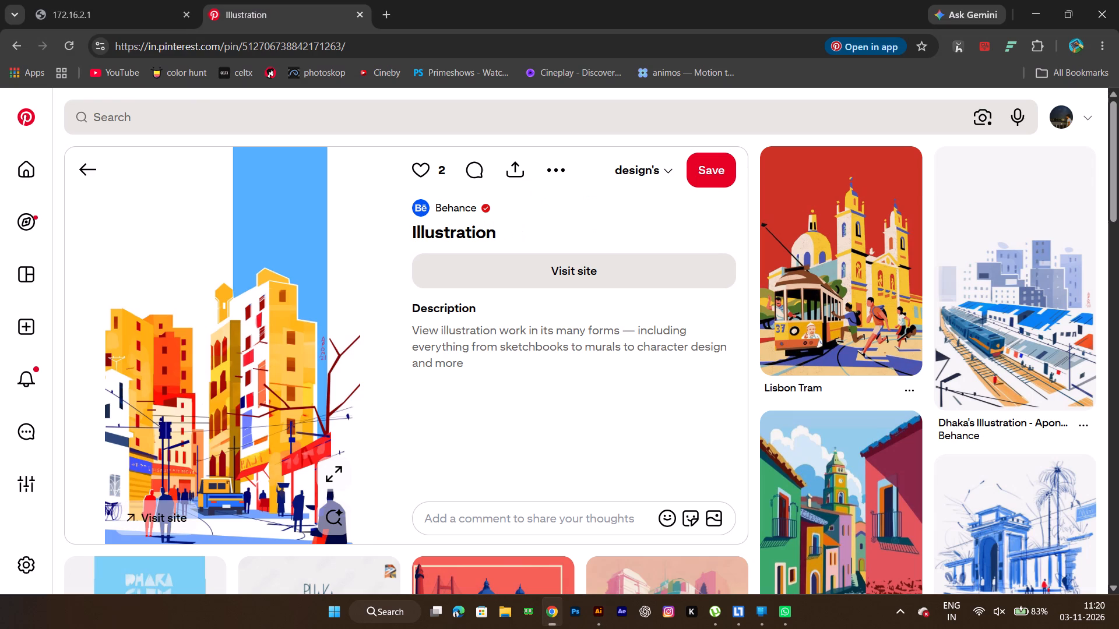
key(alt+Tab)
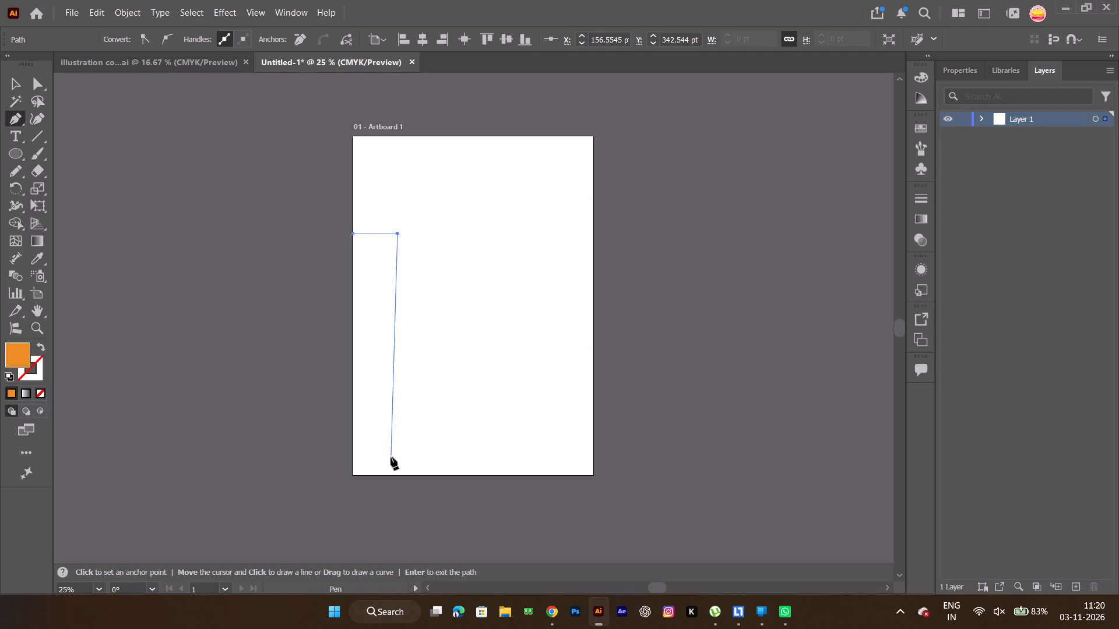
key(alt+Tab)
scroll(391, 457, down, 5)
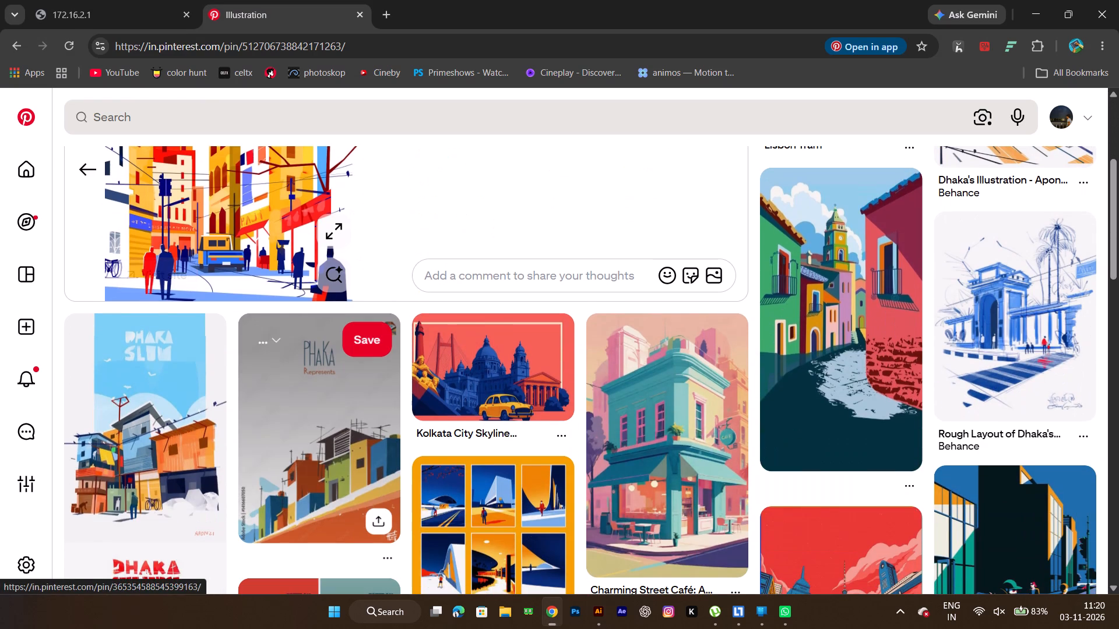
key(alt+Tab)
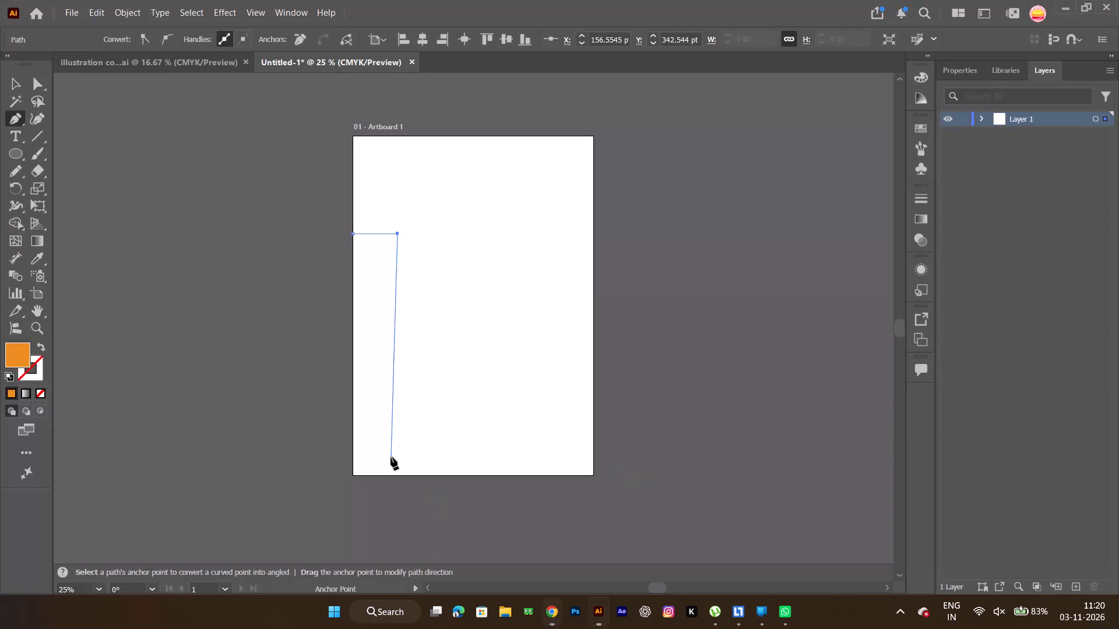
shift+click(394, 411)
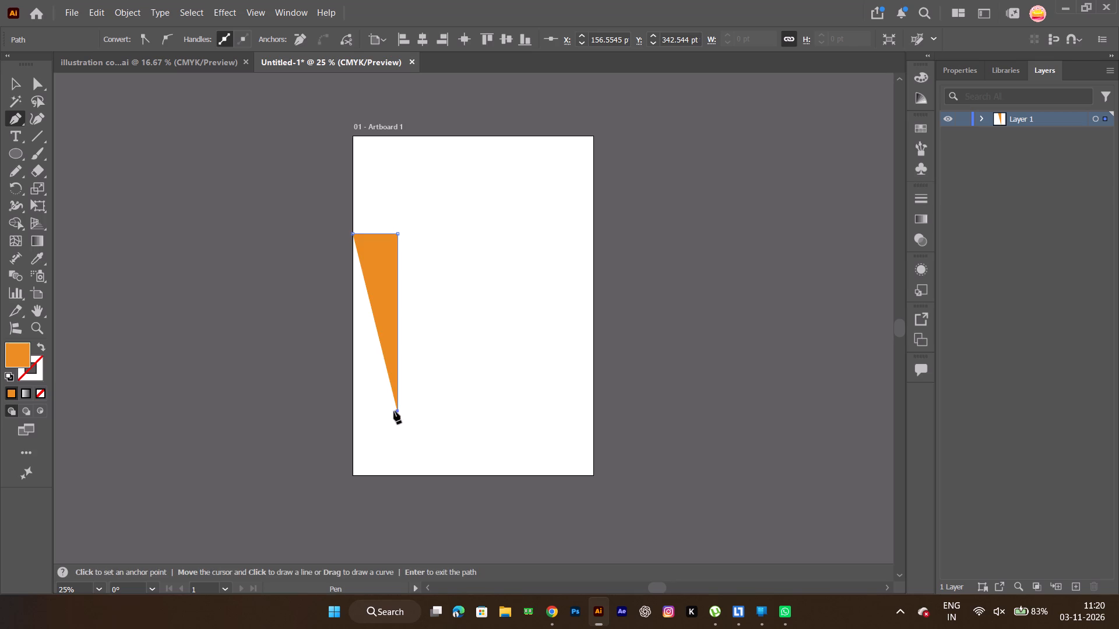
shift+click(354, 411)
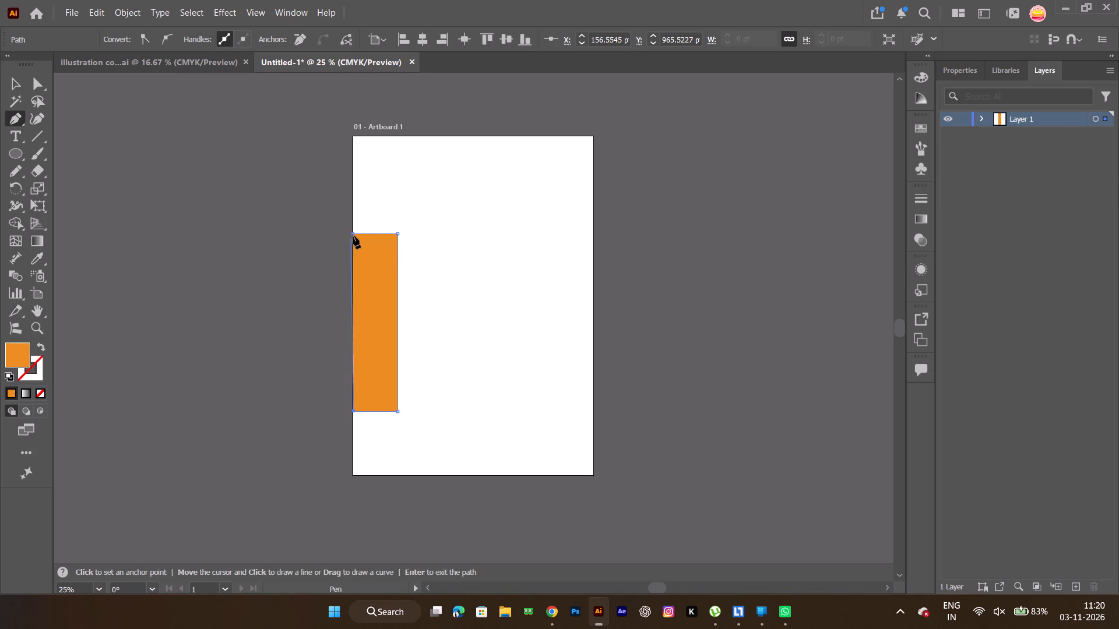
shift+click(354, 234)
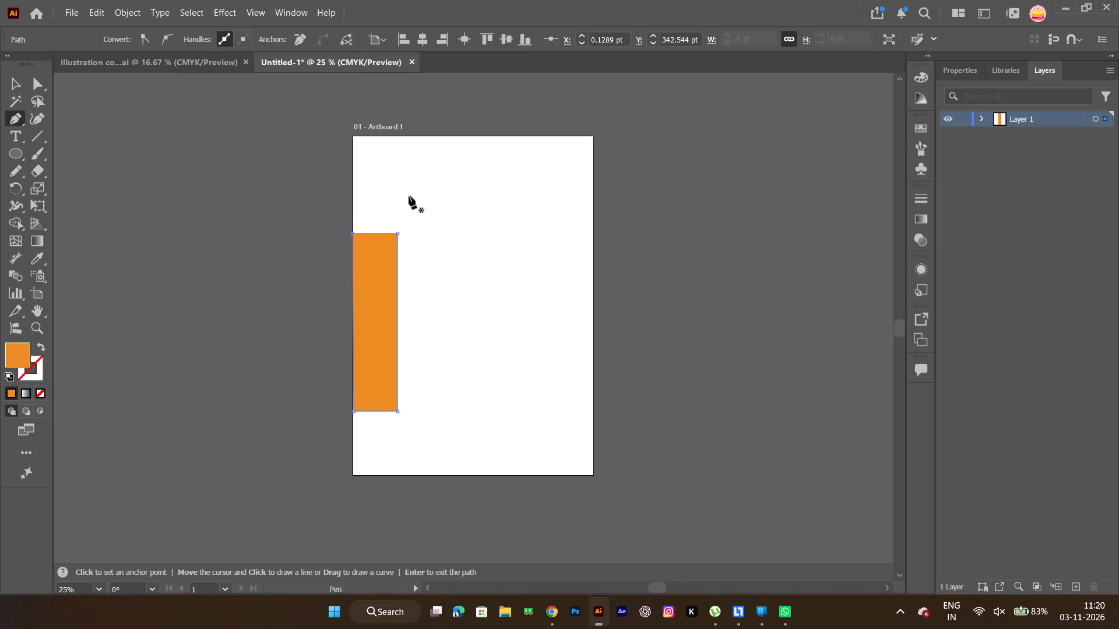
Draw a second, taller orange block, about 150 x 749 pt, overlapping the first with the Pen tool, following the street reference; show the rulers.
key(alt+Tab)
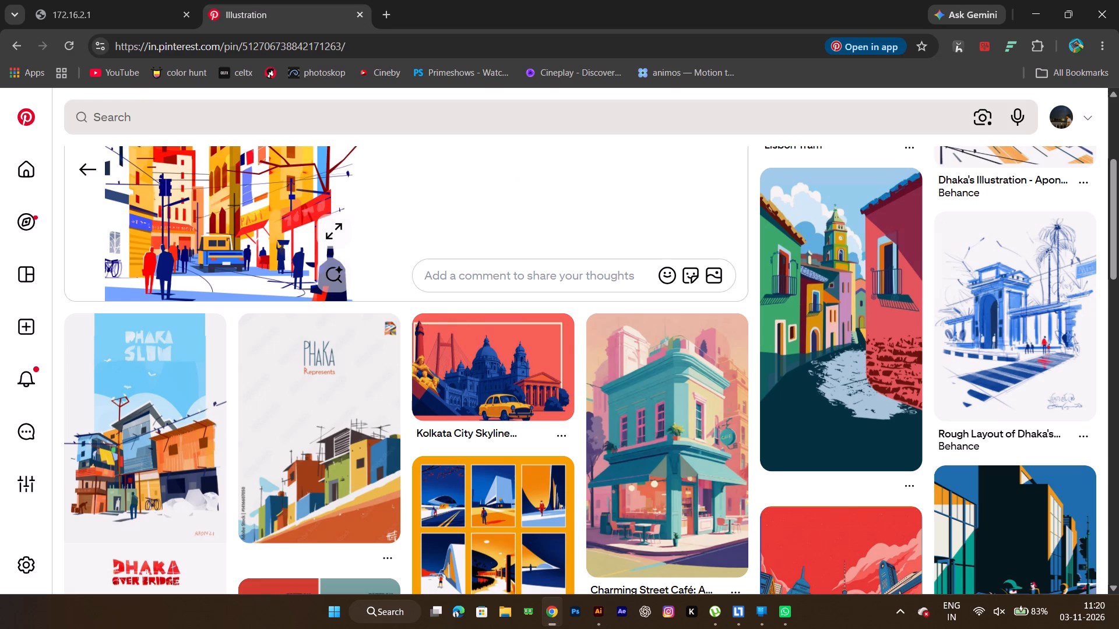
scroll(334, 308, up, 3)
key(alt+Tab)
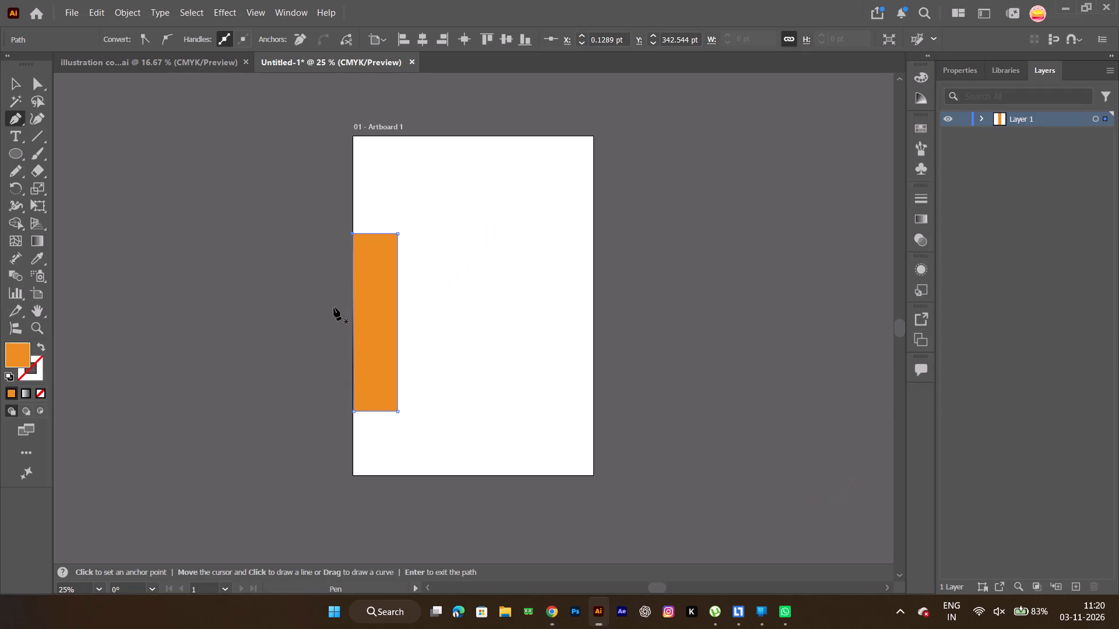
ctrl+alt+scroll(376, 236, up, 2)
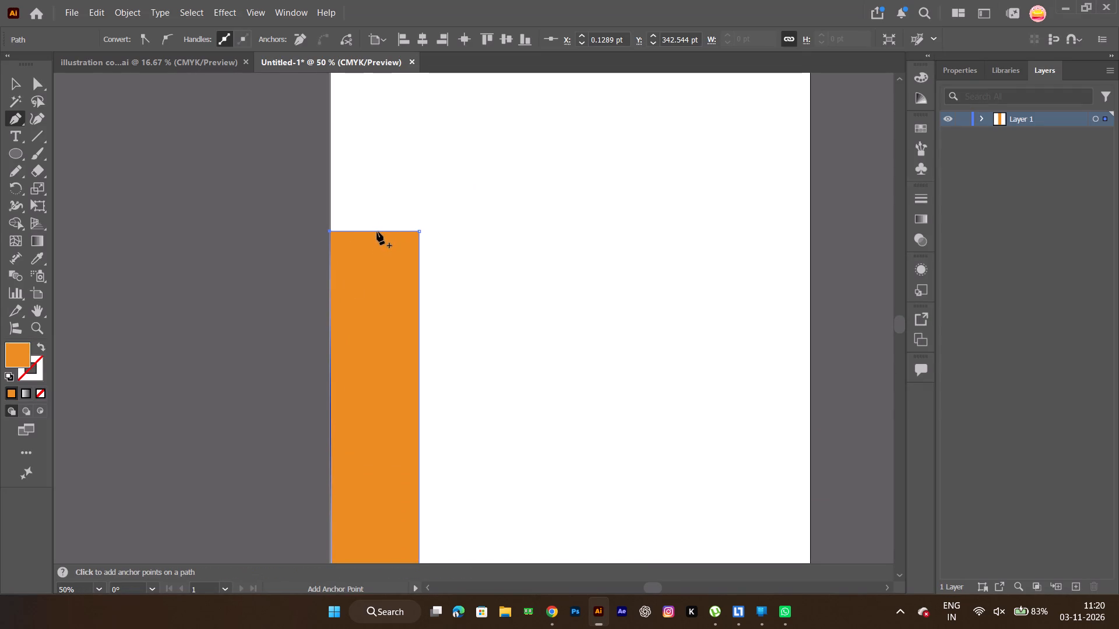
click(378, 231)
key(ctrl+z)
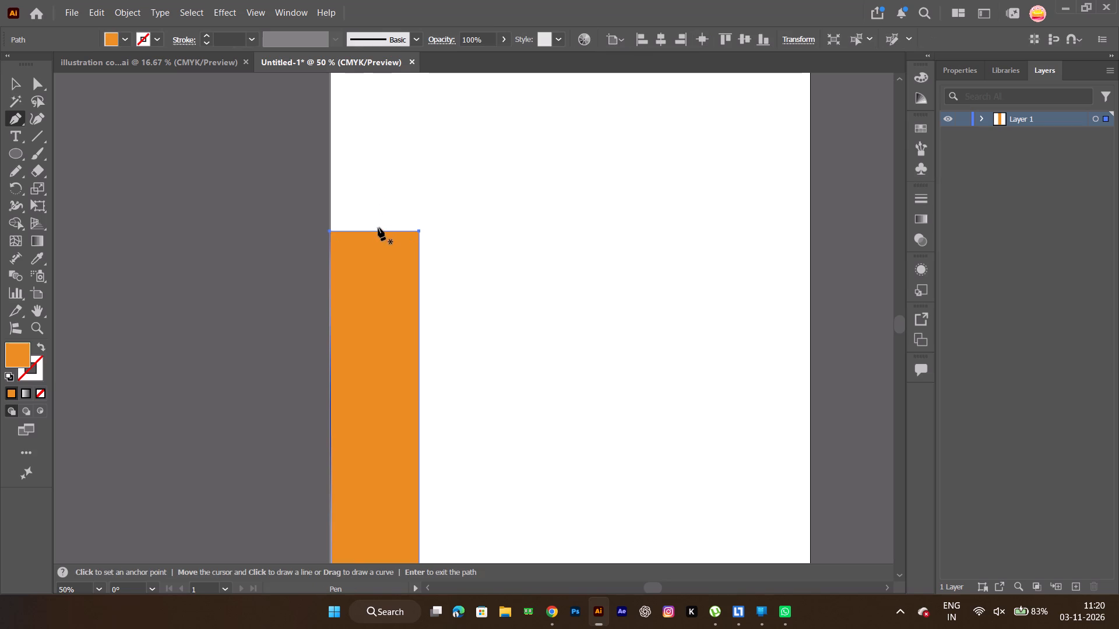
click(376, 247)
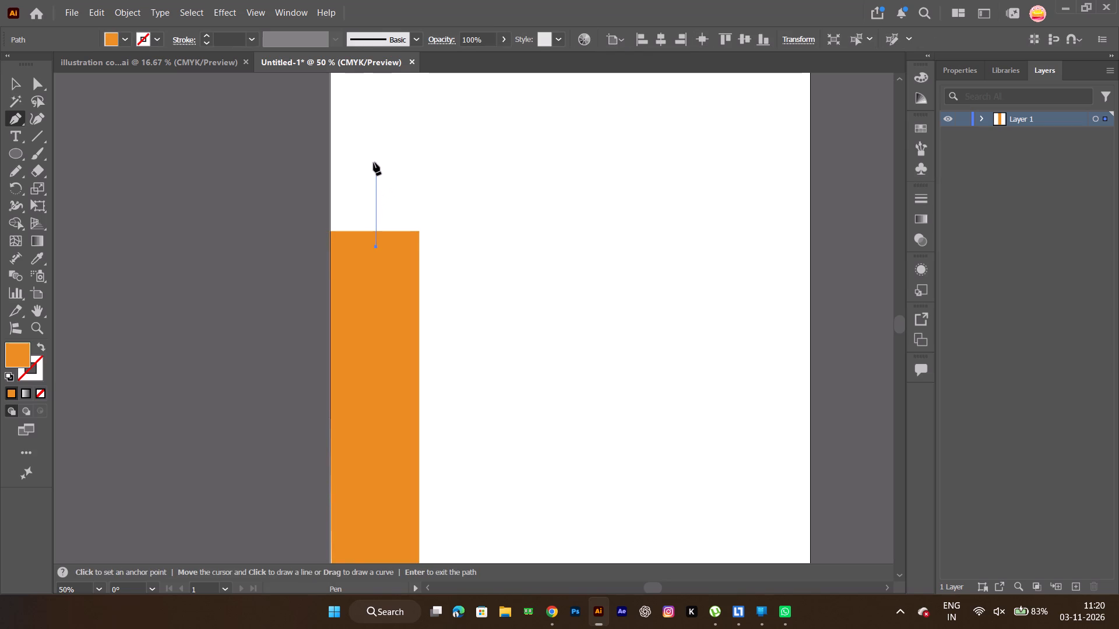
shift+click(374, 162)
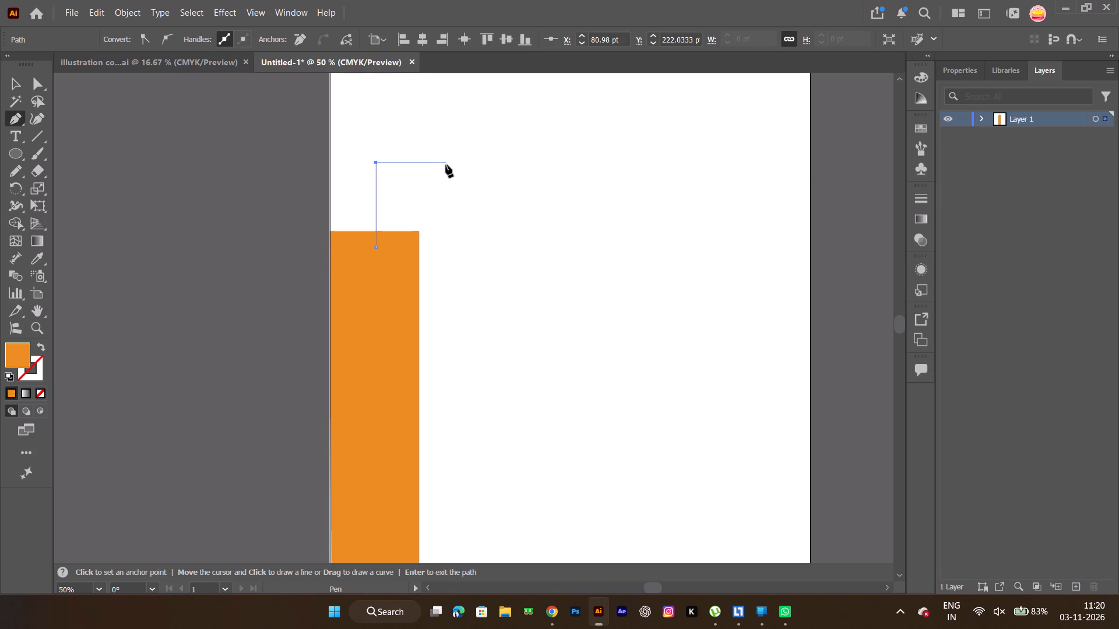
shift+click(462, 168)
ctrl+alt+scroll(458, 219, down, 2)
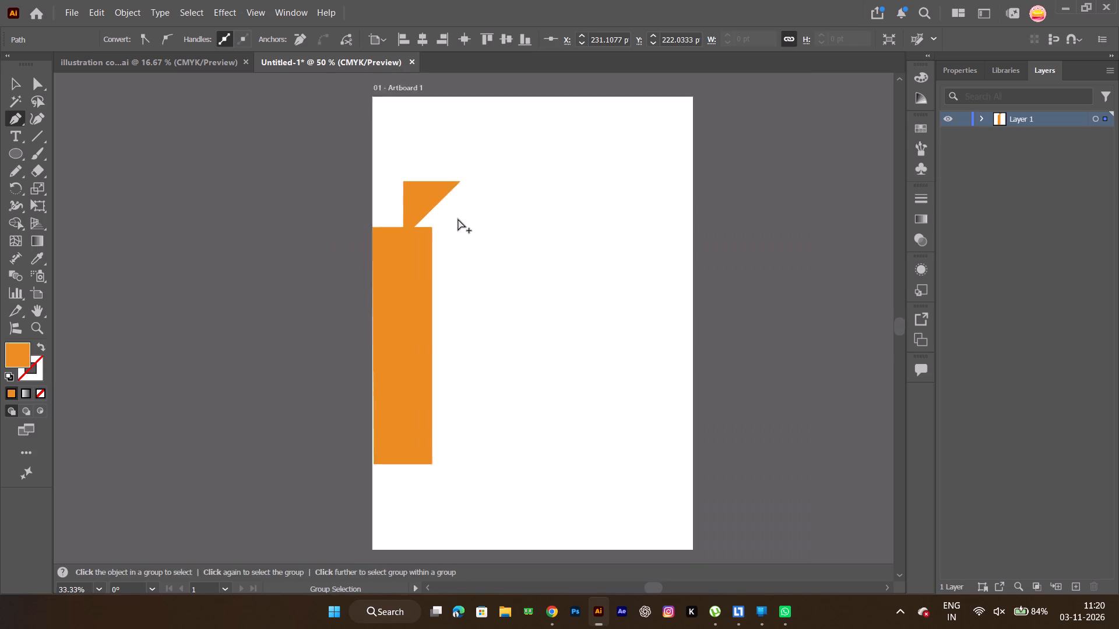
ctrl+alt+scroll(458, 219, down, 1)
key(alt+Tab)
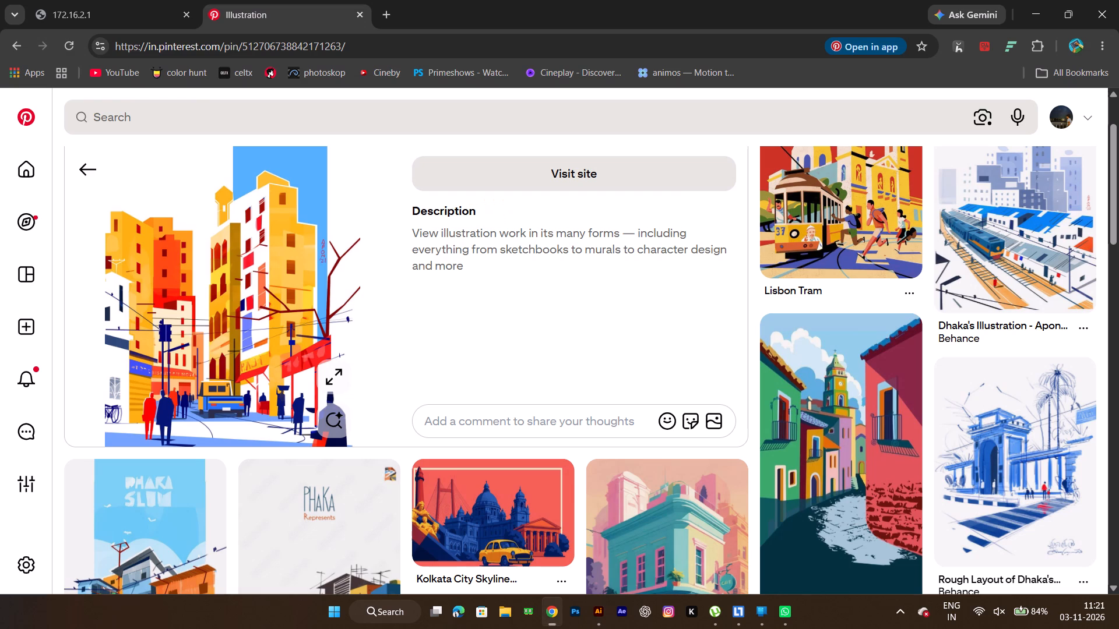
key(alt+Tab)
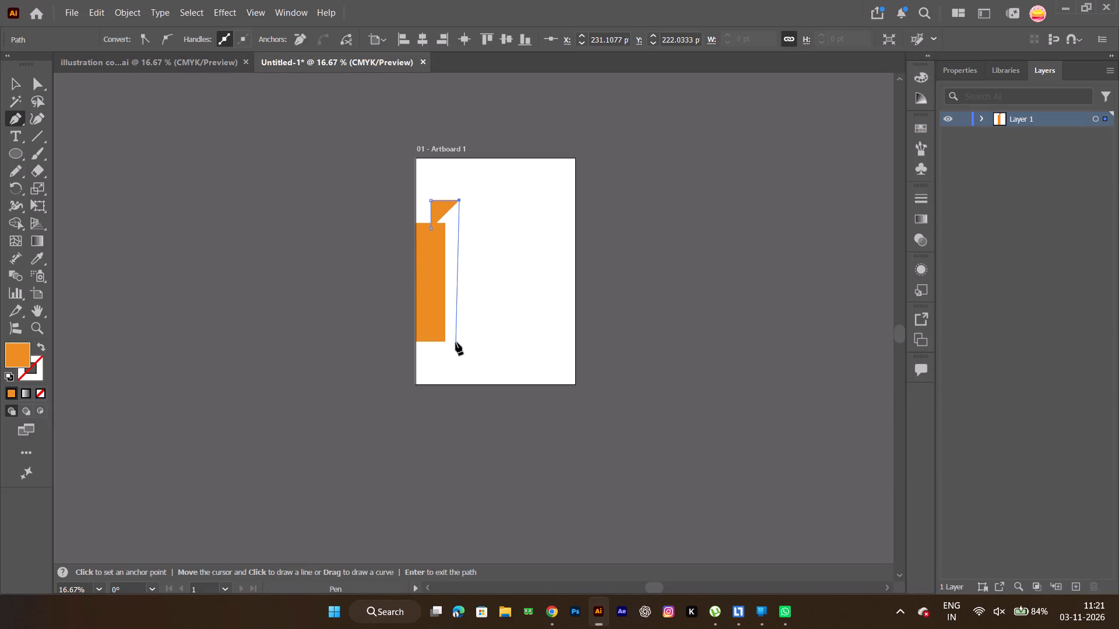
shift+click(456, 342)
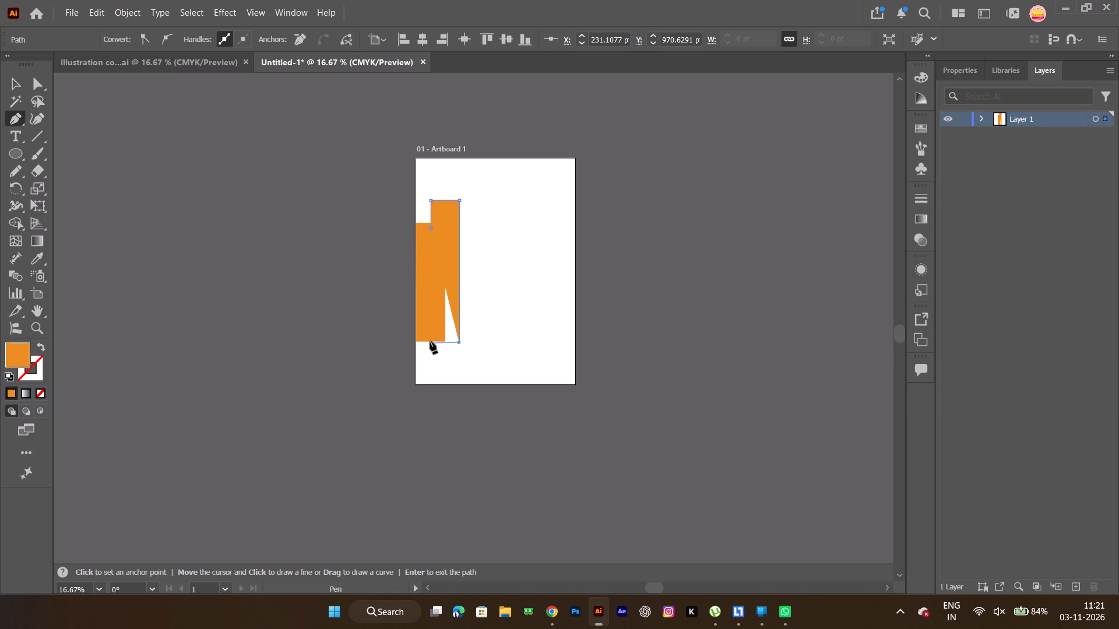
shift+click(430, 341)
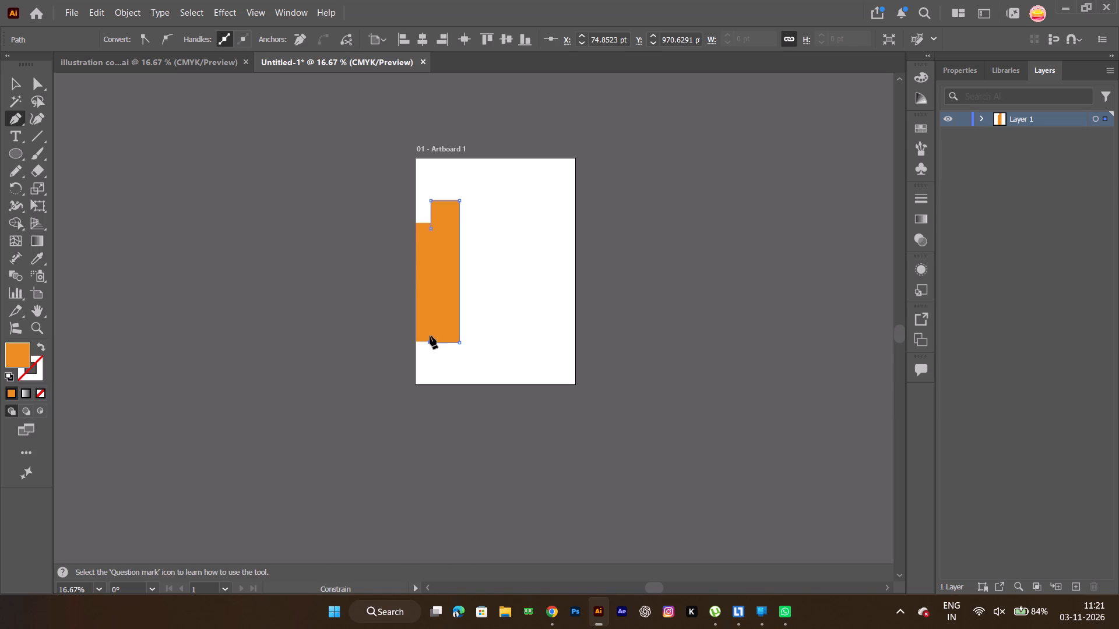
key(ctrl+z)
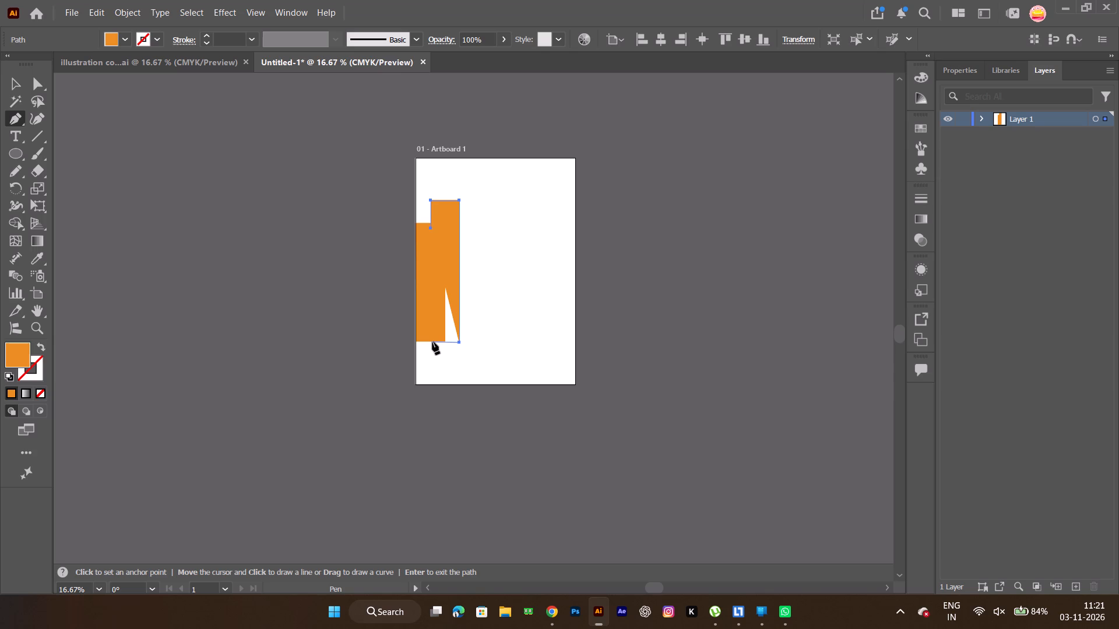
key(ctrl+r)
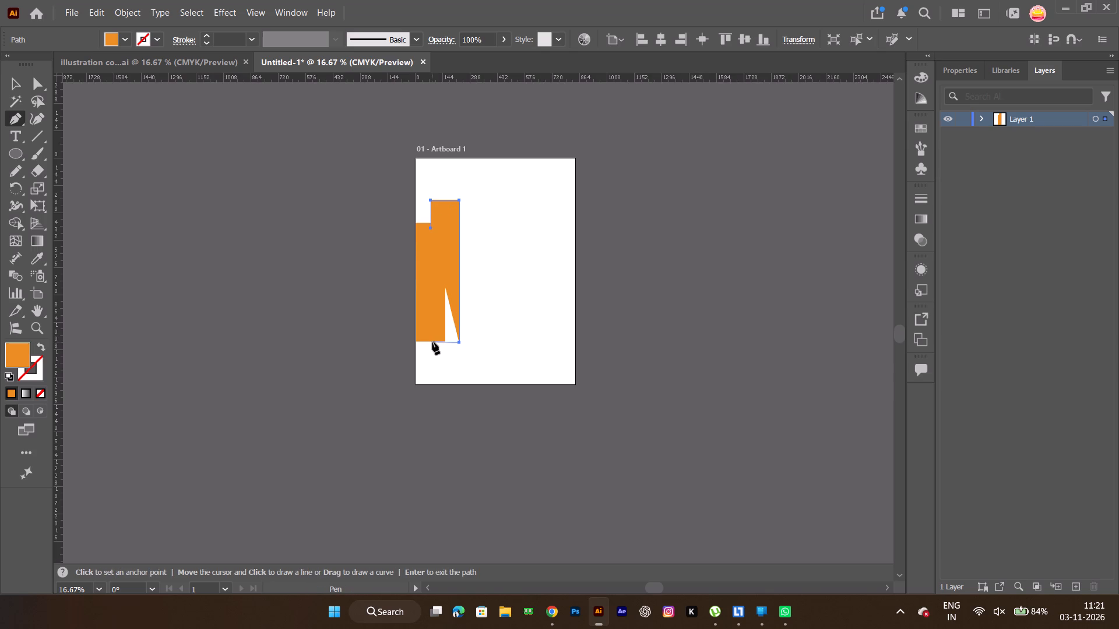
ctrl+alt+scroll(436, 342, up, 2)
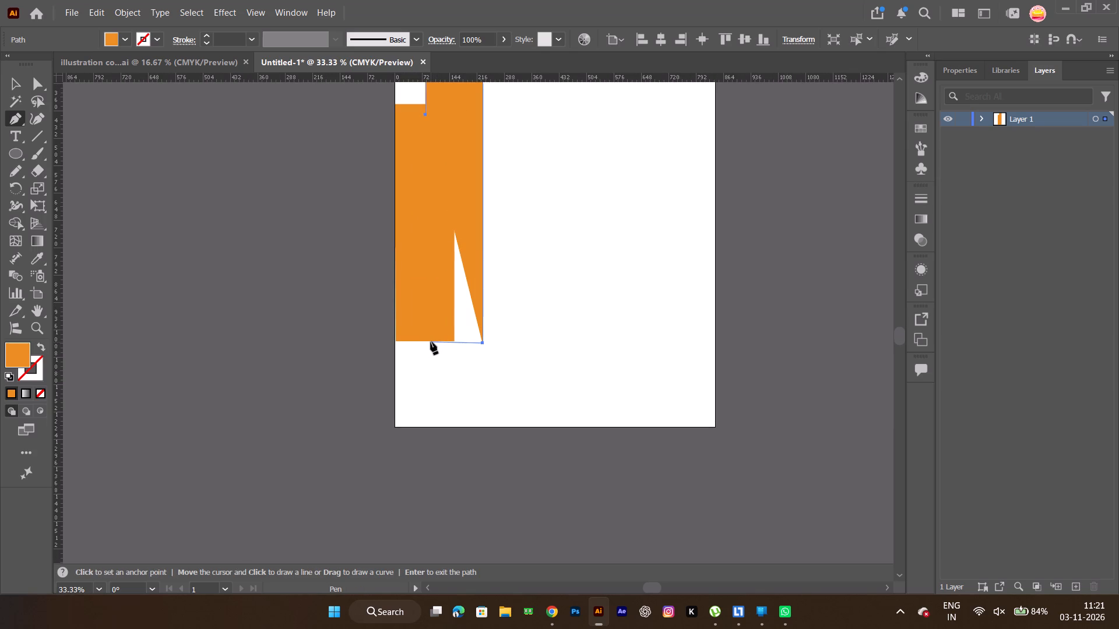
shift+click(431, 342)
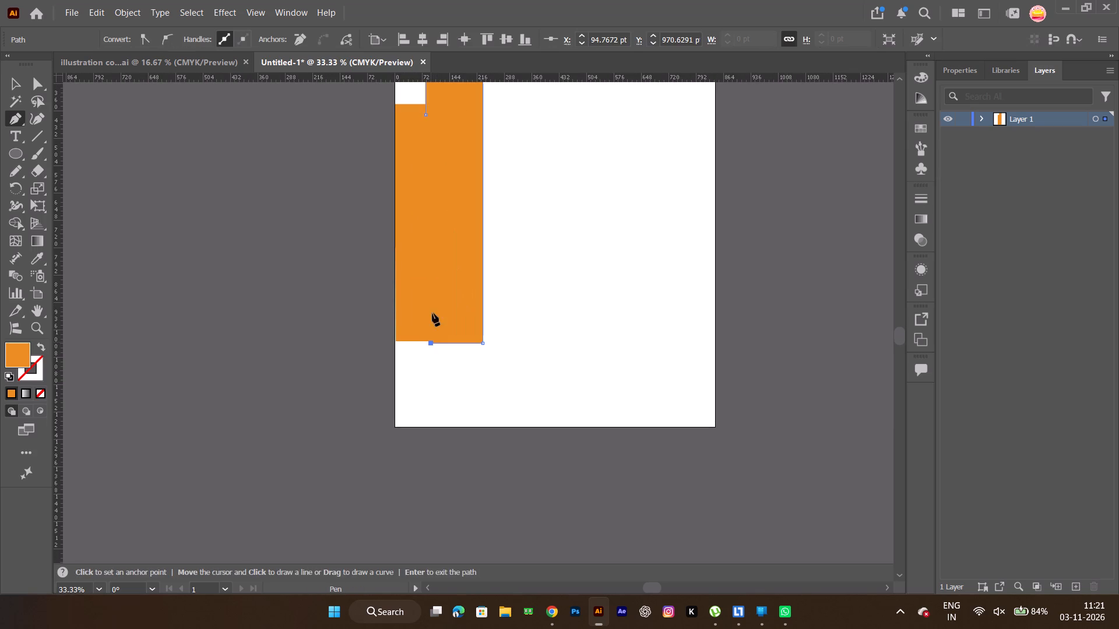
shift+click(424, 115)
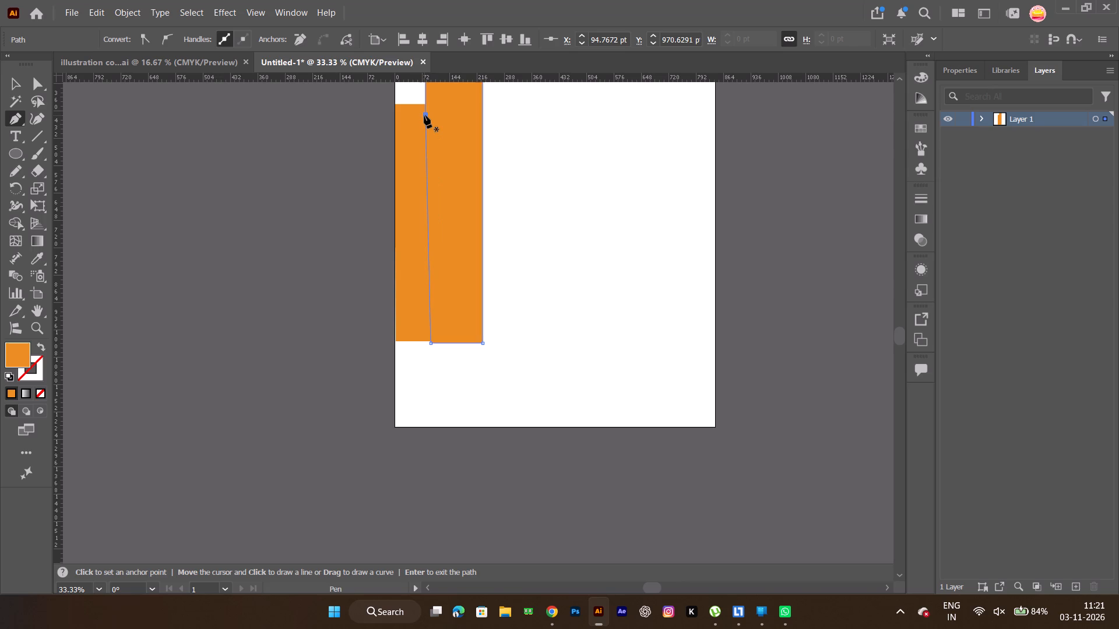
ctrl+alt+scroll(458, 209, down, 2)
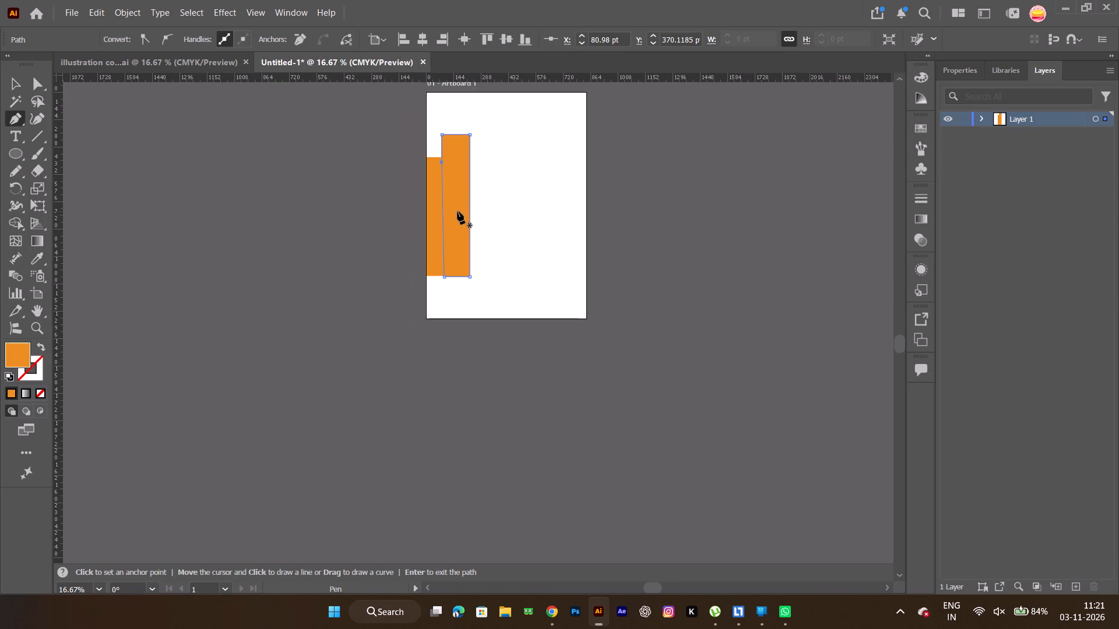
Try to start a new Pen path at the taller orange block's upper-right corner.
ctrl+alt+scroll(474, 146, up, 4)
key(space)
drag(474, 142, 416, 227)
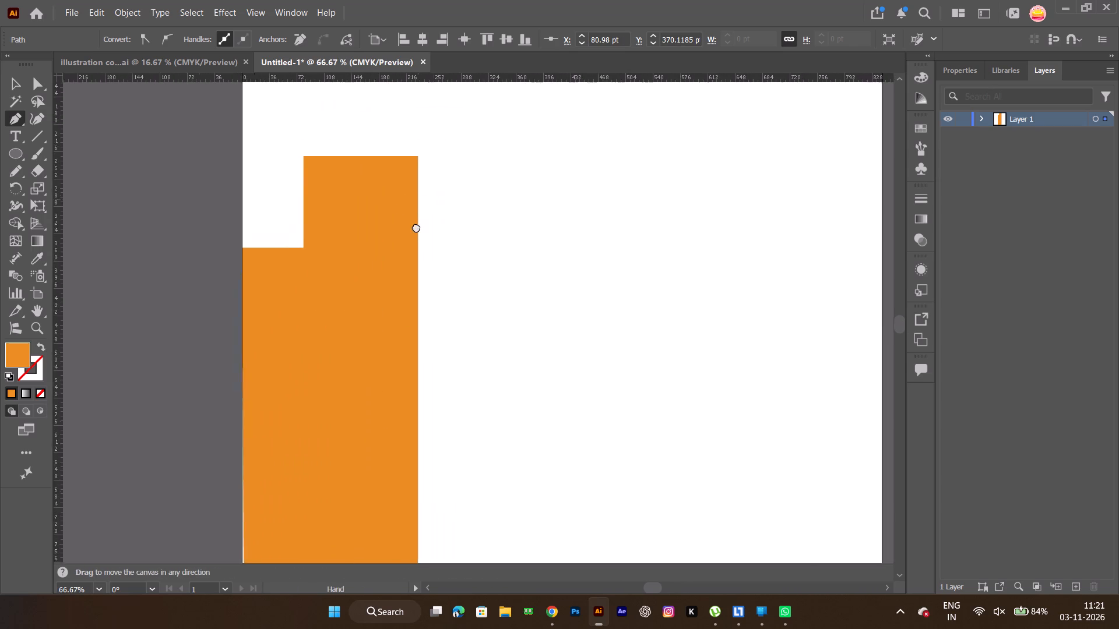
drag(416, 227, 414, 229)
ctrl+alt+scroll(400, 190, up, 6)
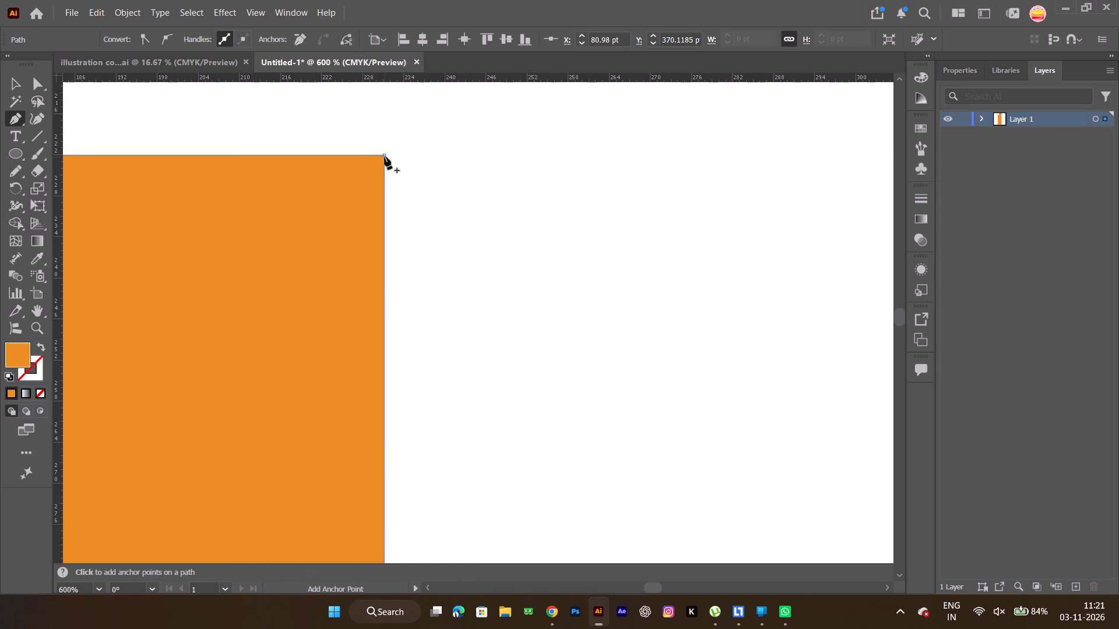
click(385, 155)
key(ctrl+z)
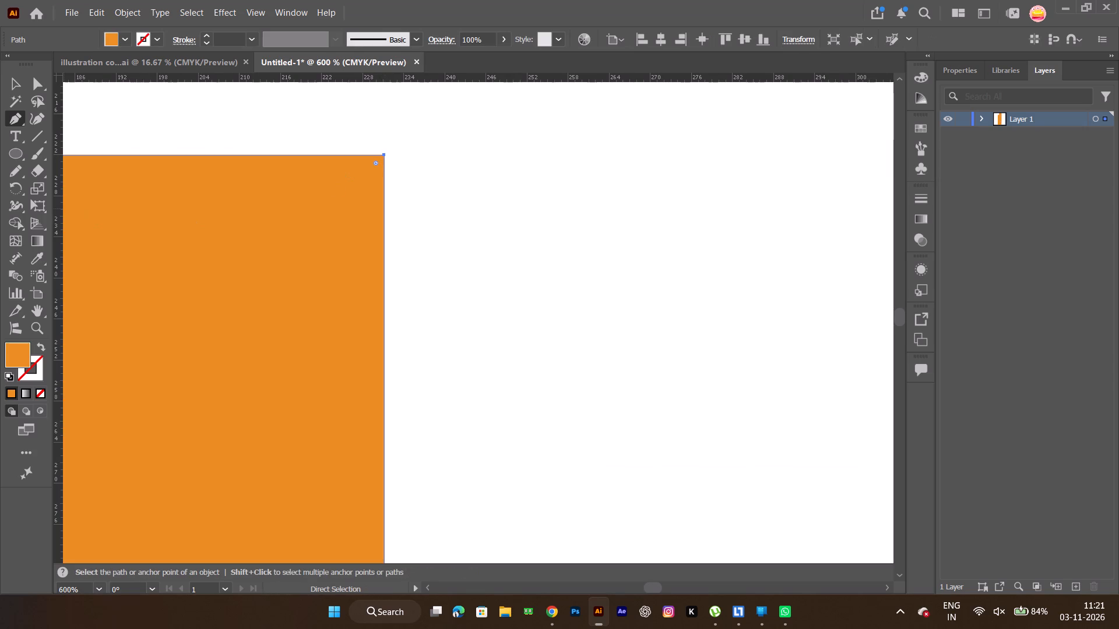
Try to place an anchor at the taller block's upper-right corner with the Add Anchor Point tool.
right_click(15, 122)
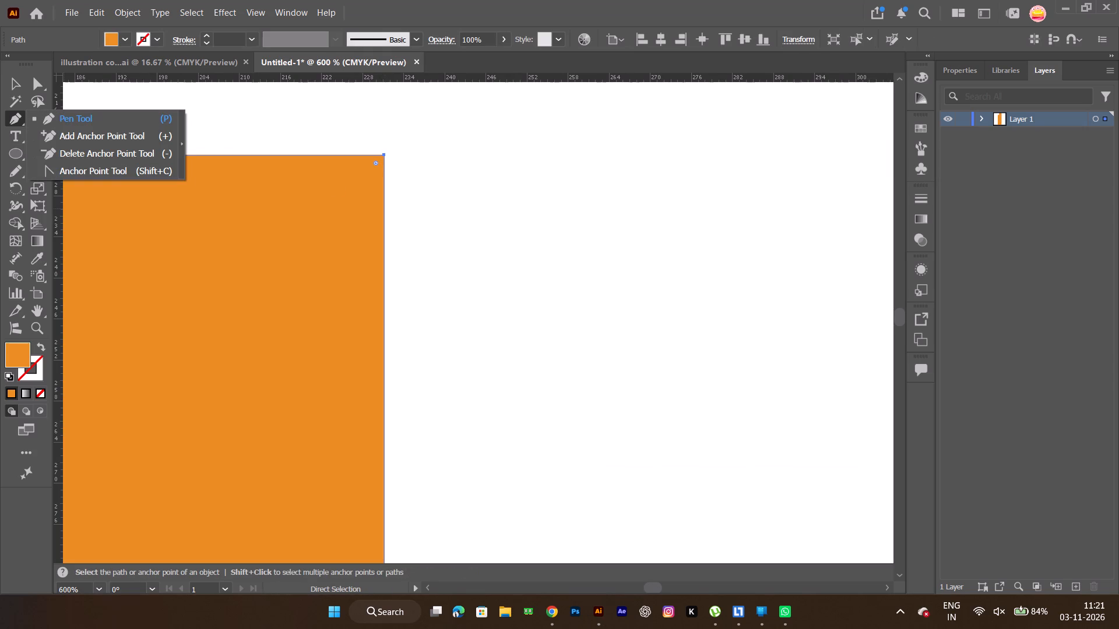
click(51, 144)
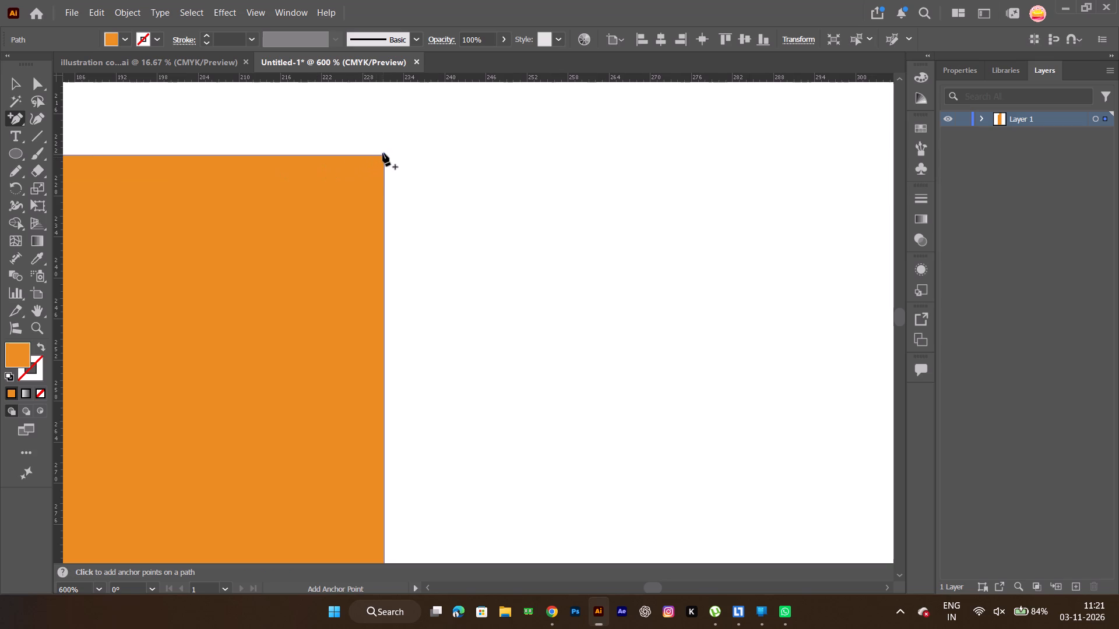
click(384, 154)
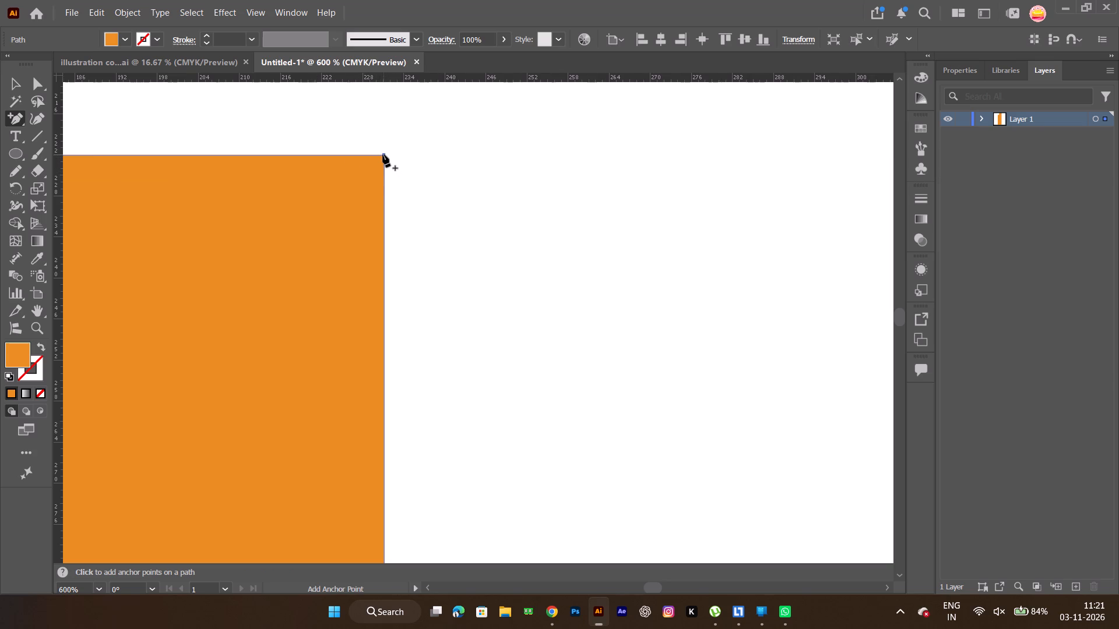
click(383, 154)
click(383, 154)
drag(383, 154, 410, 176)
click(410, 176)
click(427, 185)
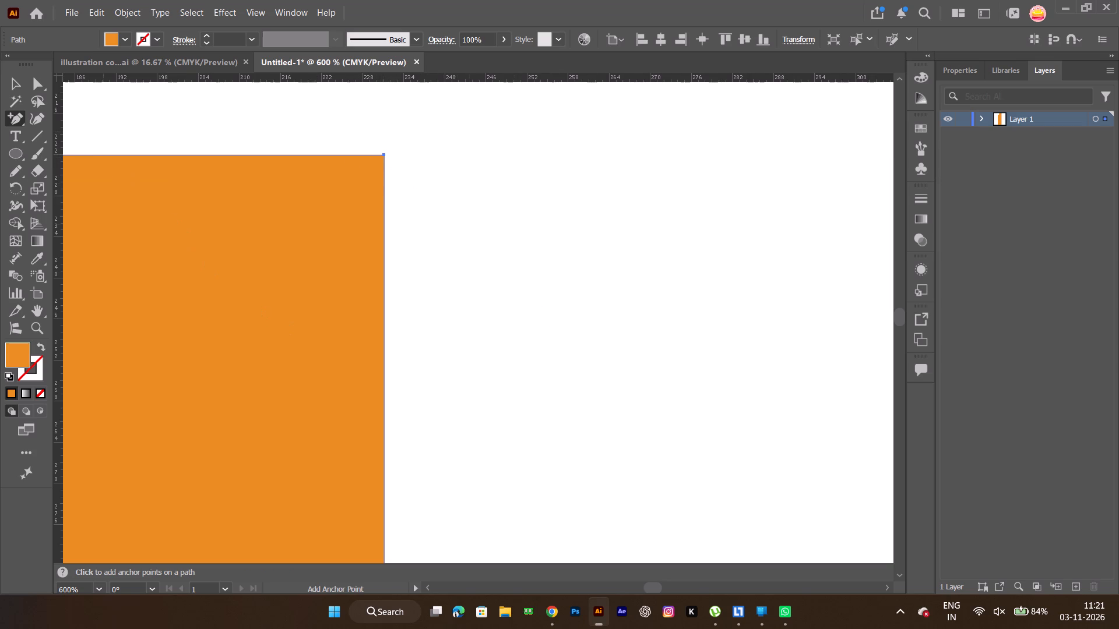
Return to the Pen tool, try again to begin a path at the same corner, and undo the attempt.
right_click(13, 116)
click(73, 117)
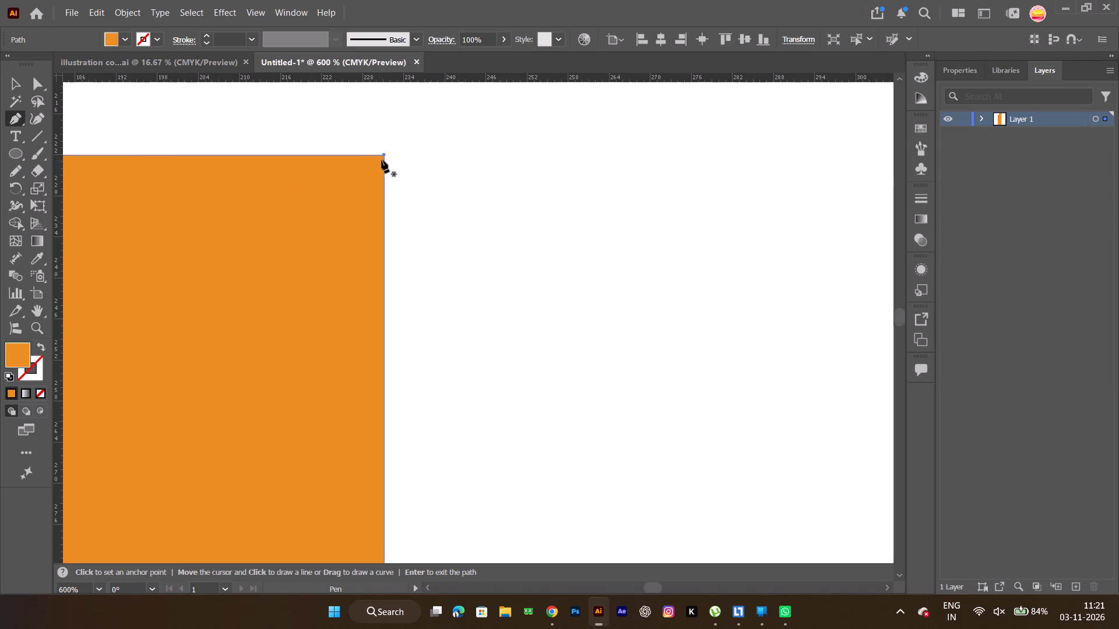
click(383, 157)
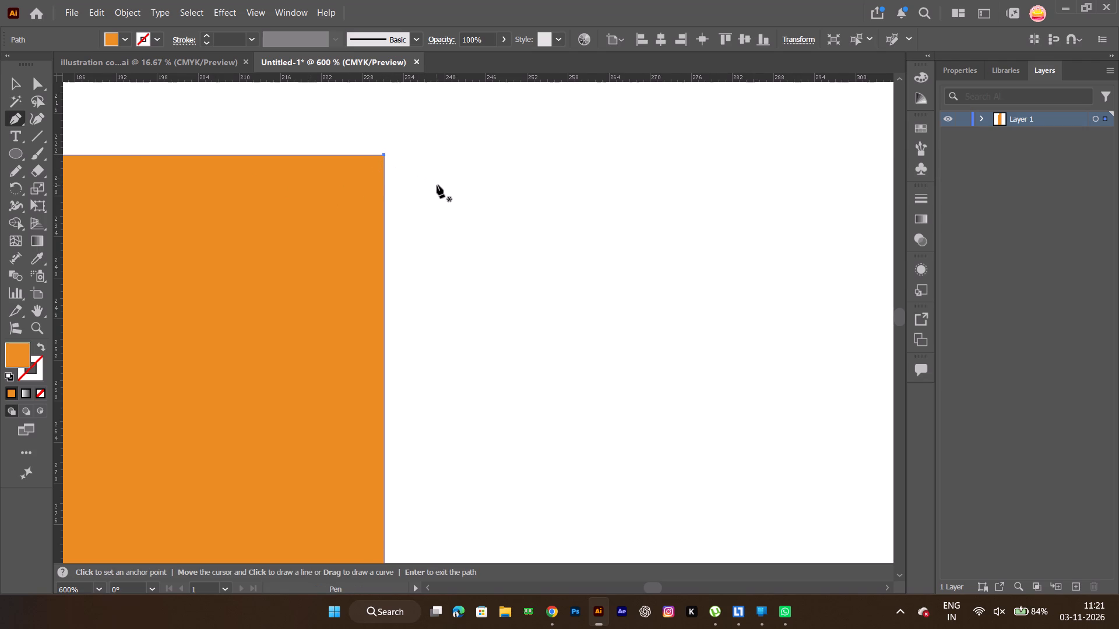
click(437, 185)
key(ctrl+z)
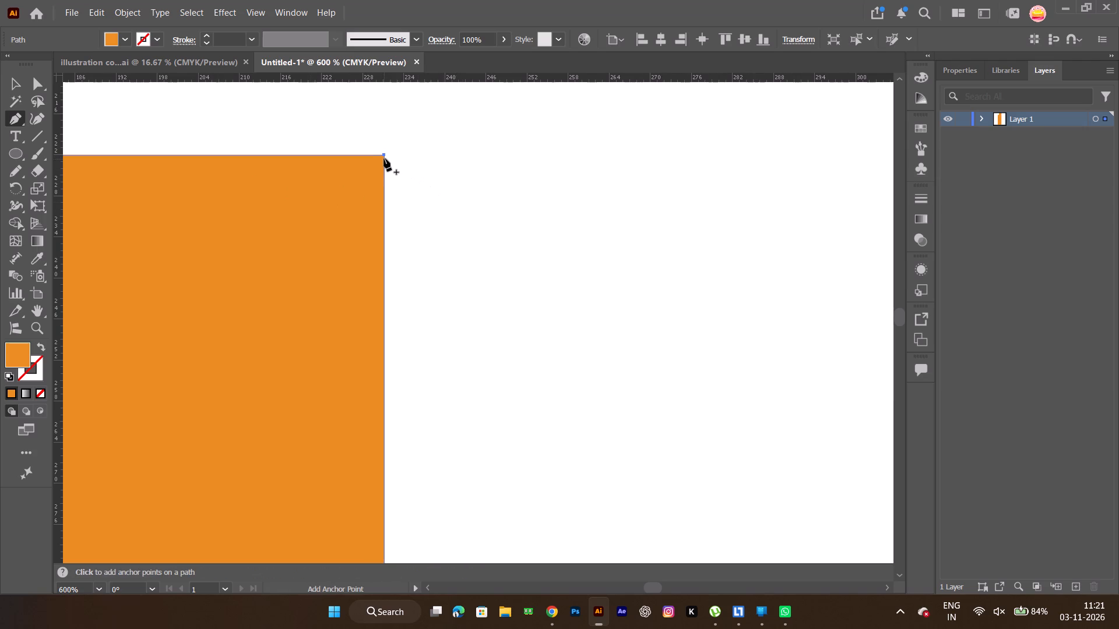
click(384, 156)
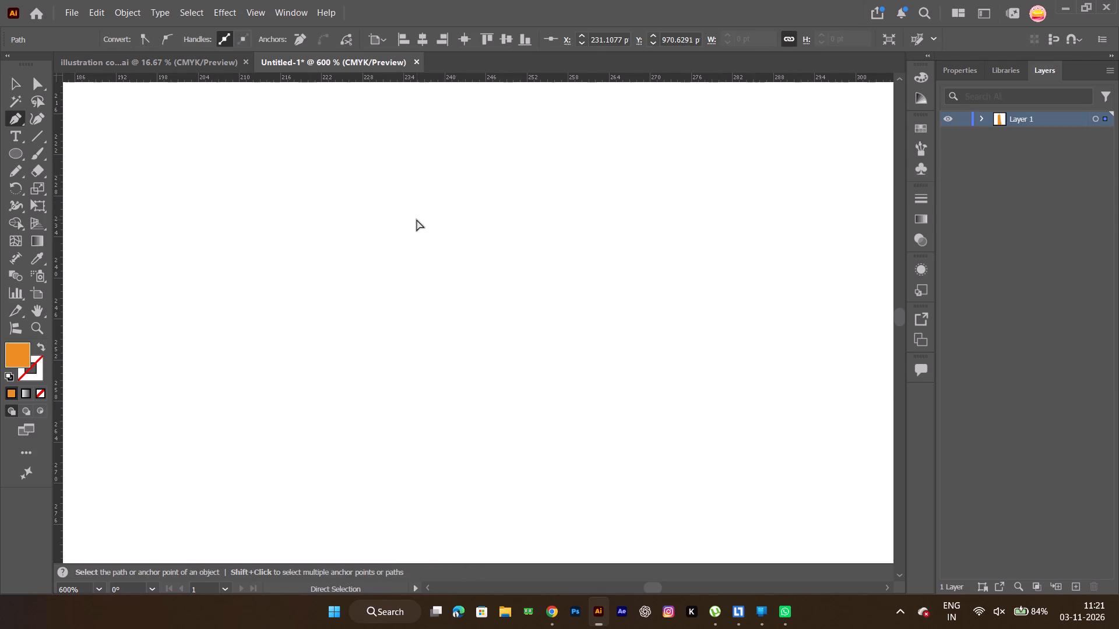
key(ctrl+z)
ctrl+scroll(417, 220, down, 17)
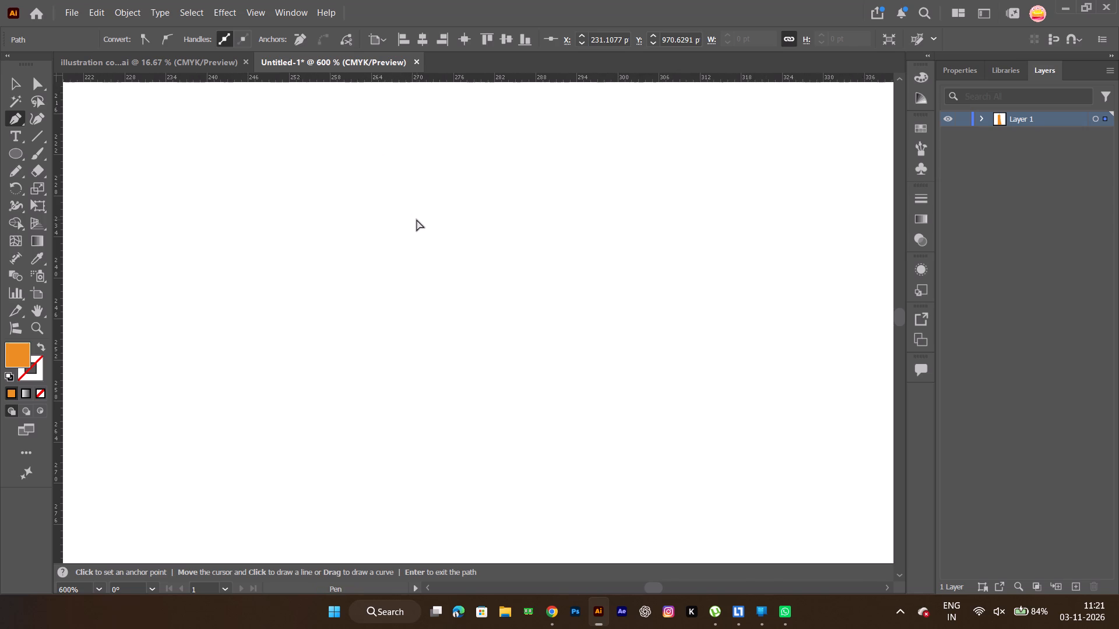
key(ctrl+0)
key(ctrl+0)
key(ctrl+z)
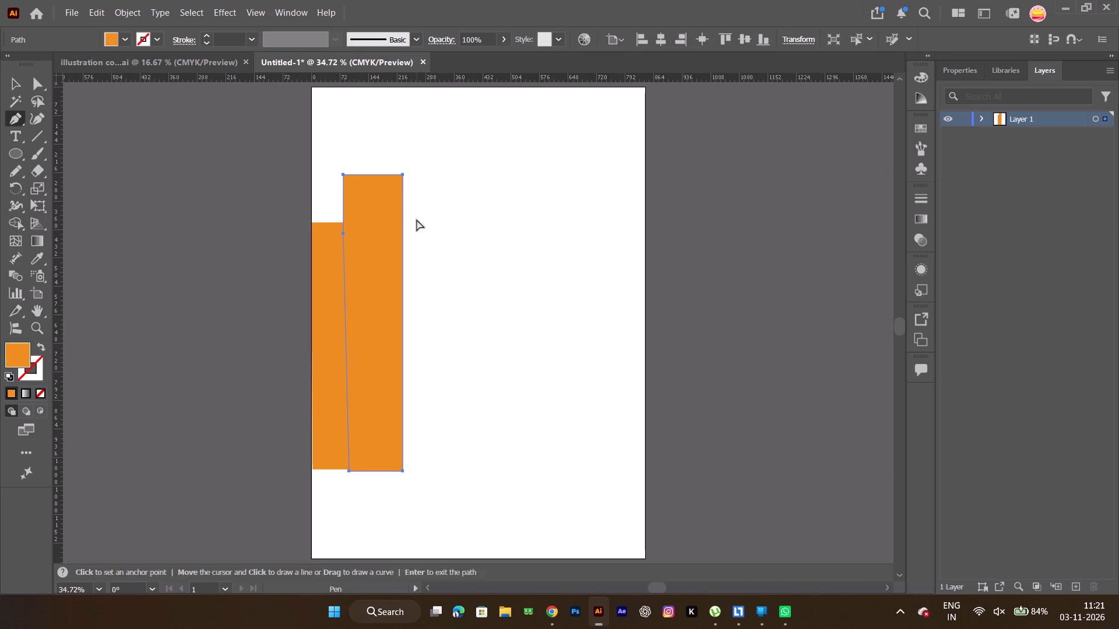
Start a Pen path at the taller orange block's upper-right corner and slope its top edge down to about X 411, Y 377 pt.
ctrl+alt+scroll(399, 177, up, 4)
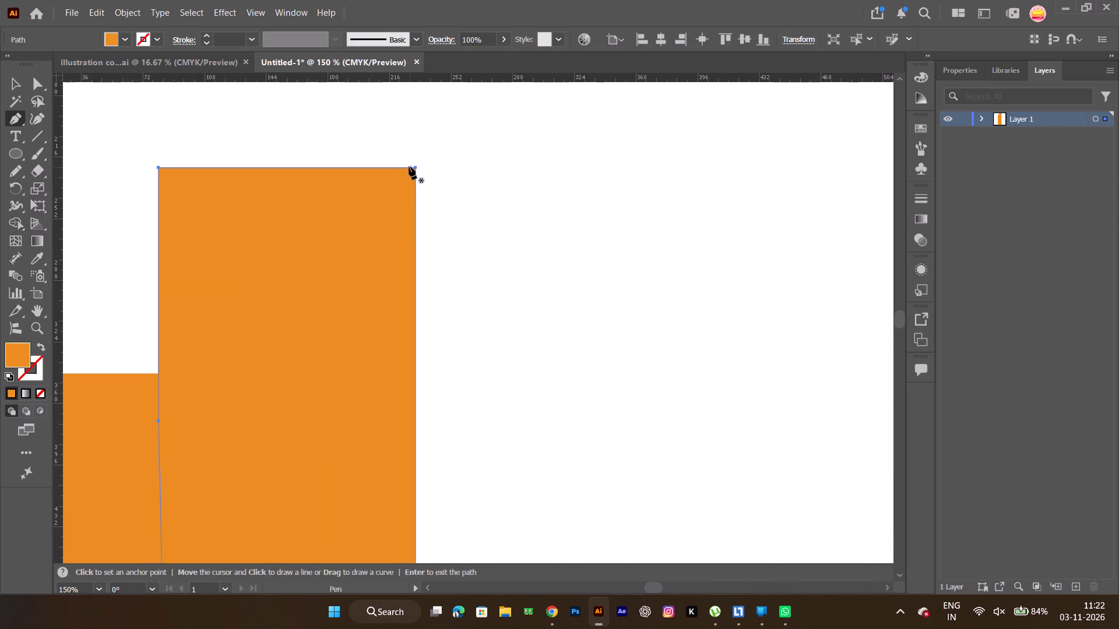
ctrl+alt+scroll(412, 167, up, 10)
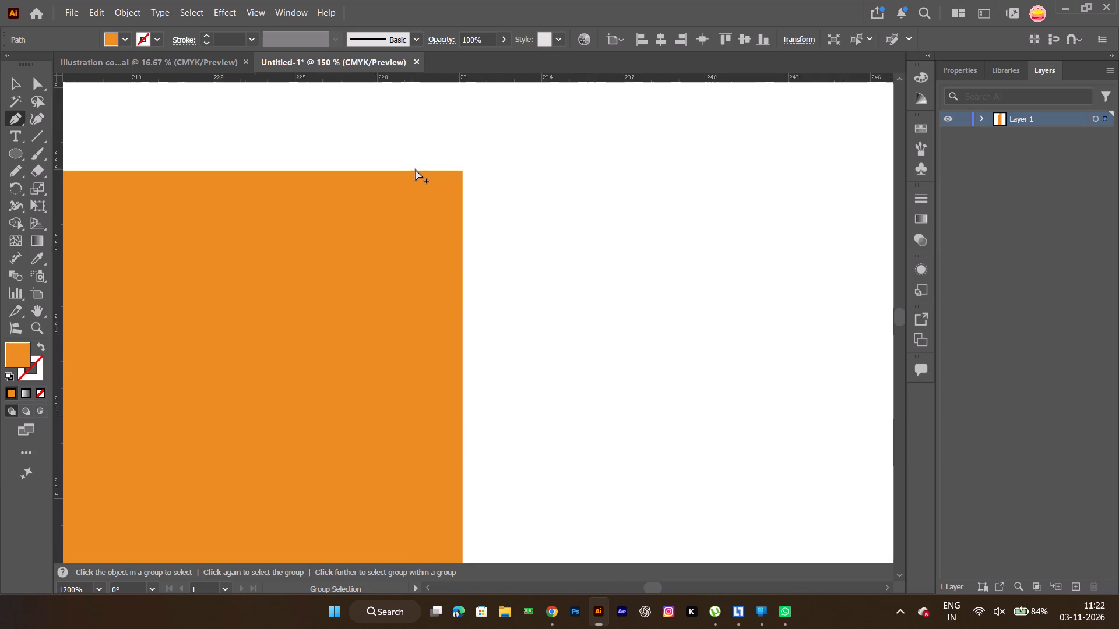
ctrl+alt+scroll(416, 169, up, 3)
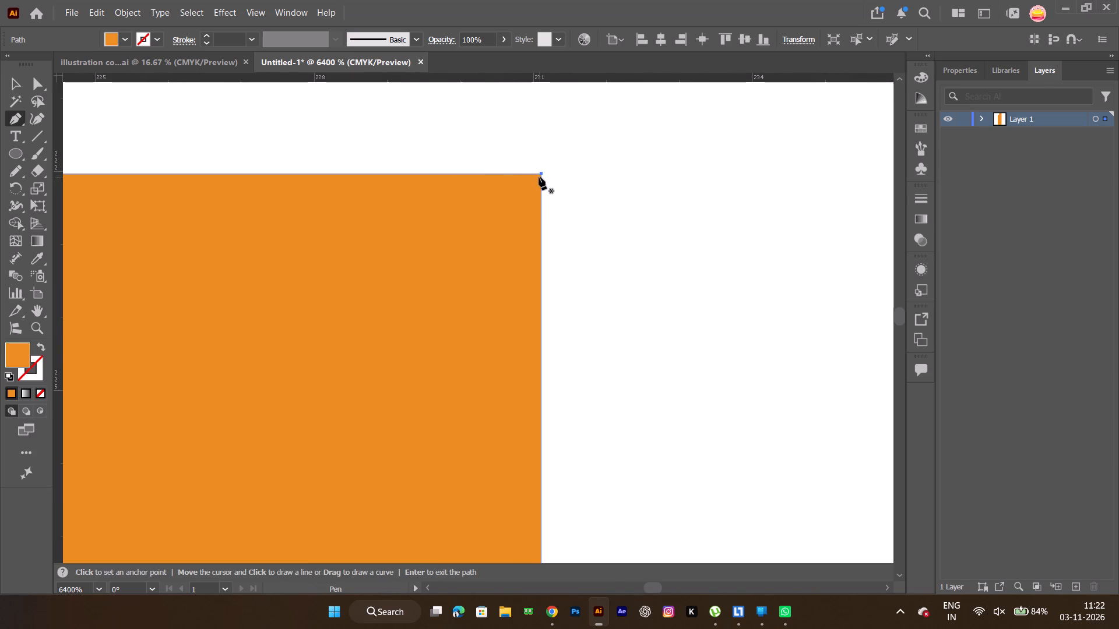
click(539, 177)
ctrl+alt+scroll(577, 213, down, 6)
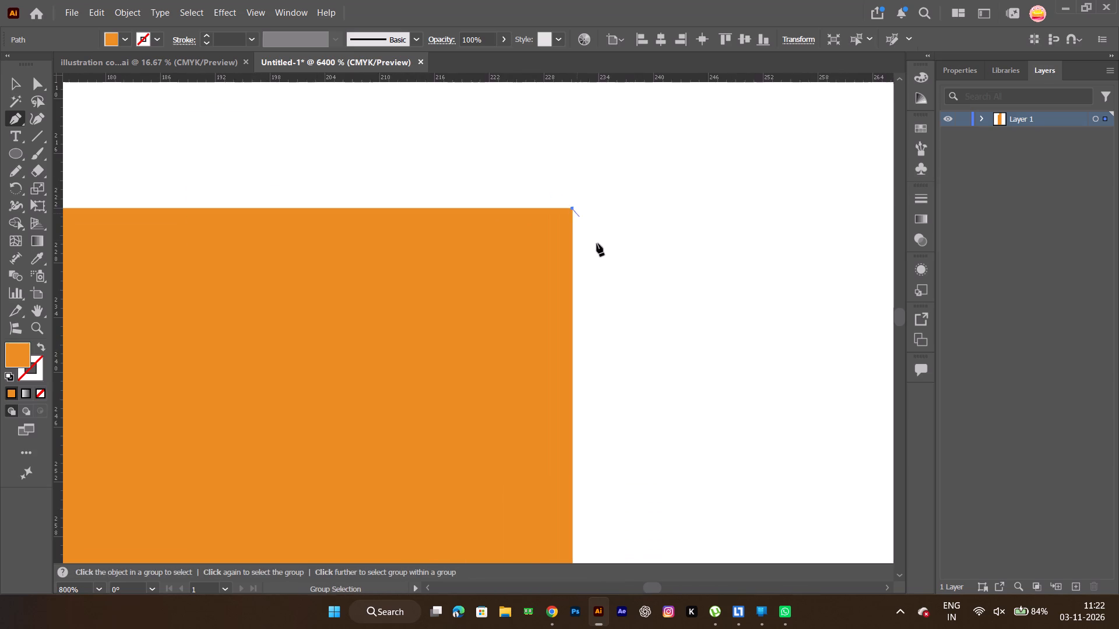
key(space)
key(space)
key(space)
key(space)
key(space)
key(space)
key(space)
key(space)
key(space)
key(space)
key(space)
key(space)
drag(600, 247, 293, 188)
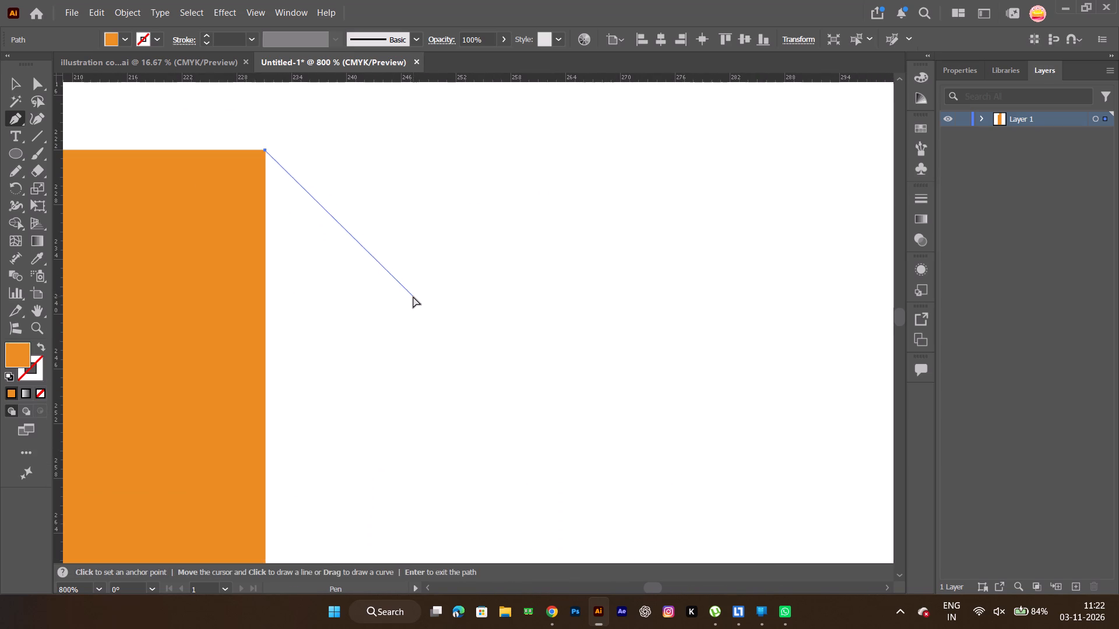
ctrl+alt+scroll(413, 296, down, 7)
key(space)
key(space)
key(space)
key(space)
key(space)
key(space)
key(space)
key(space)
key(space)
key(space)
drag(433, 359, 409, 278)
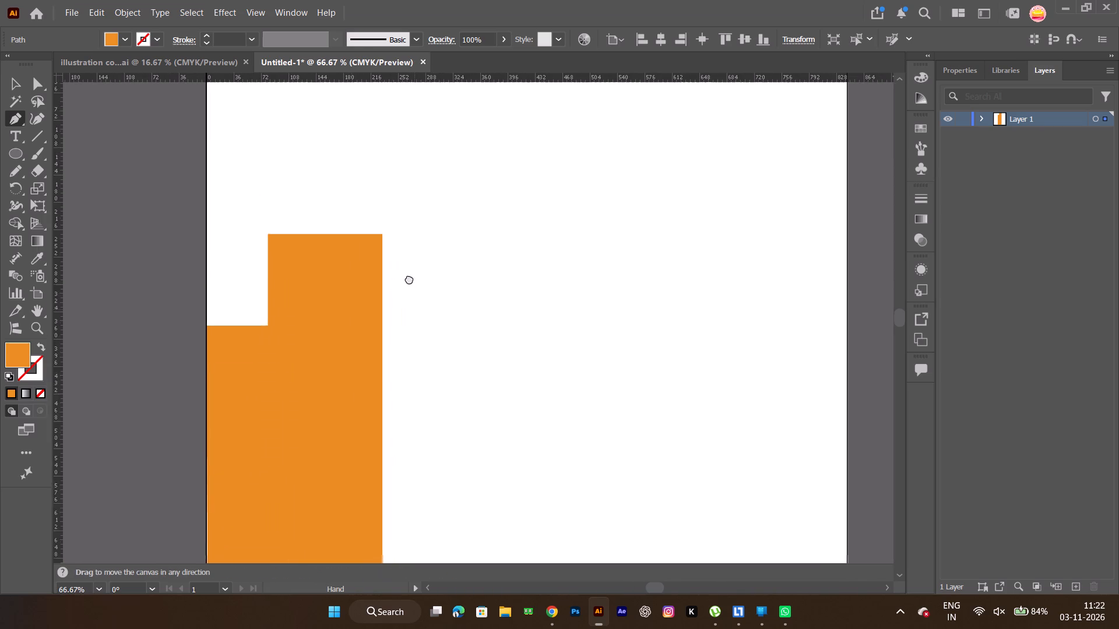
drag(409, 278, 397, 238)
key(alt+Tab)
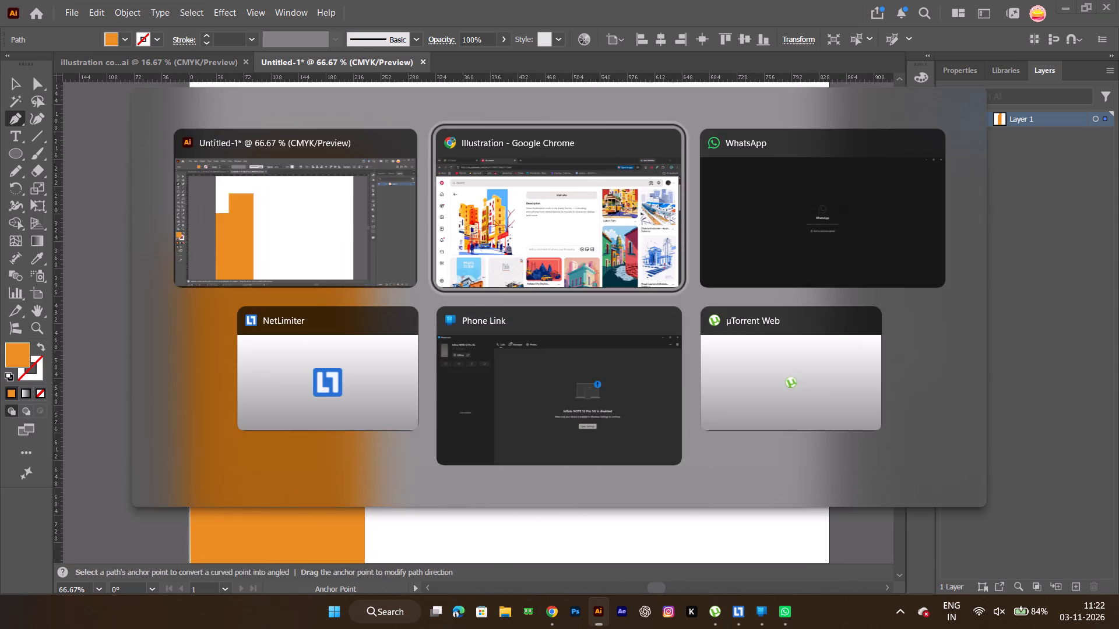
key(alt+Tab)
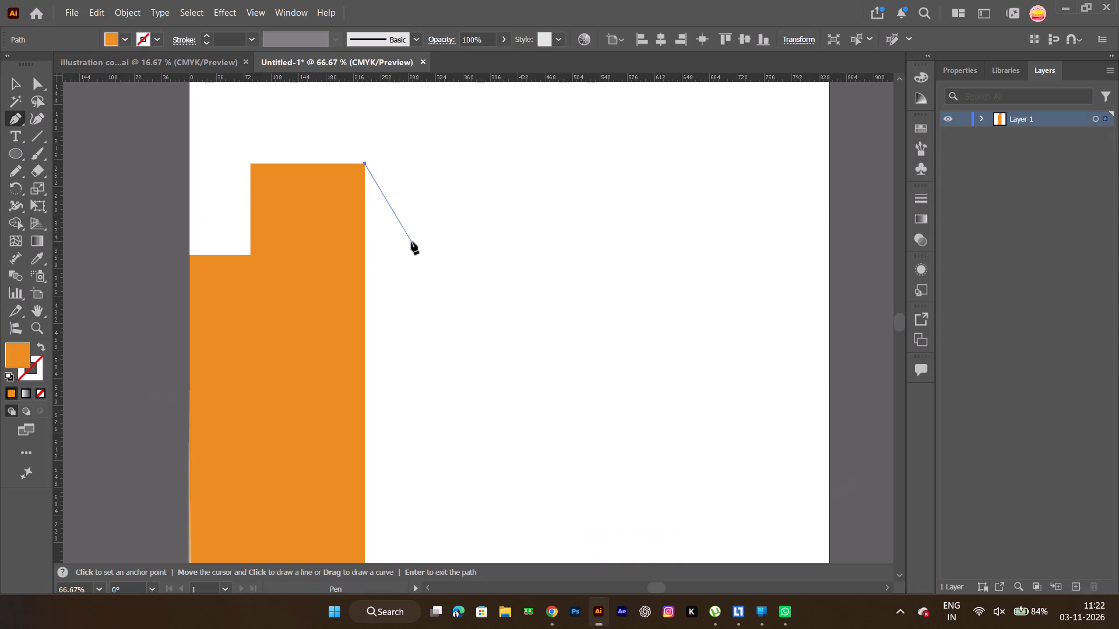
click(502, 282)
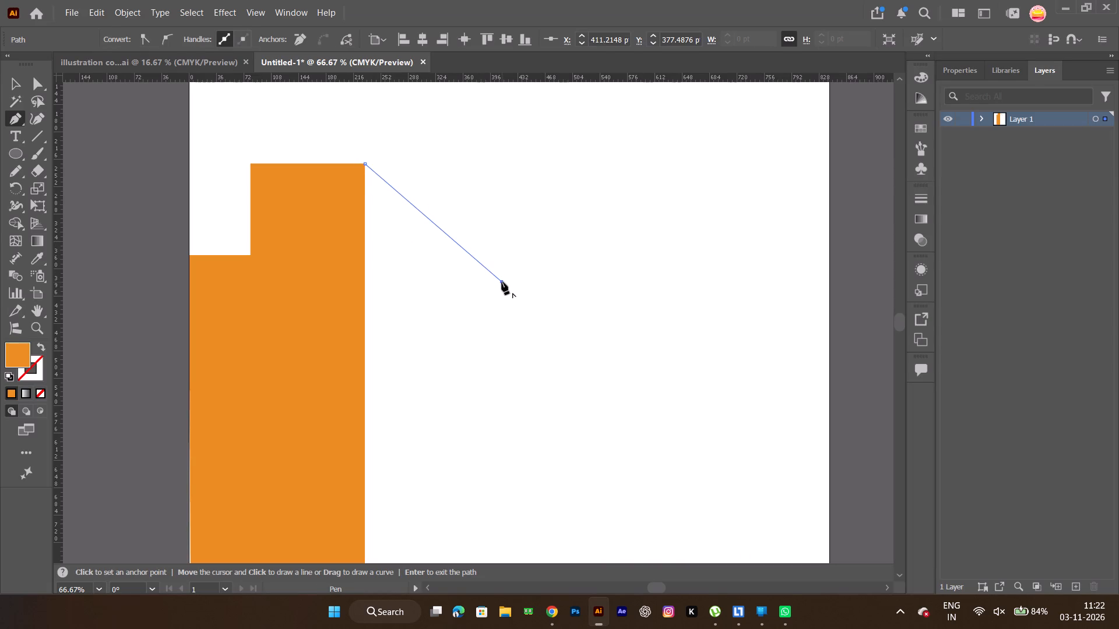
Draw the side face's outer edge straight down to about Y 977 pt, just below the base of the blocks.
scroll(507, 443, down, 20)
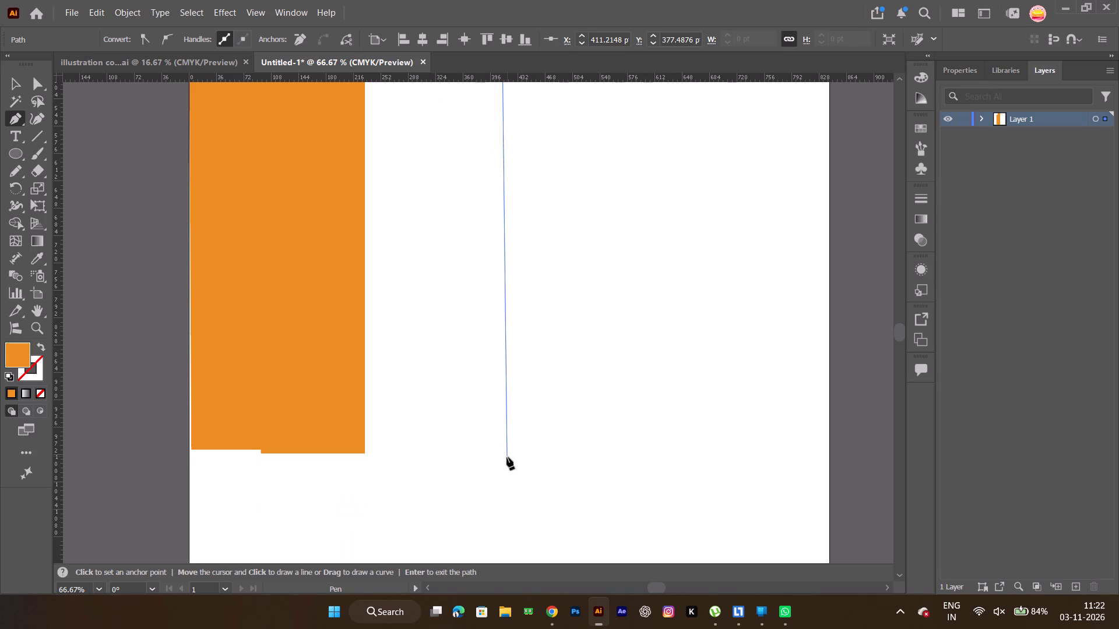
shift+click(508, 450)
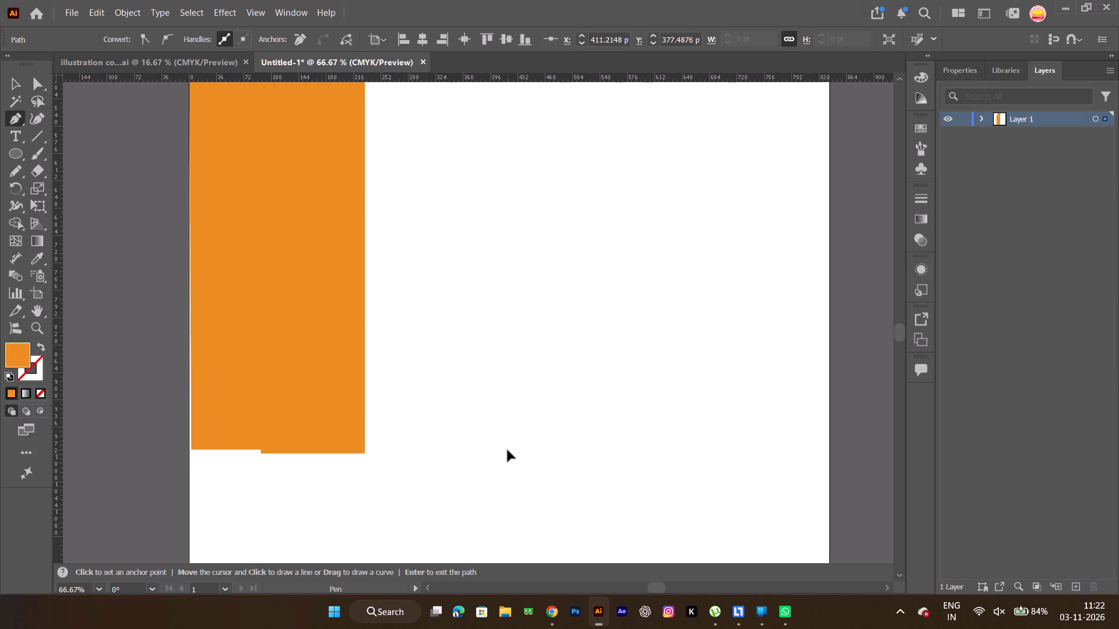
key(ctrl+z)
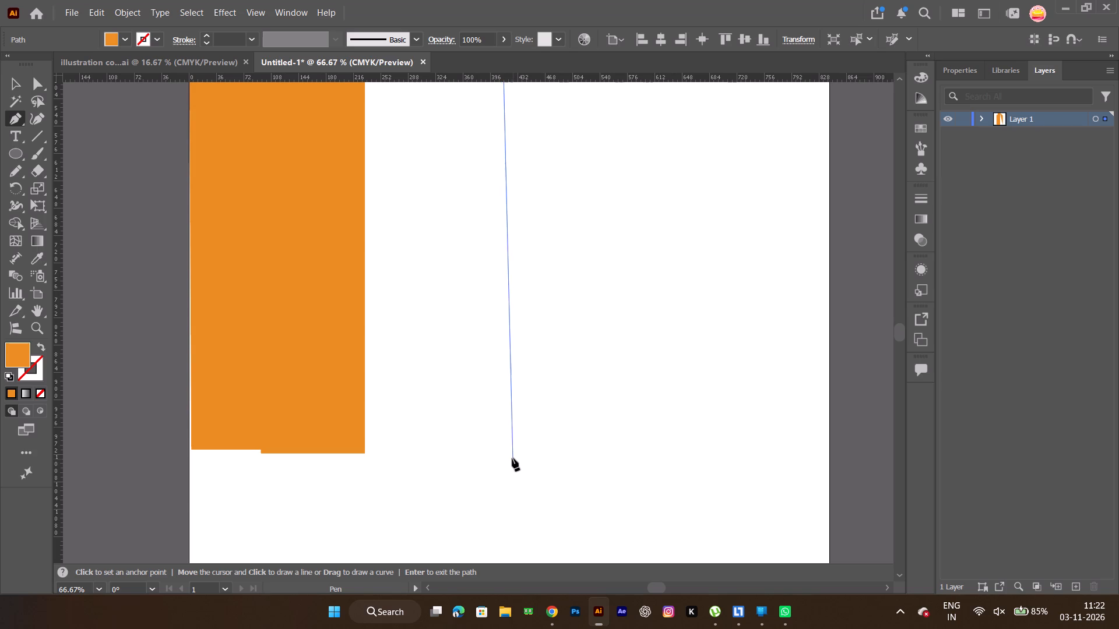
shift+click(512, 458)
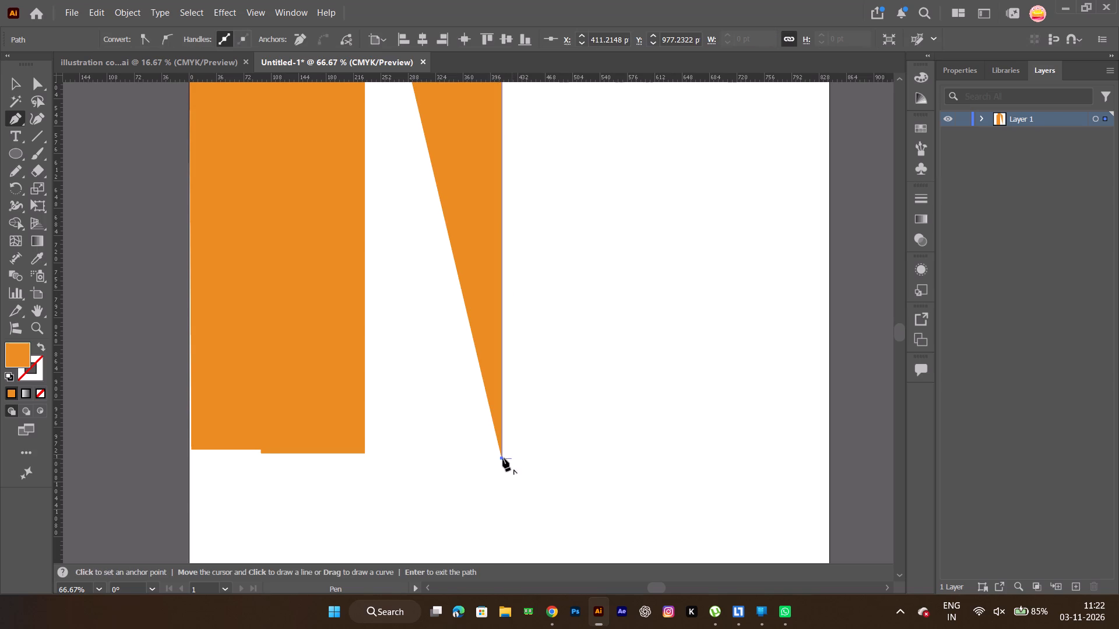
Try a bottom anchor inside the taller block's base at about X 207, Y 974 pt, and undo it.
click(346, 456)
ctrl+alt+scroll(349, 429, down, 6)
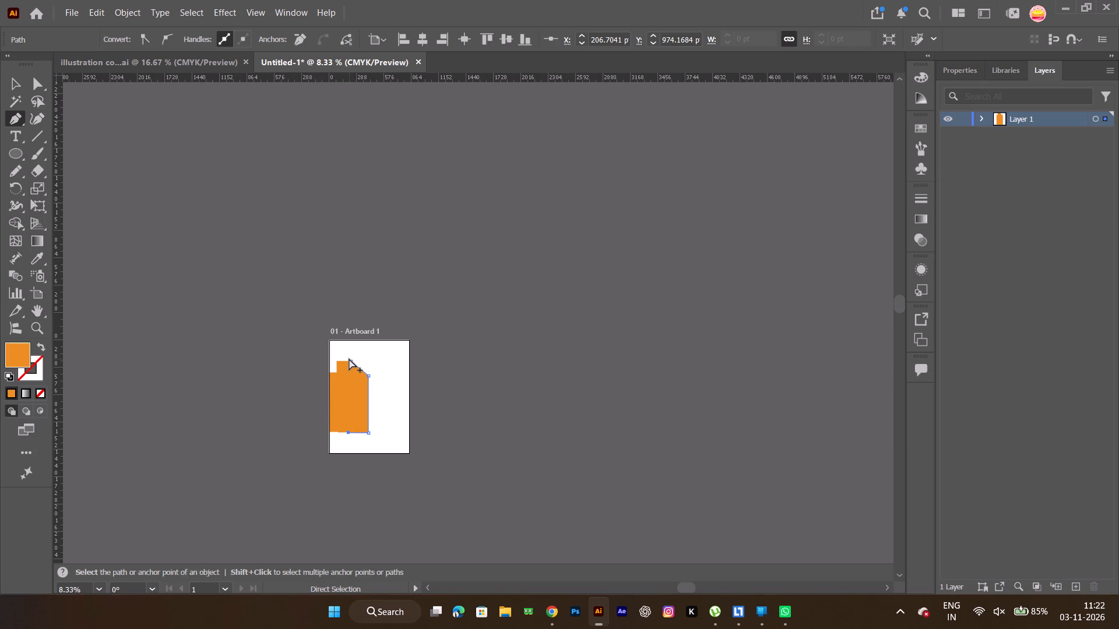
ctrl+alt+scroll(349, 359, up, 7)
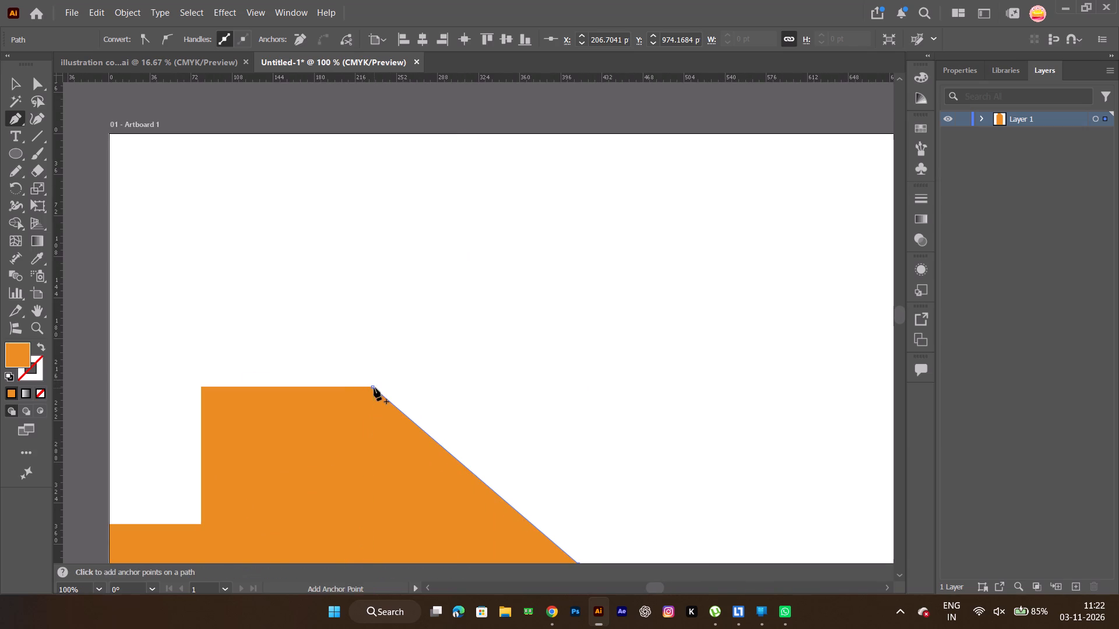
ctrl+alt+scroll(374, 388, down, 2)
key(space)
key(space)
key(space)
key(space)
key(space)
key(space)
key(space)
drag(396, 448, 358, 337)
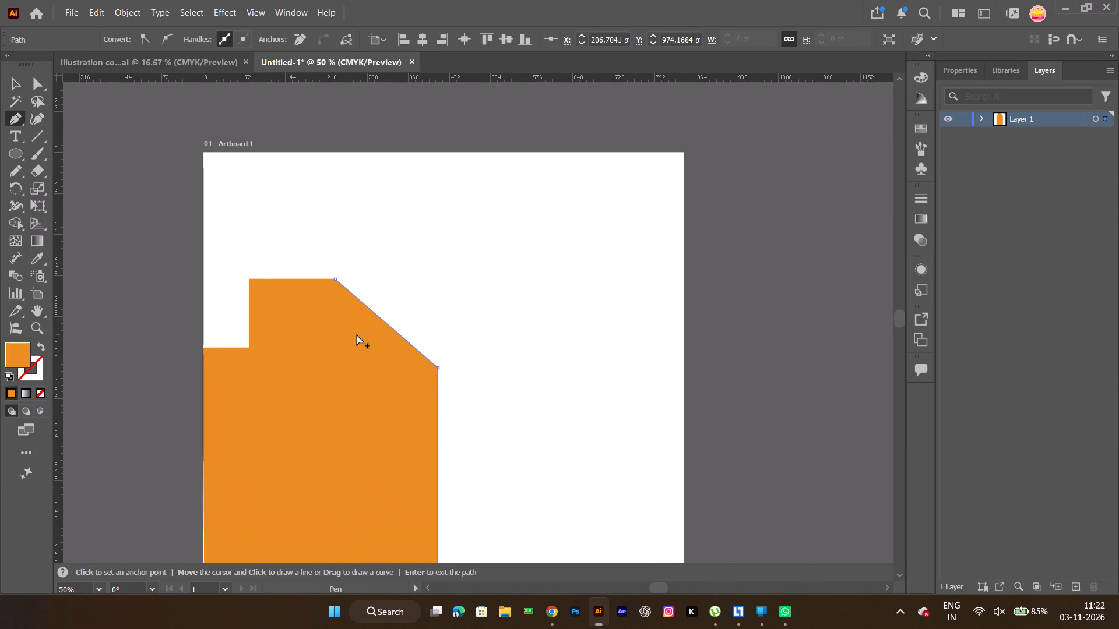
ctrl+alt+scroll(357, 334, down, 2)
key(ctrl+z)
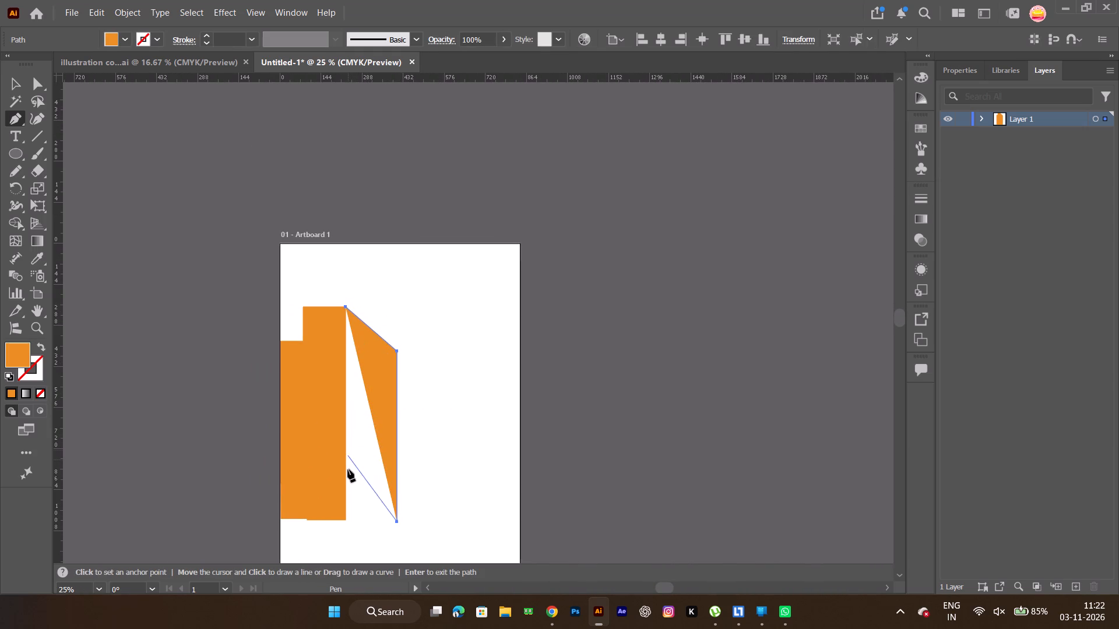
Place the bottom anchor at the taller block's lower-right corner, about X 231, Y 971 pt, and close the side face at its starting corner.
ctrl+alt+scroll(346, 521, up, 8)
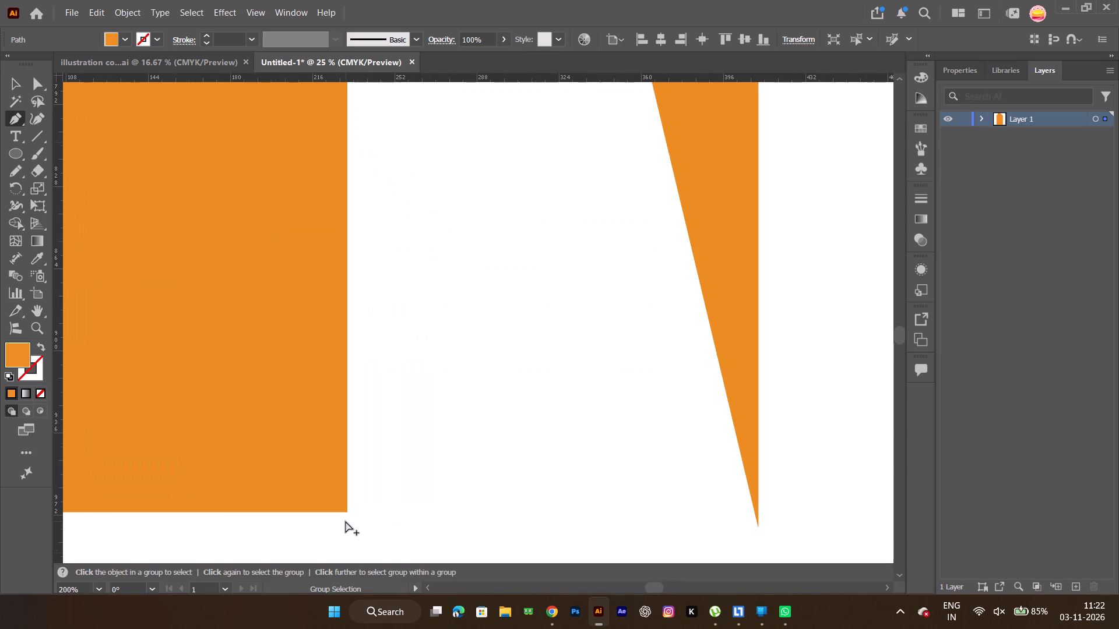
ctrl+alt+scroll(346, 521, up, 5)
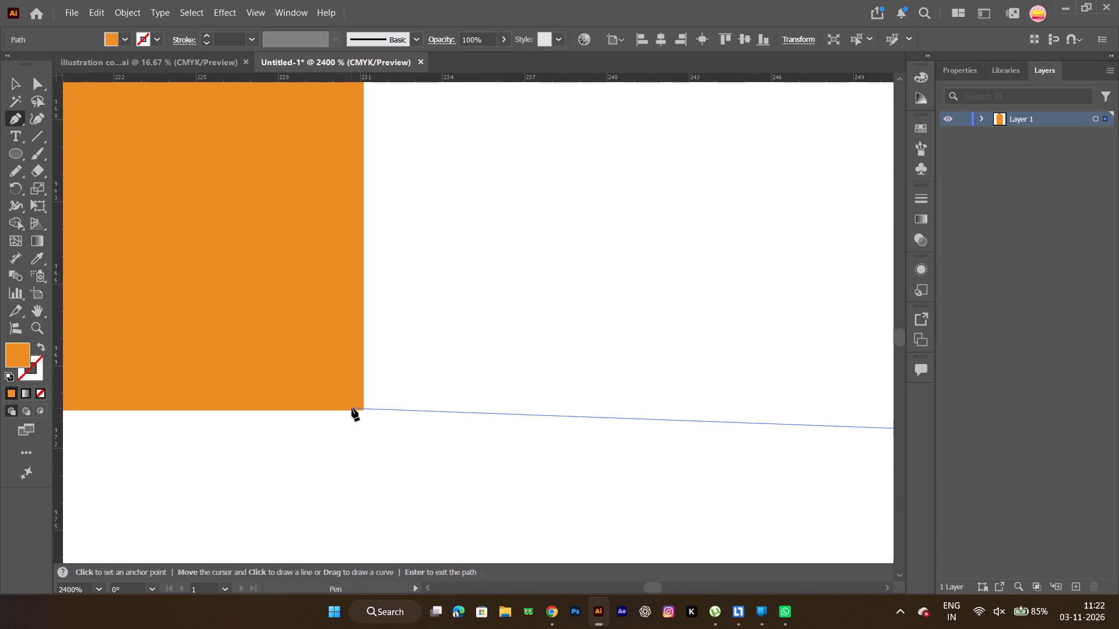
click(355, 408)
ctrl+alt+scroll(356, 406, down, 4)
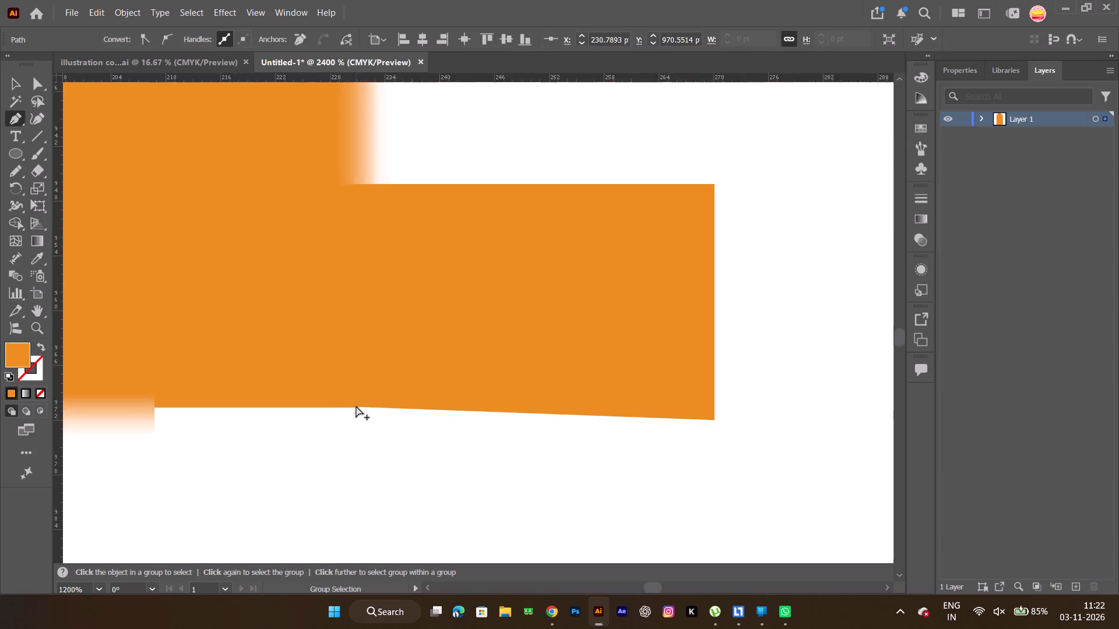
ctrl+alt+scroll(356, 406, down, 7)
key(space)
key(space)
key(space)
key(space)
key(space)
key(space)
key(space)
key(space)
key(space)
key(space)
key(space)
key(space)
key(space)
key(space)
key(space)
key(space)
key(space)
key(space)
key(space)
drag(385, 310, 387, 388)
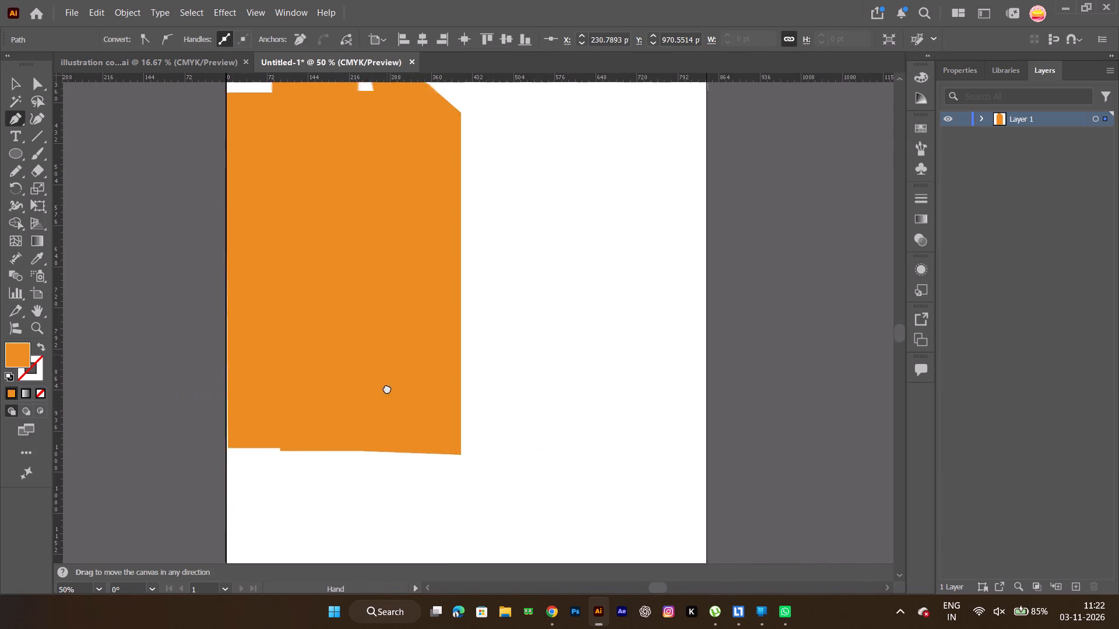
drag(387, 388, 375, 501)
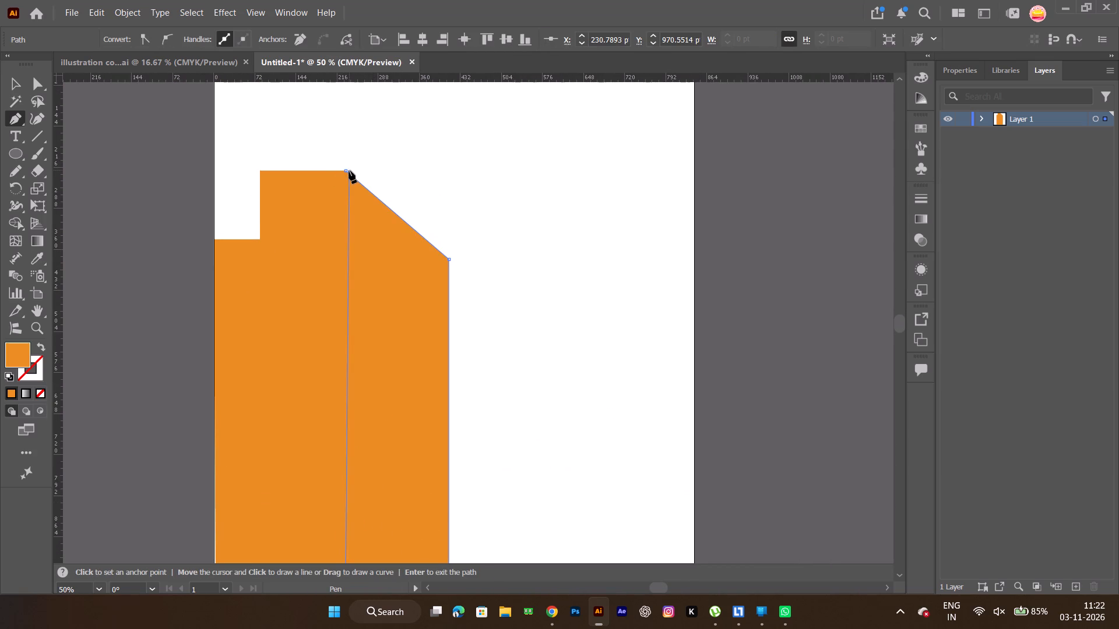
shift+click(347, 171)
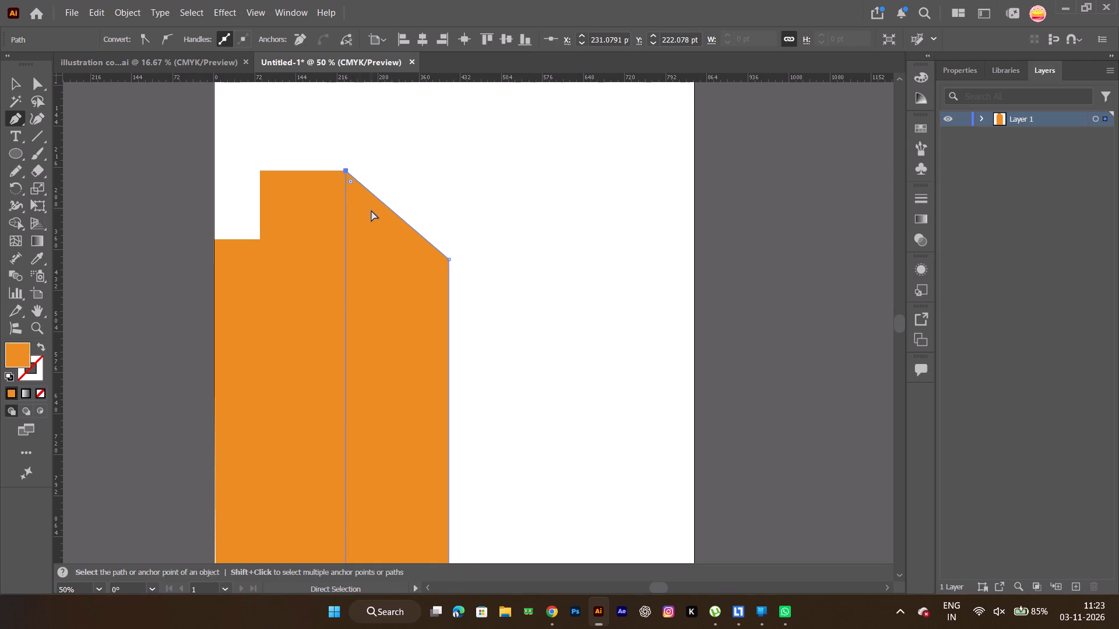
Check the Pinterest street reference in Chrome, recolour the new side face's fill to darker orange #dd7d1d in Illustrator, and deselect it.
ctrl+alt+scroll(376, 218, down, 4)
key(space)
drag(387, 263, 337, 273)
key(alt+Tab)
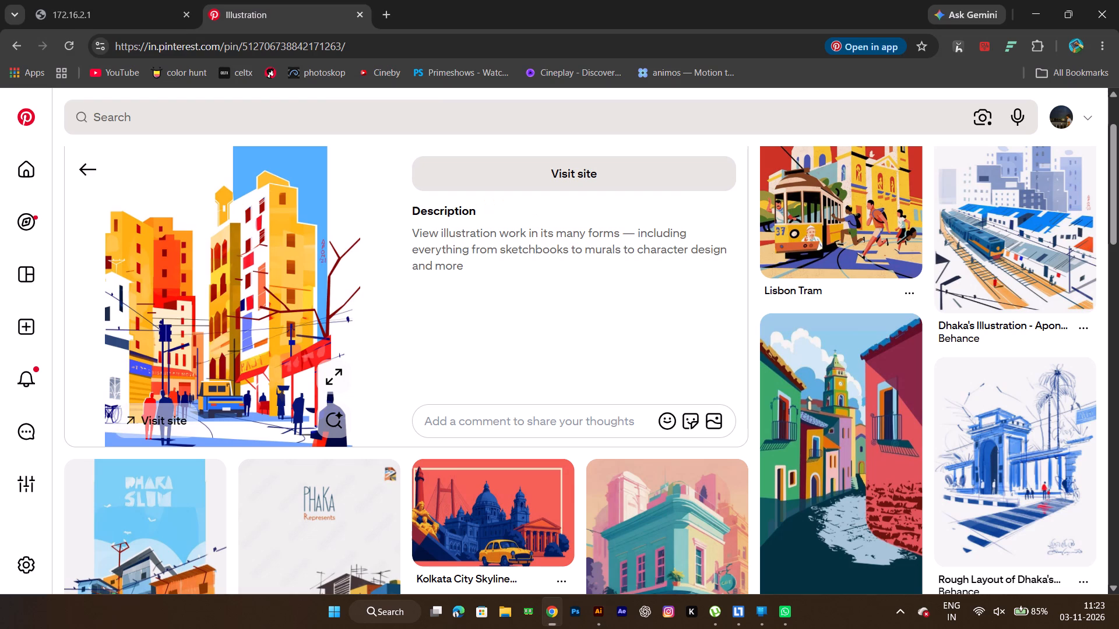
key(alt+Tab)
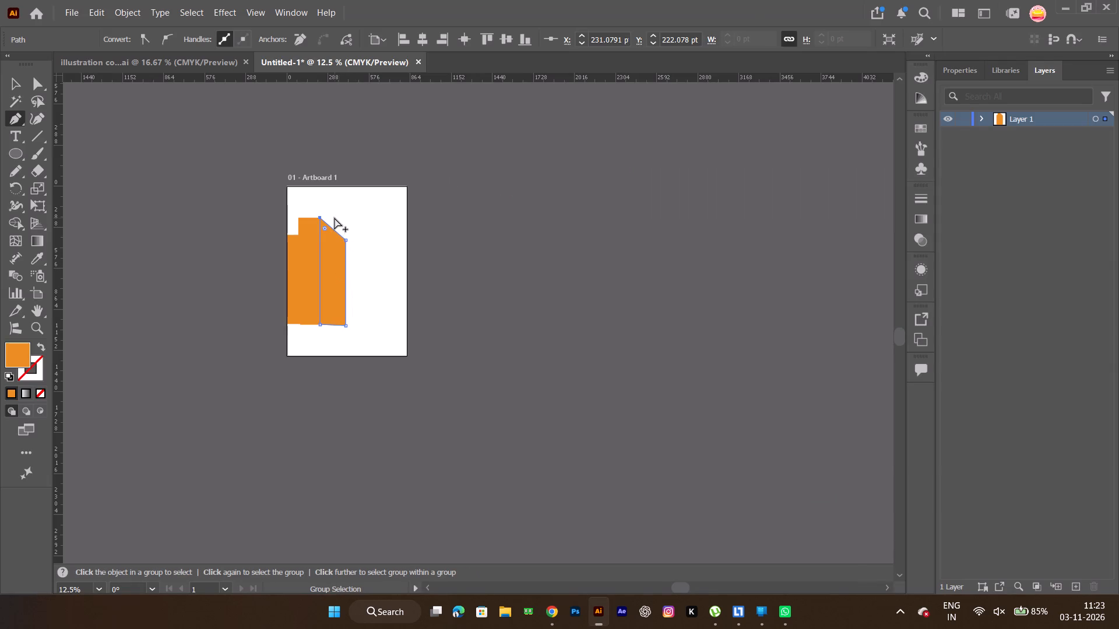
ctrl+alt+scroll(335, 218, up, 6)
key(space)
key(space)
key(space)
key(space)
drag(323, 366, 313, 303)
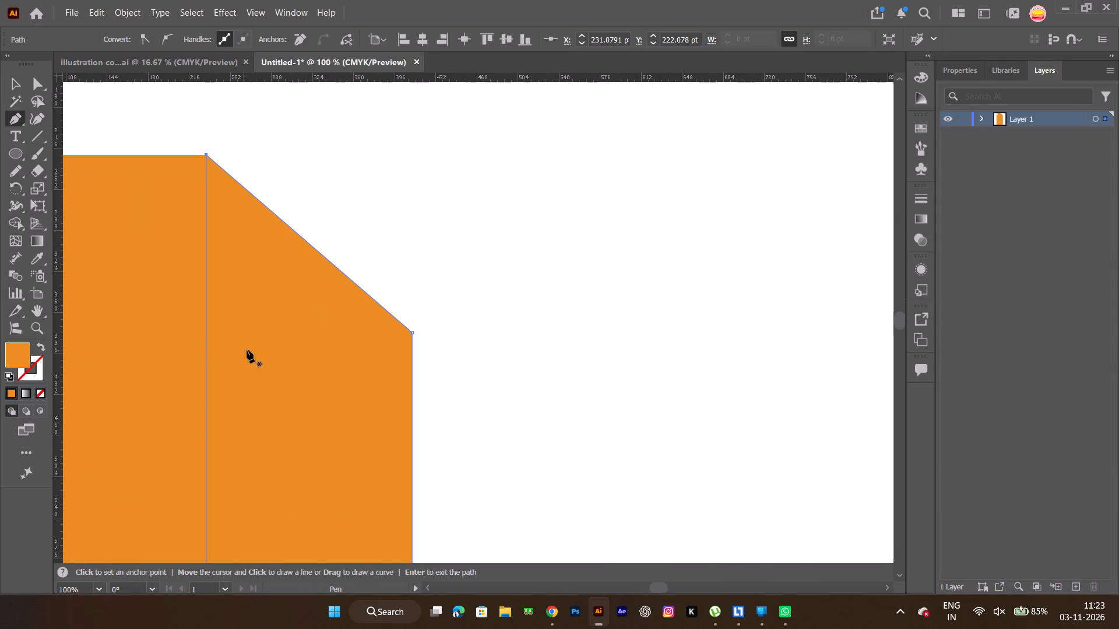
key(v)
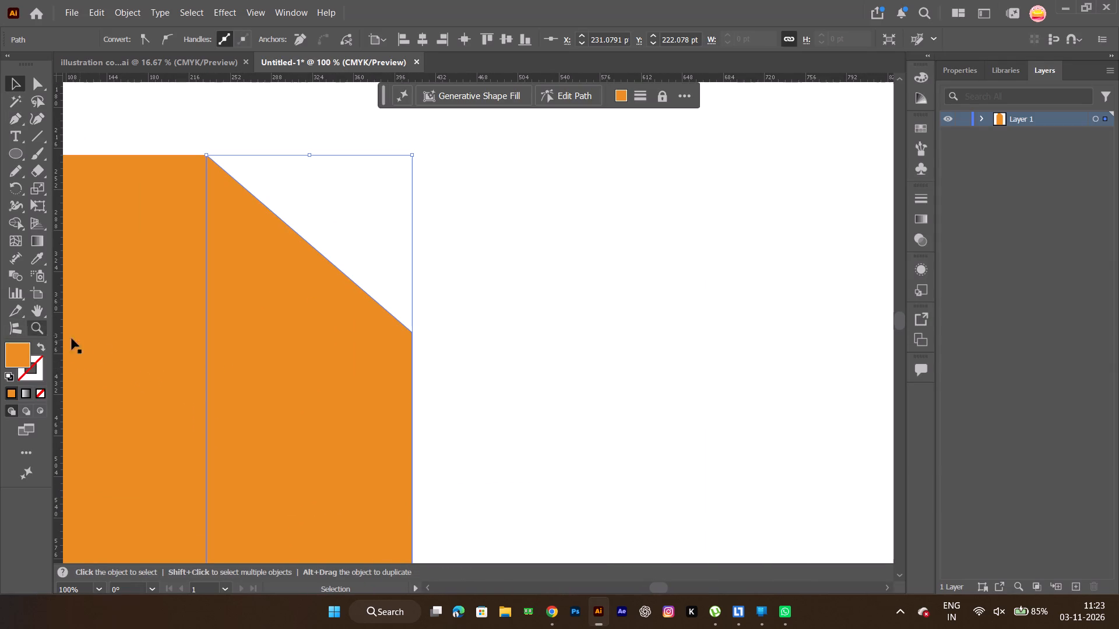
click(268, 386)
click(6, 357)
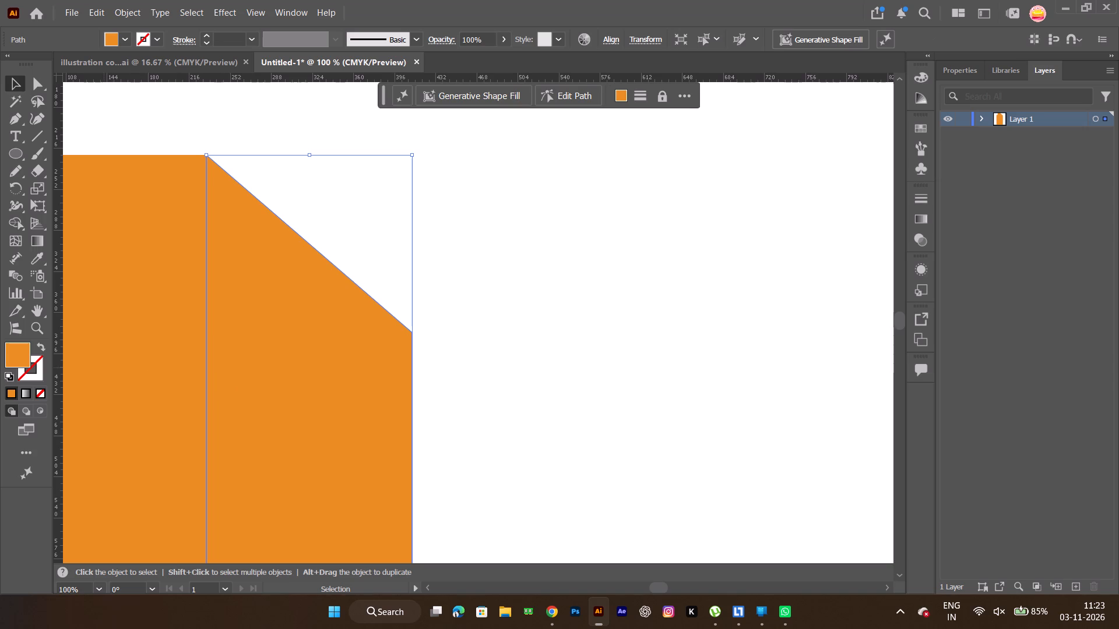
double_click(17, 355)
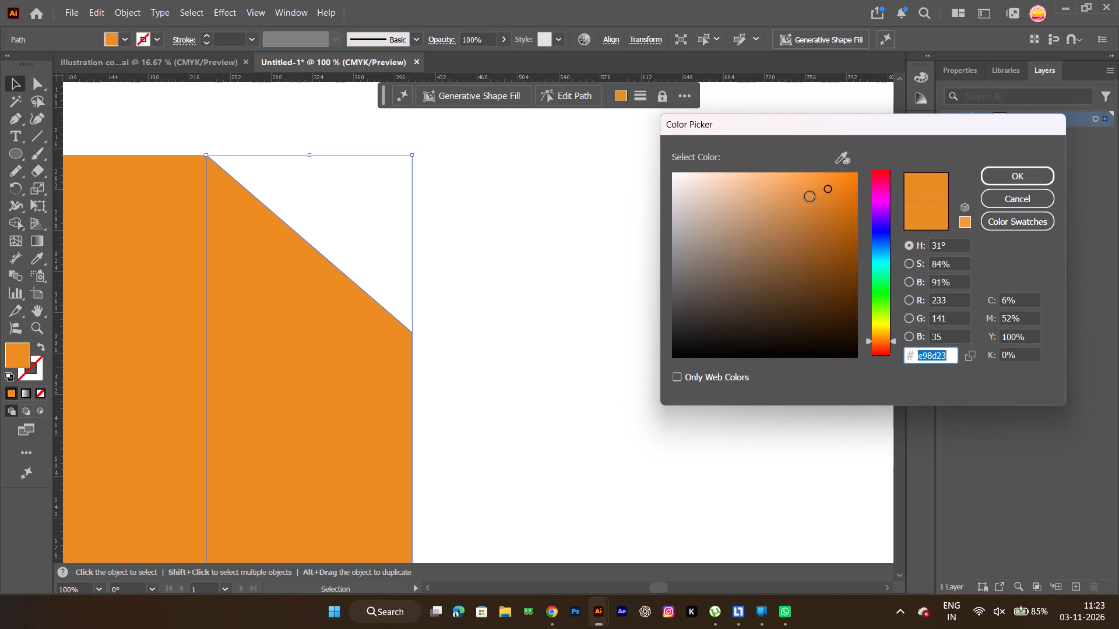
drag(836, 190, 861, 210)
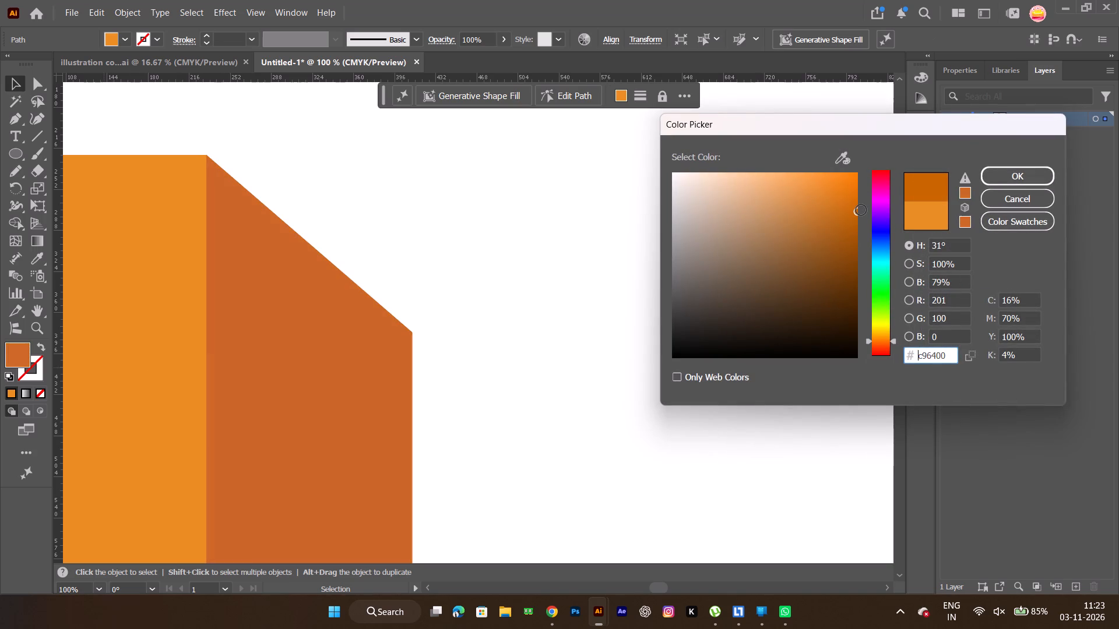
drag(861, 210, 835, 197)
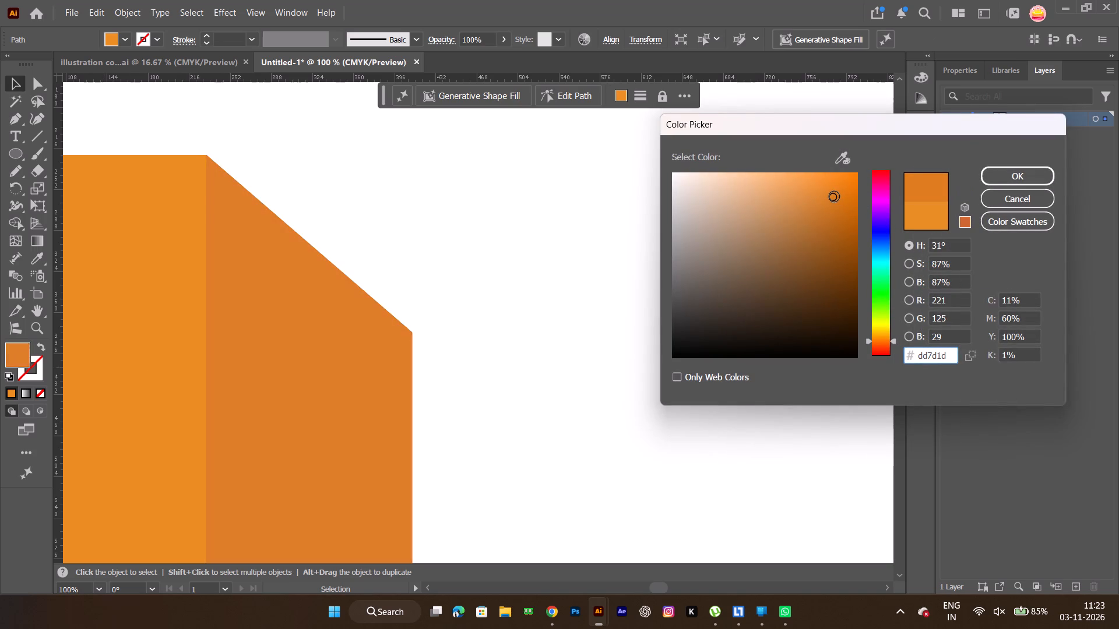
drag(835, 197, 834, 197)
click(1014, 178)
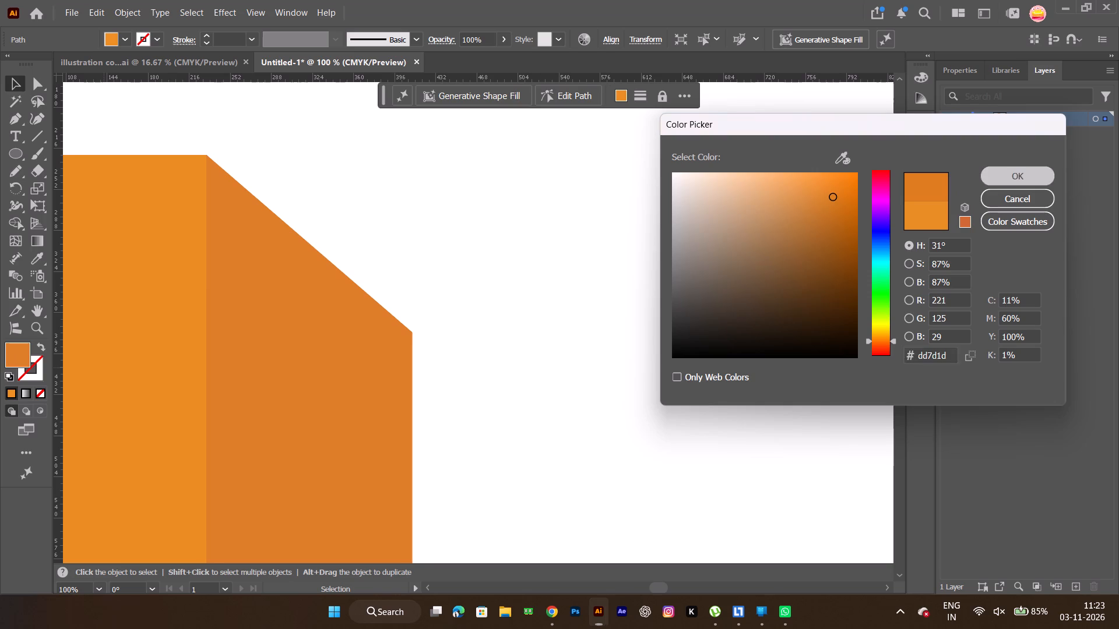
ctrl+alt+scroll(565, 275, down, 2)
click(564, 358)
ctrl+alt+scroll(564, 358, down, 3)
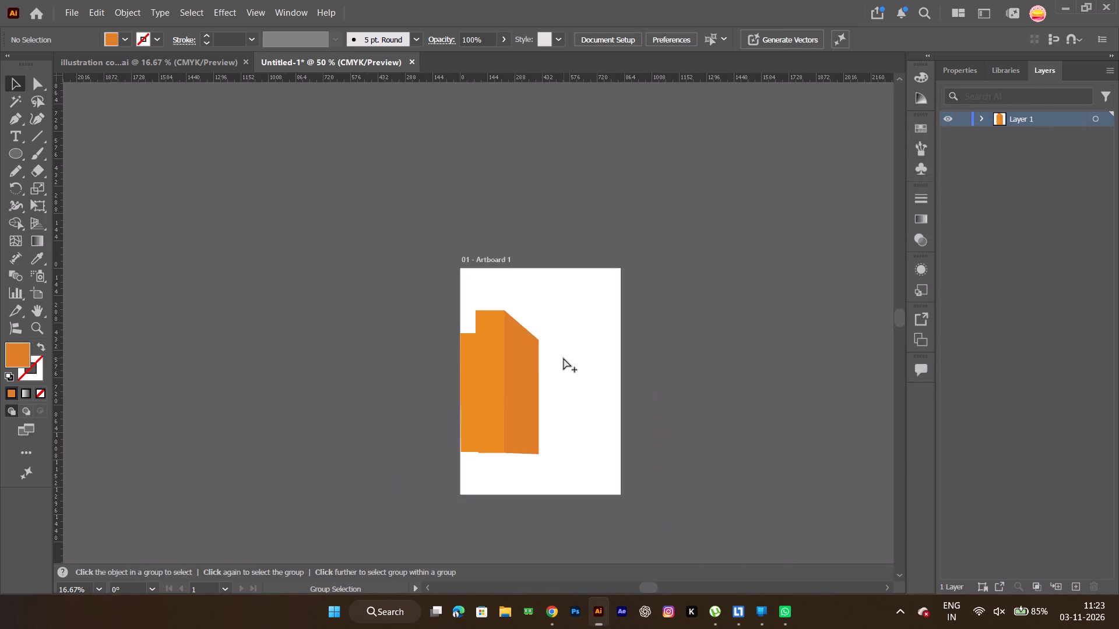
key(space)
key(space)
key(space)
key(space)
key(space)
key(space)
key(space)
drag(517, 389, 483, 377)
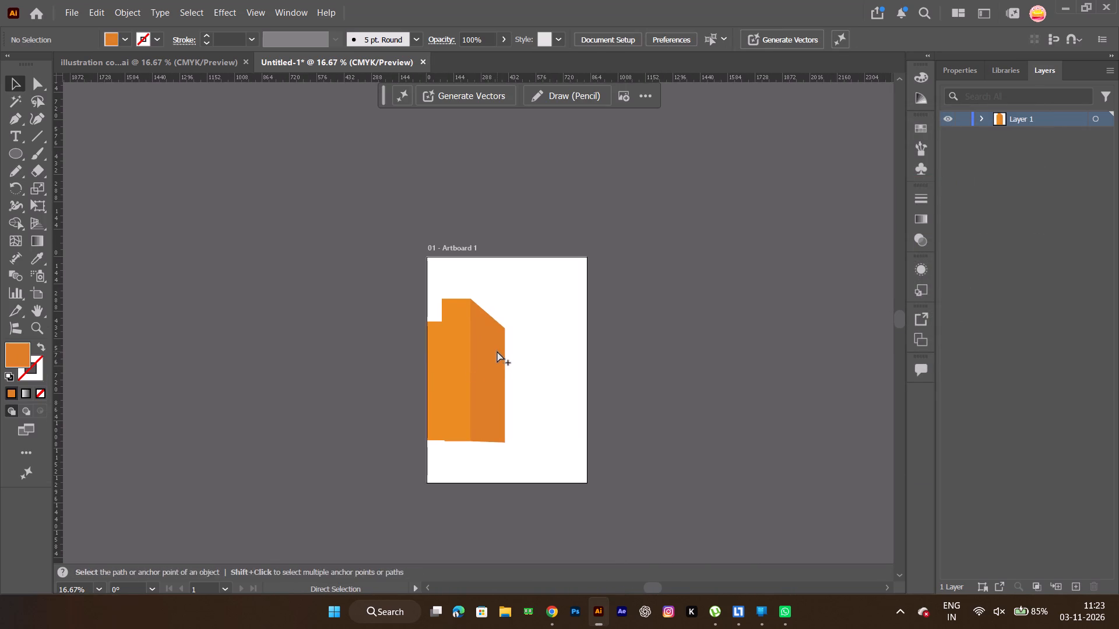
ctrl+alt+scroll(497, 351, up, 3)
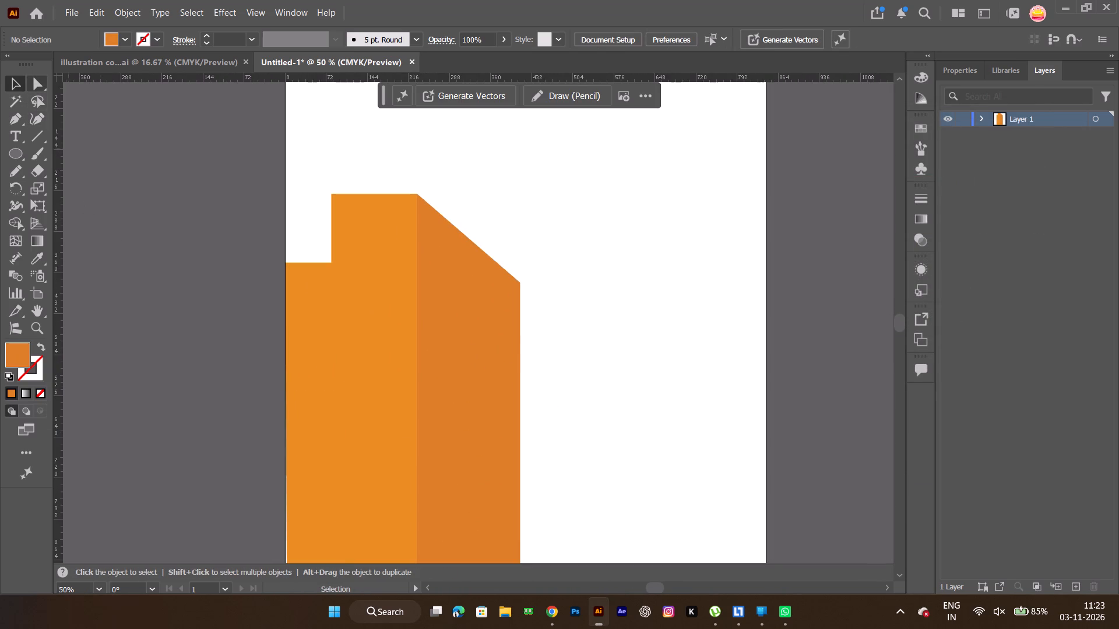
Narrow the darker side face by moving its outer edge inward to about X 330 pt, and compare it with the Pinterest reference in Chrome.
click(40, 88)
ctrl+alt+scroll(245, 251, down, 2)
key(space)
drag(373, 349, 364, 334)
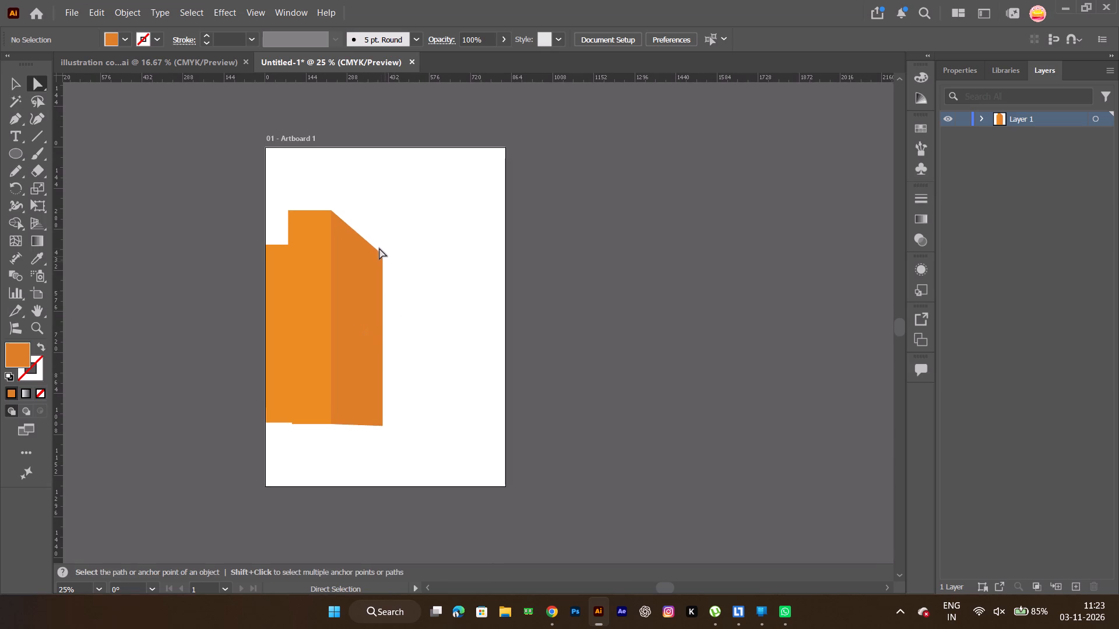
drag(382, 234, 436, 448)
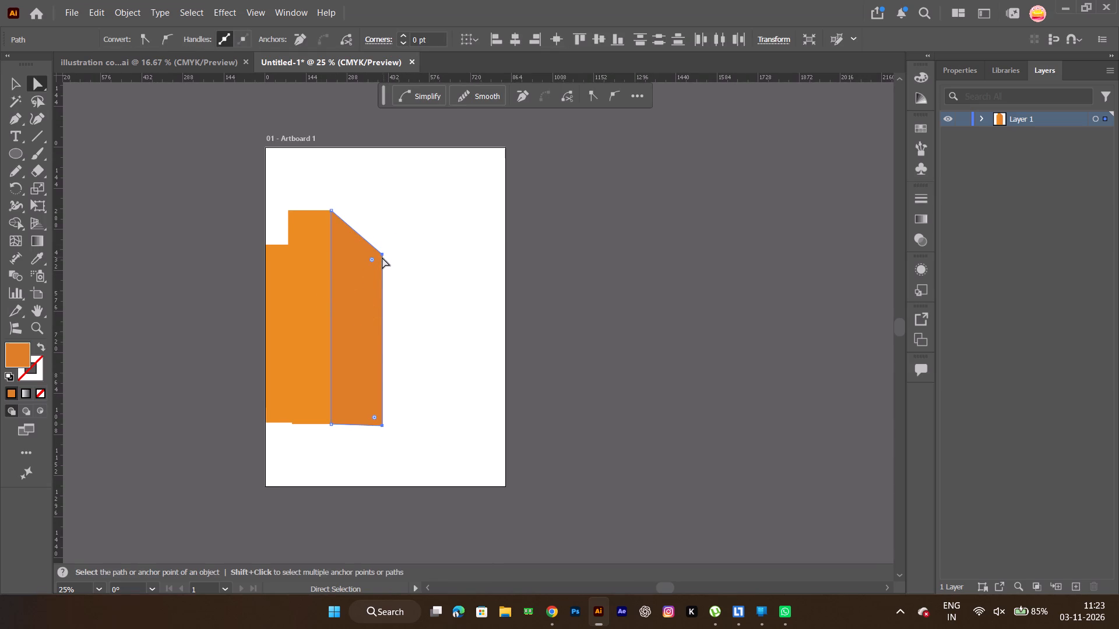
drag(382, 255, 372, 254)
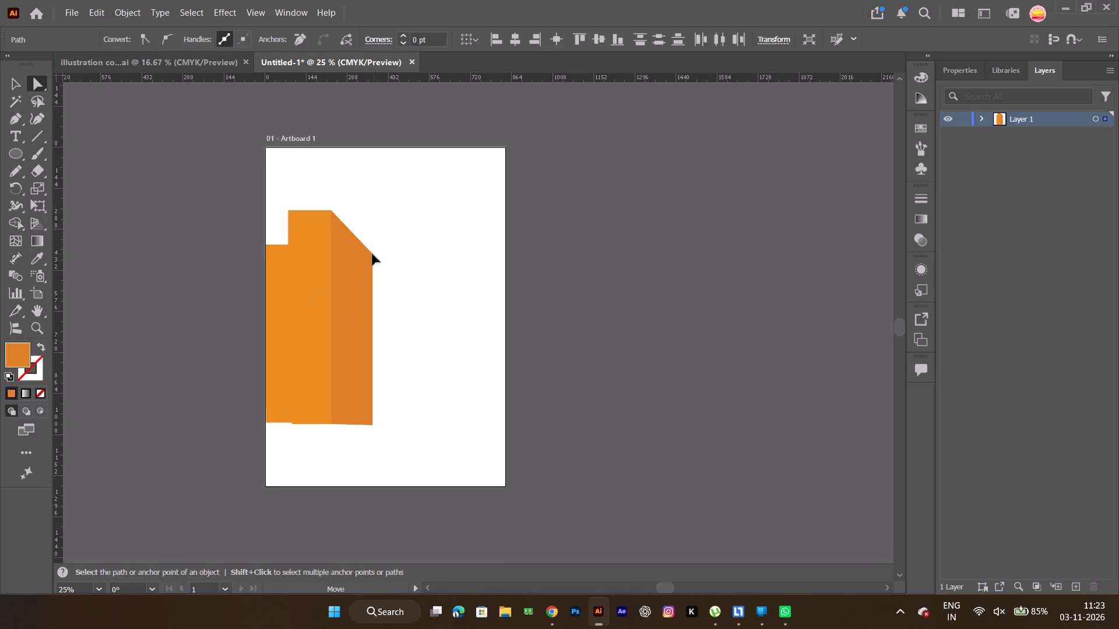
drag(372, 254, 361, 254)
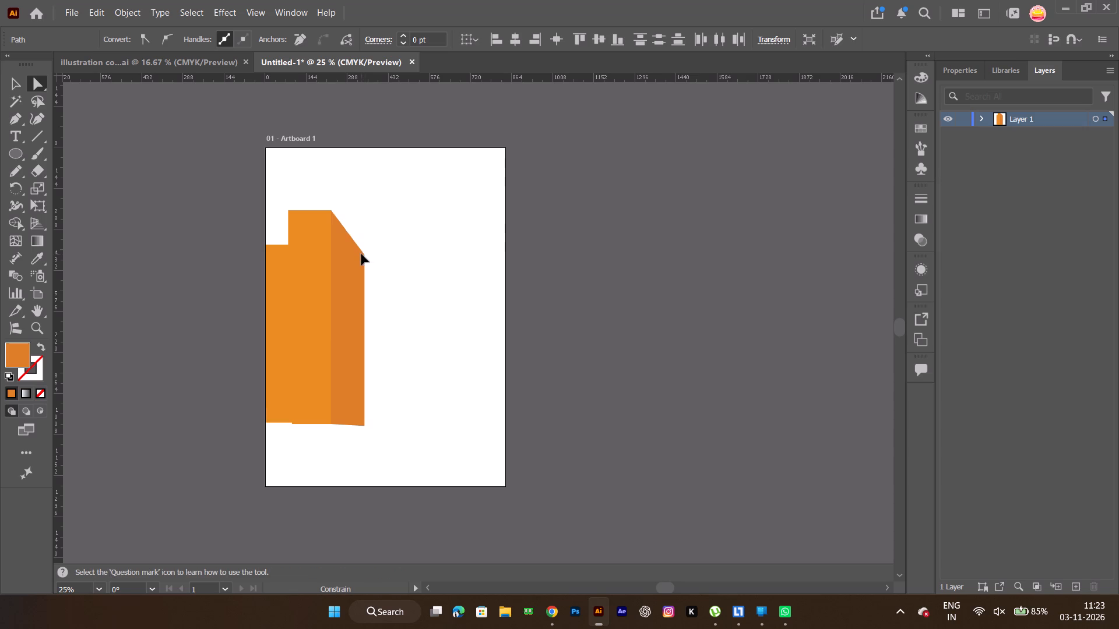
drag(361, 254, 357, 252)
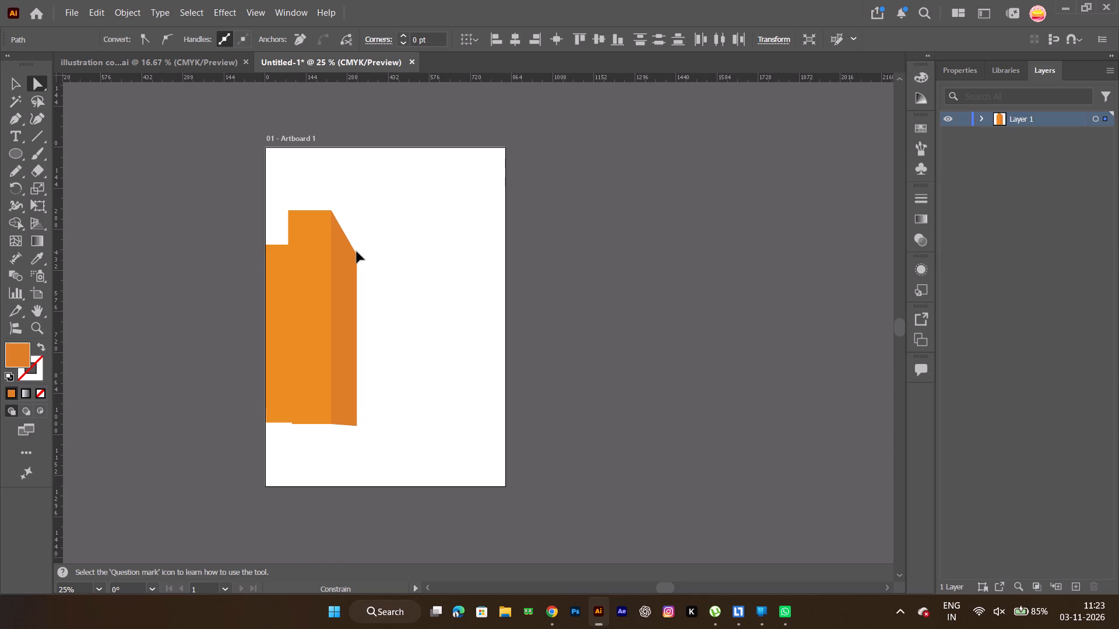
drag(357, 252, 360, 250)
key(alt+Tab)
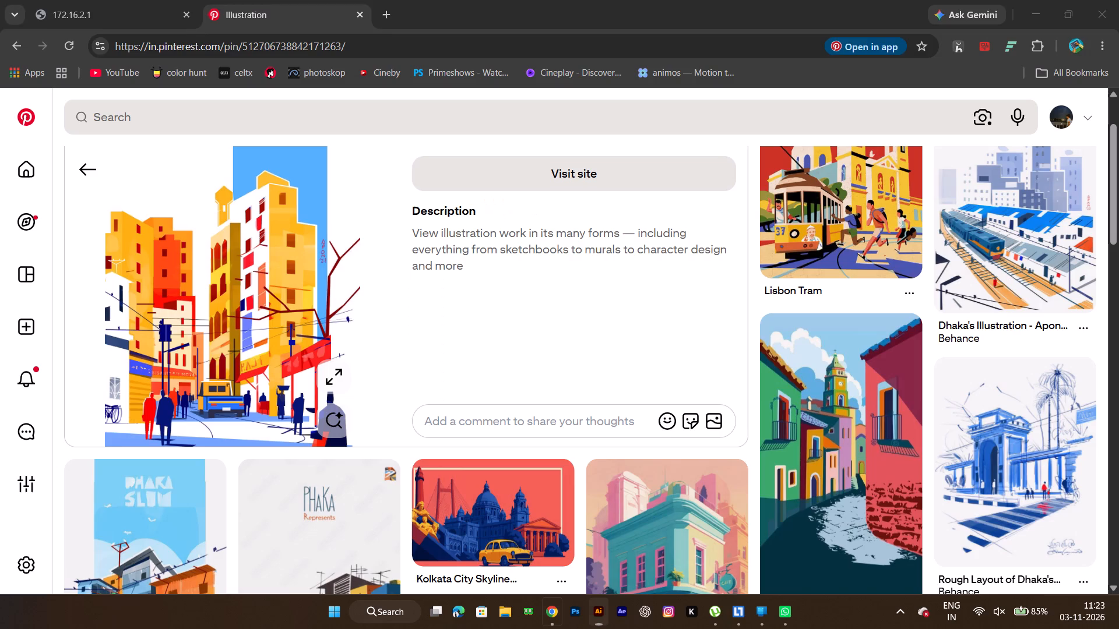
key(alt+Tab)
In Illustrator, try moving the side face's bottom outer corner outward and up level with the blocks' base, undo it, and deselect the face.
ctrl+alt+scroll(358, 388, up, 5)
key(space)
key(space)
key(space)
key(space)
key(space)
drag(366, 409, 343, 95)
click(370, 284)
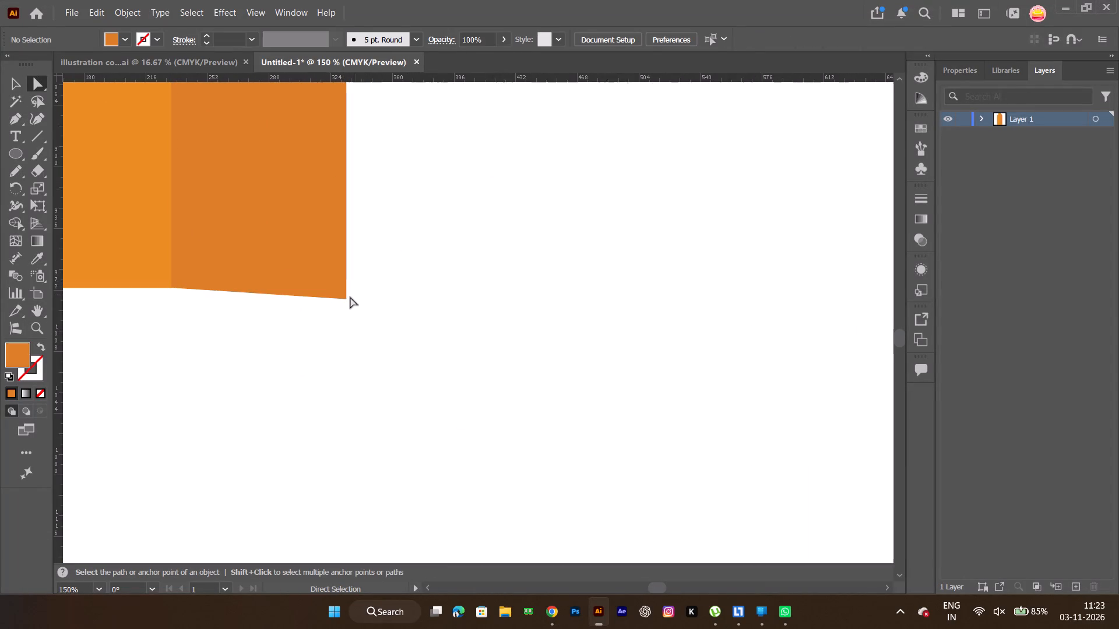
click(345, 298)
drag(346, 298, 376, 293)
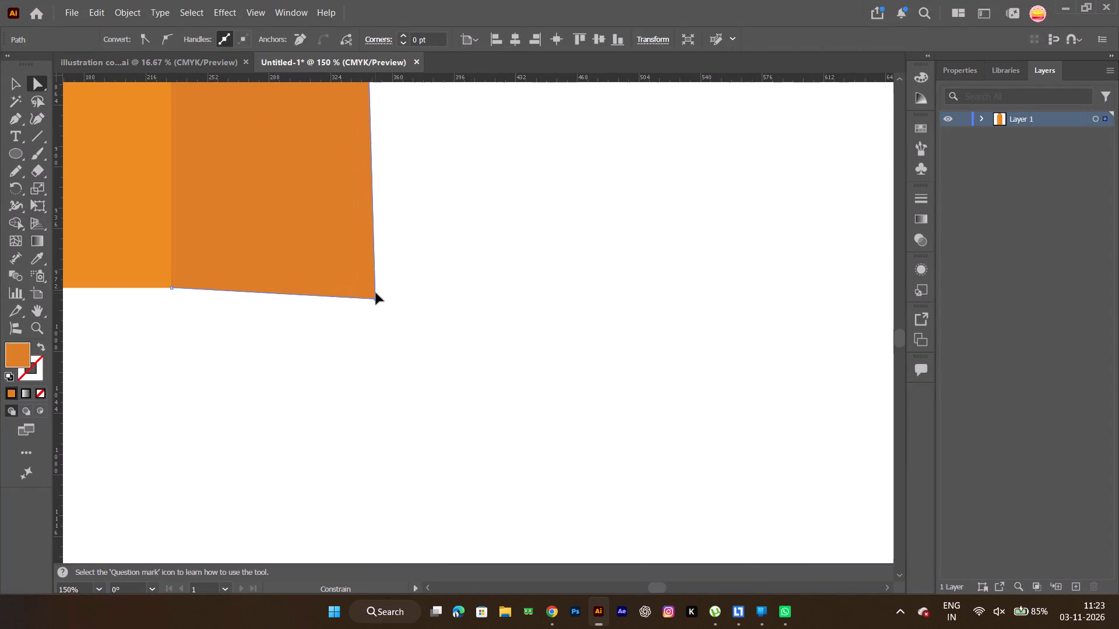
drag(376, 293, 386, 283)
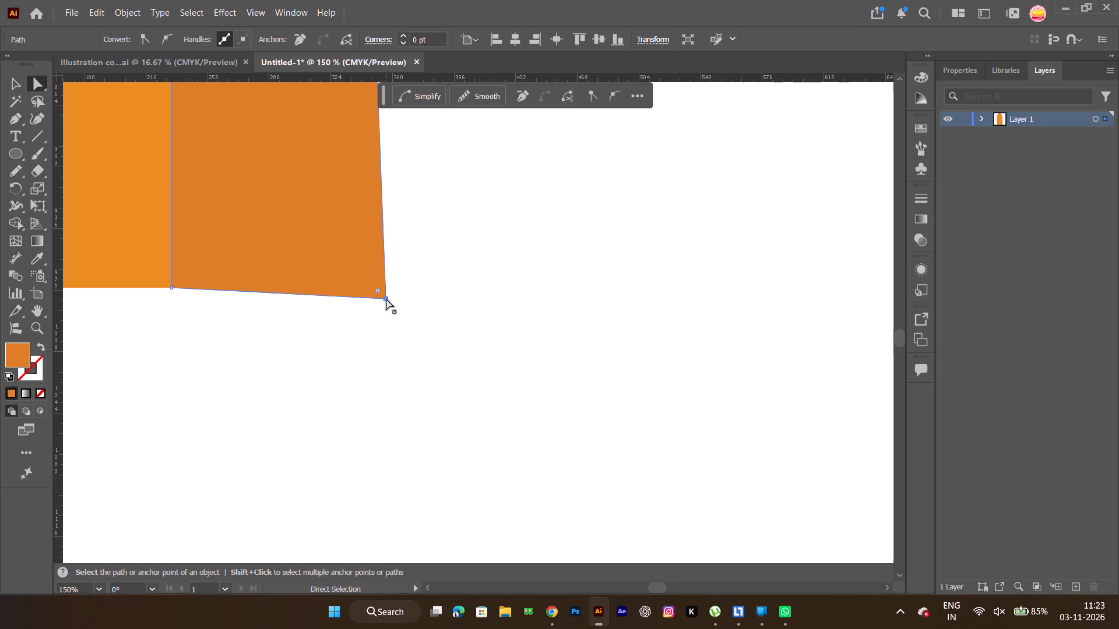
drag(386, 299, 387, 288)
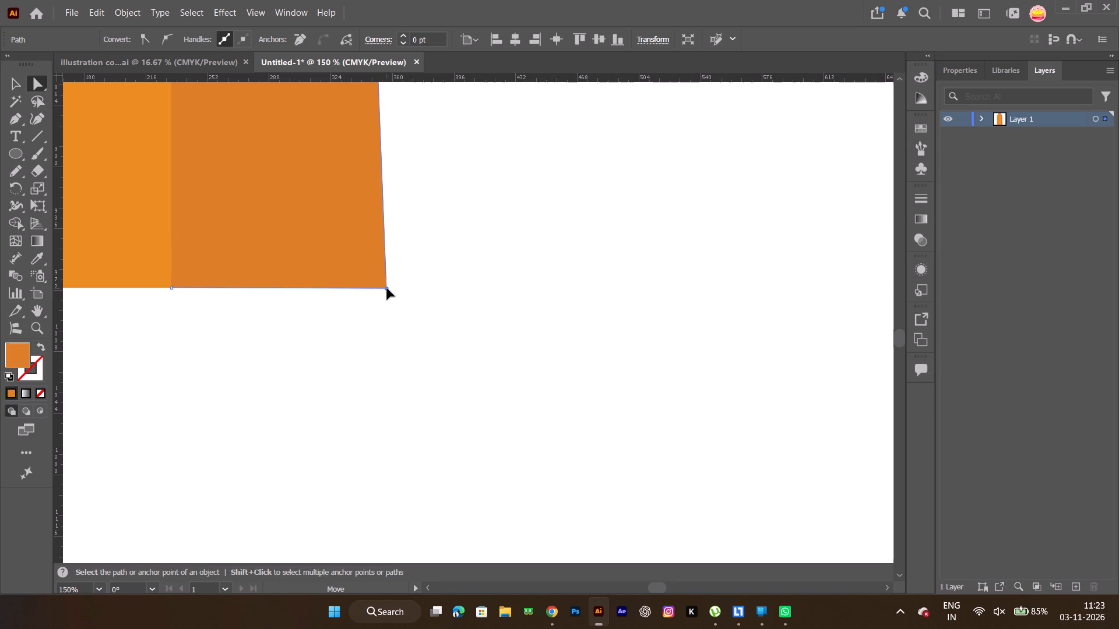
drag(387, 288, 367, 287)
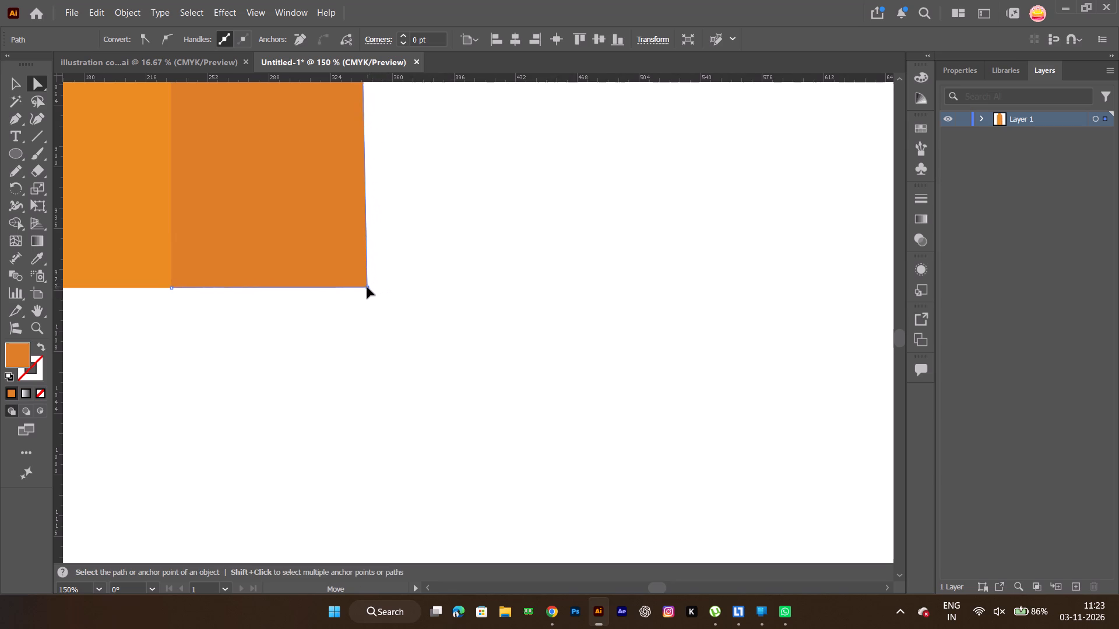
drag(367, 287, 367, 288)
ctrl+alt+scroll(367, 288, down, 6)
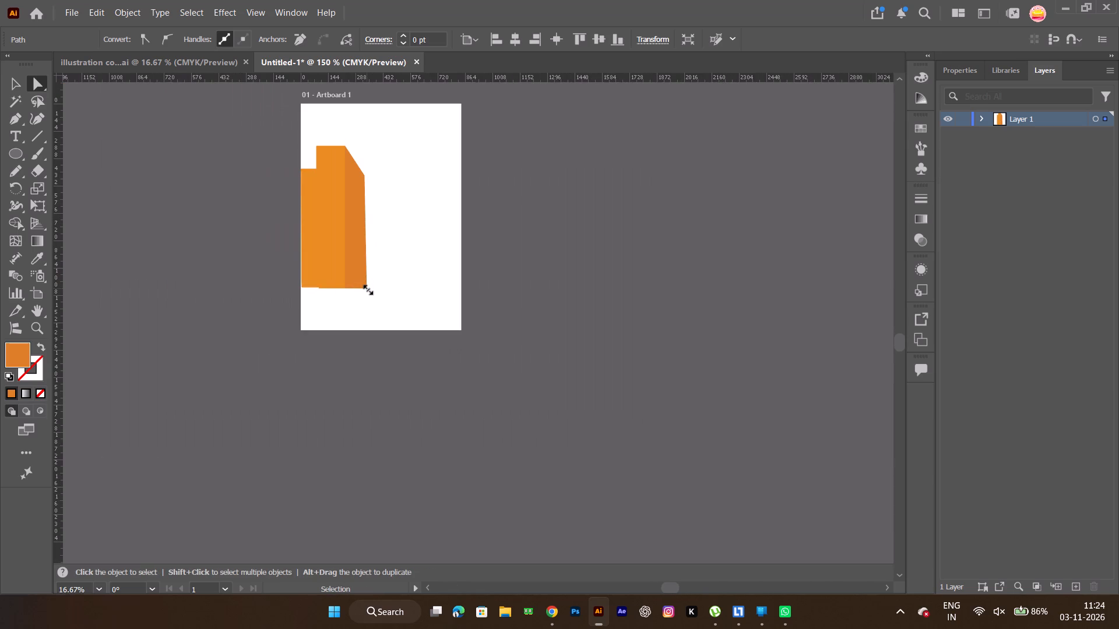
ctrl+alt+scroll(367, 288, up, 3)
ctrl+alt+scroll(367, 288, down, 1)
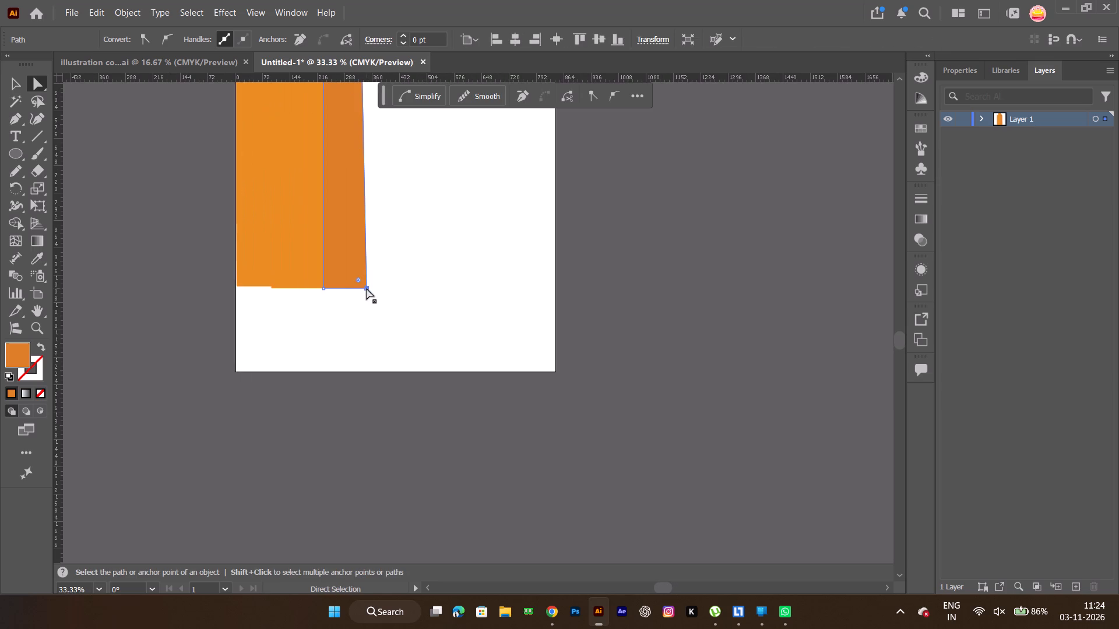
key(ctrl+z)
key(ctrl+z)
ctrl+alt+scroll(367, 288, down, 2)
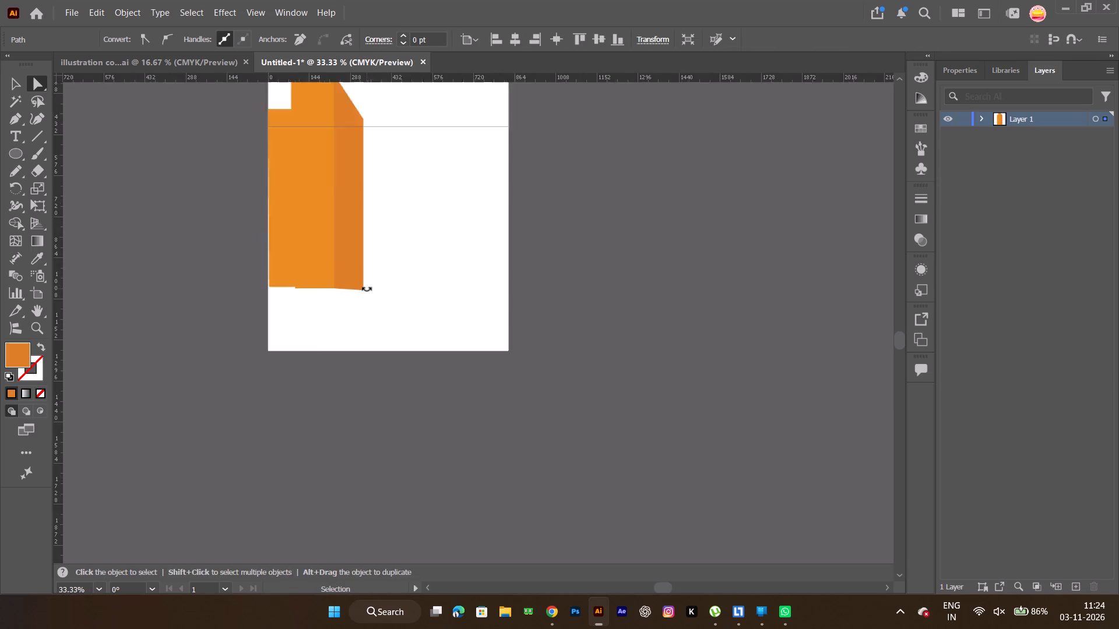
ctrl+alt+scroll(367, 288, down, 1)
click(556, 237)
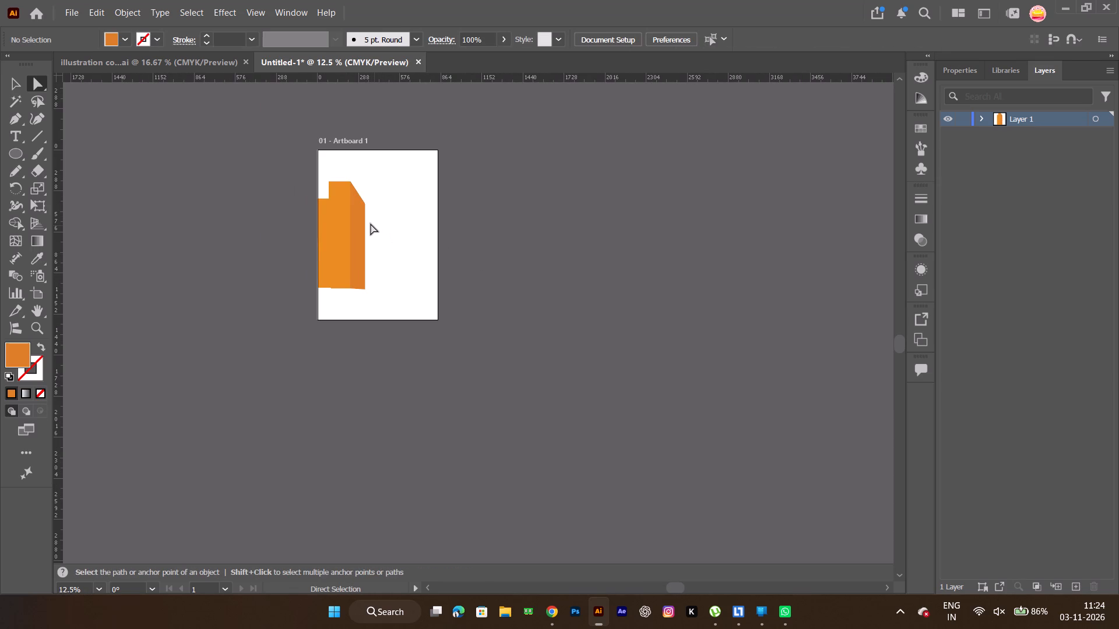
Recolour the taller block's front face to a lighter orange, #f4912f.
click(343, 224)
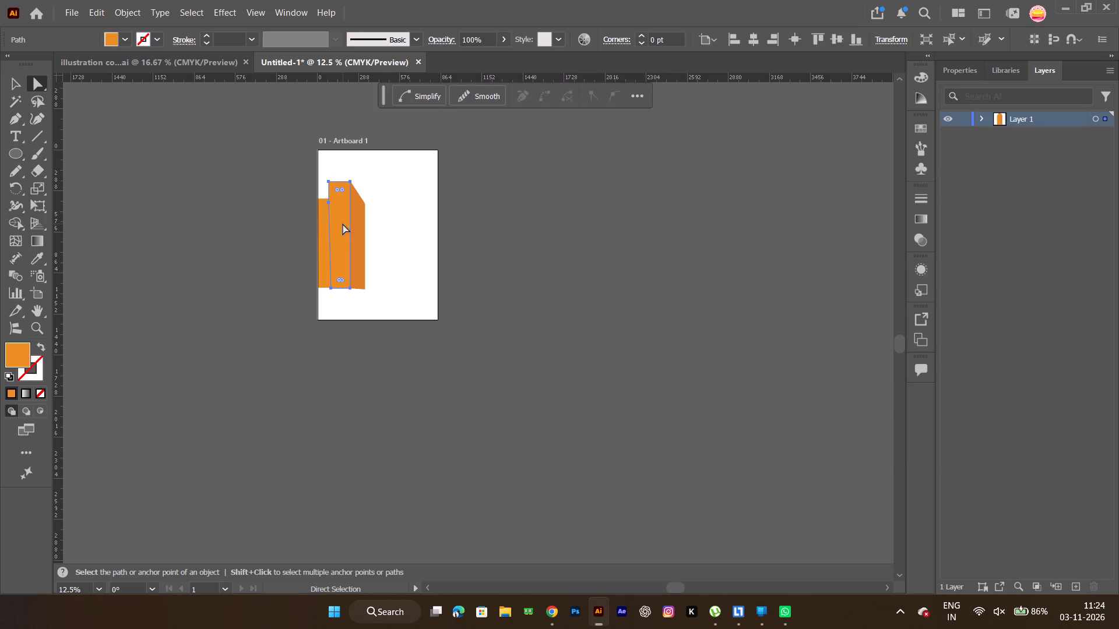
click(21, 356)
double_click(20, 349)
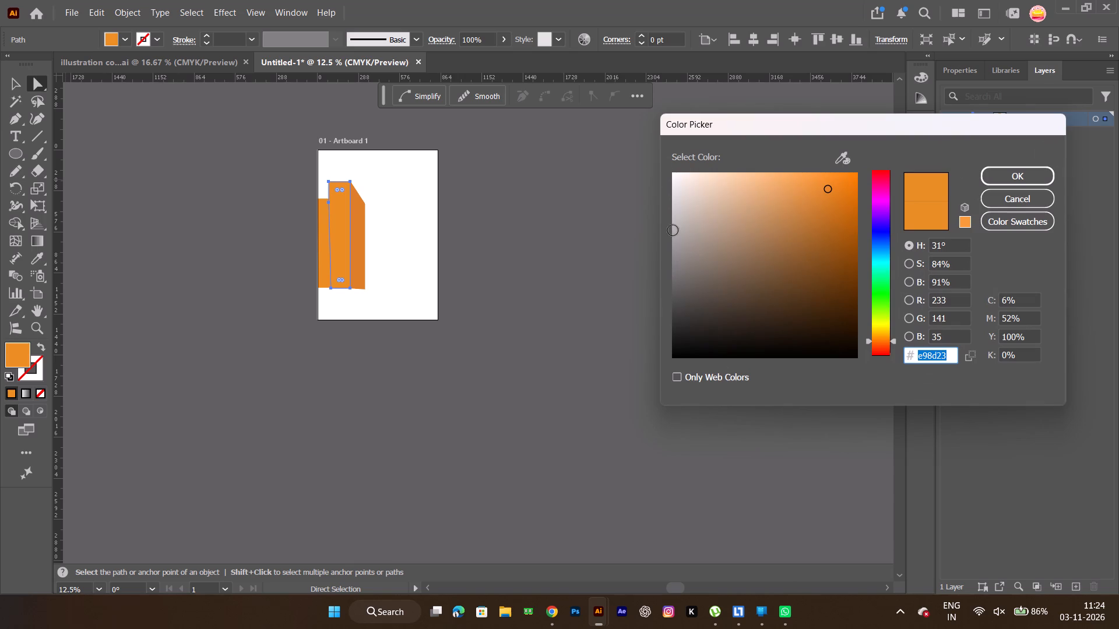
drag(826, 188, 817, 179)
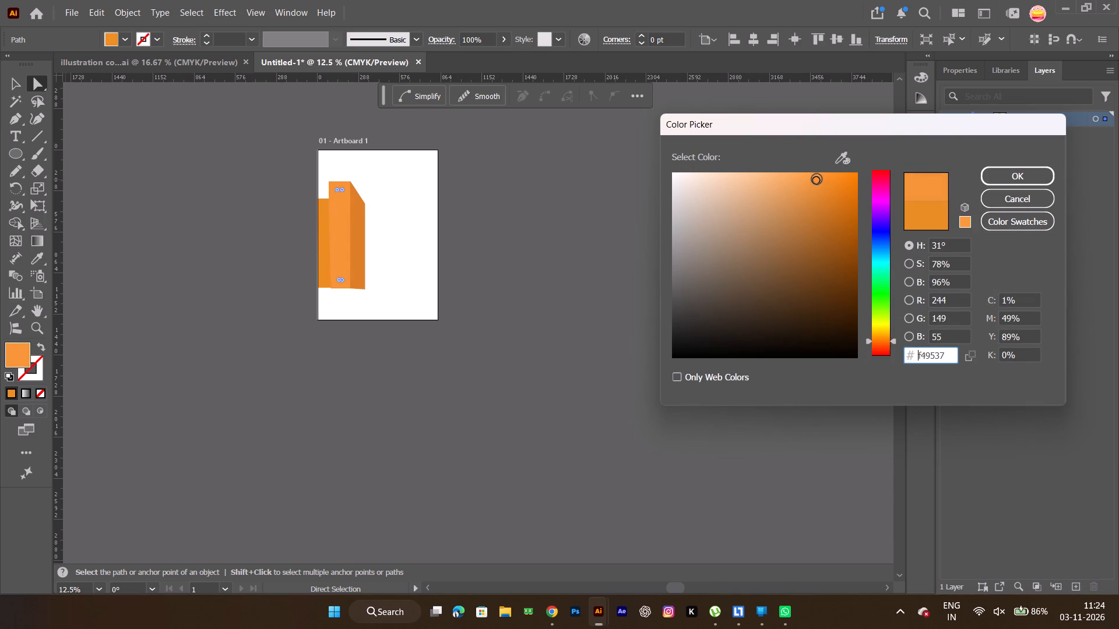
drag(817, 179, 826, 189)
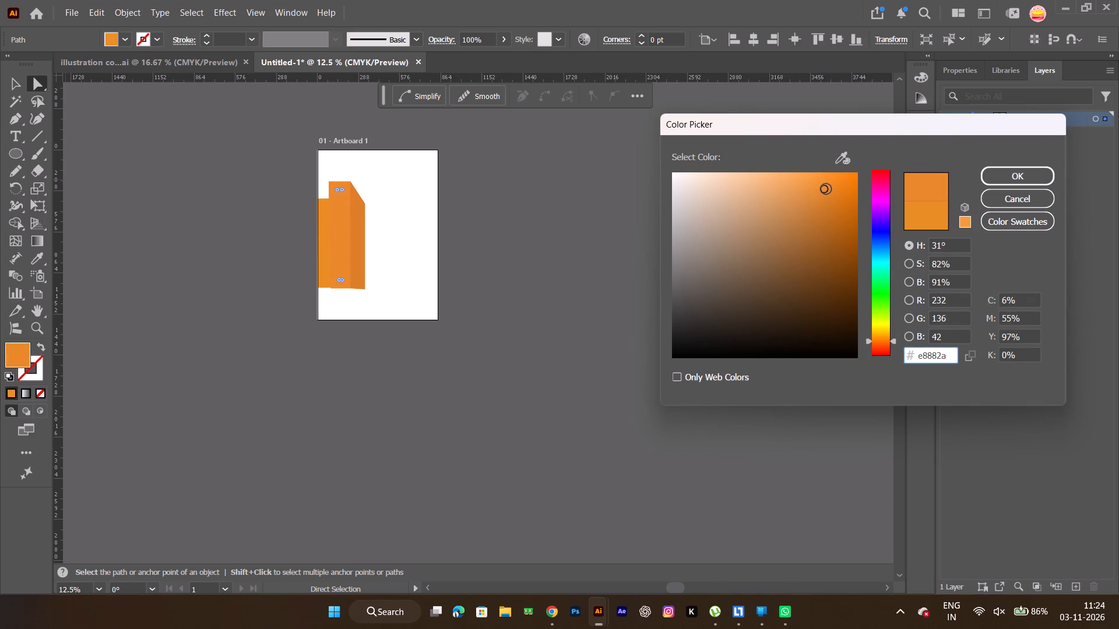
drag(826, 189, 828, 188)
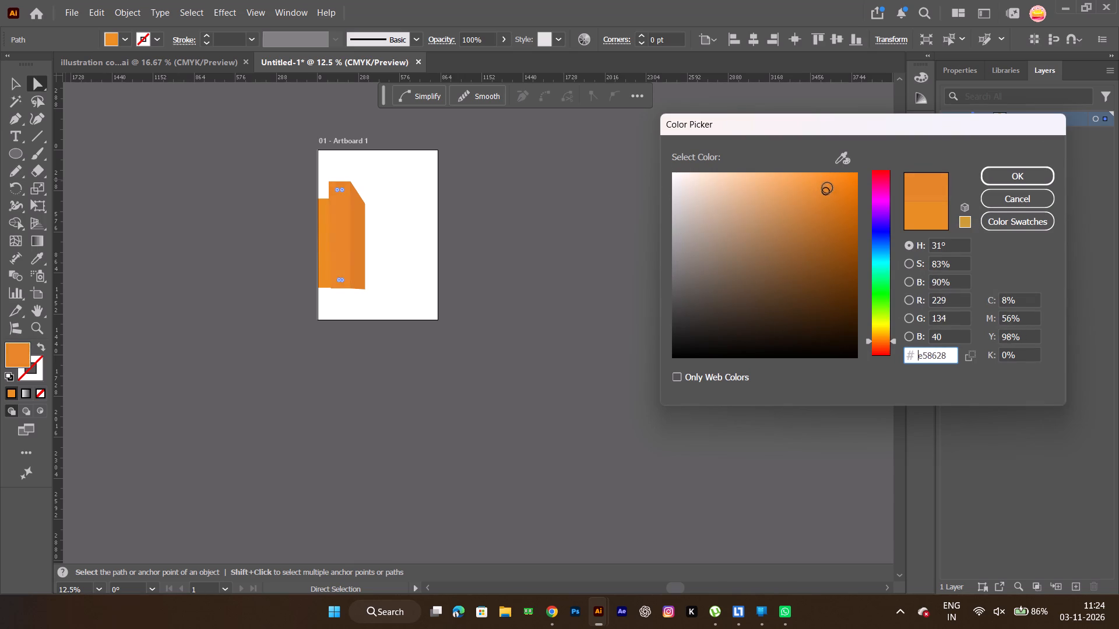
drag(828, 188, 825, 179)
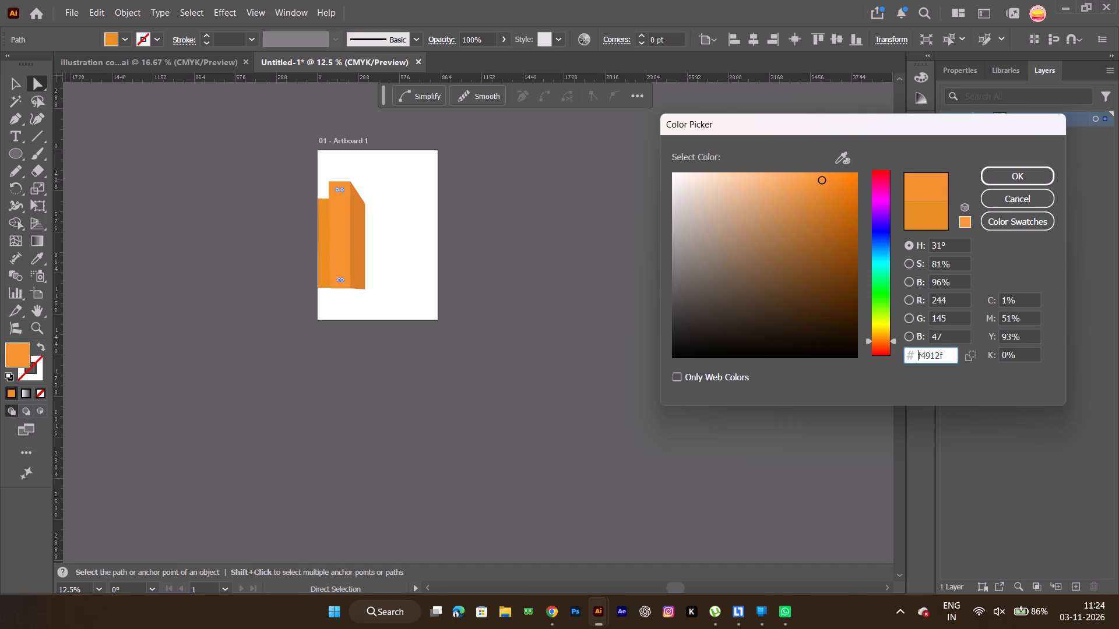
click(991, 176)
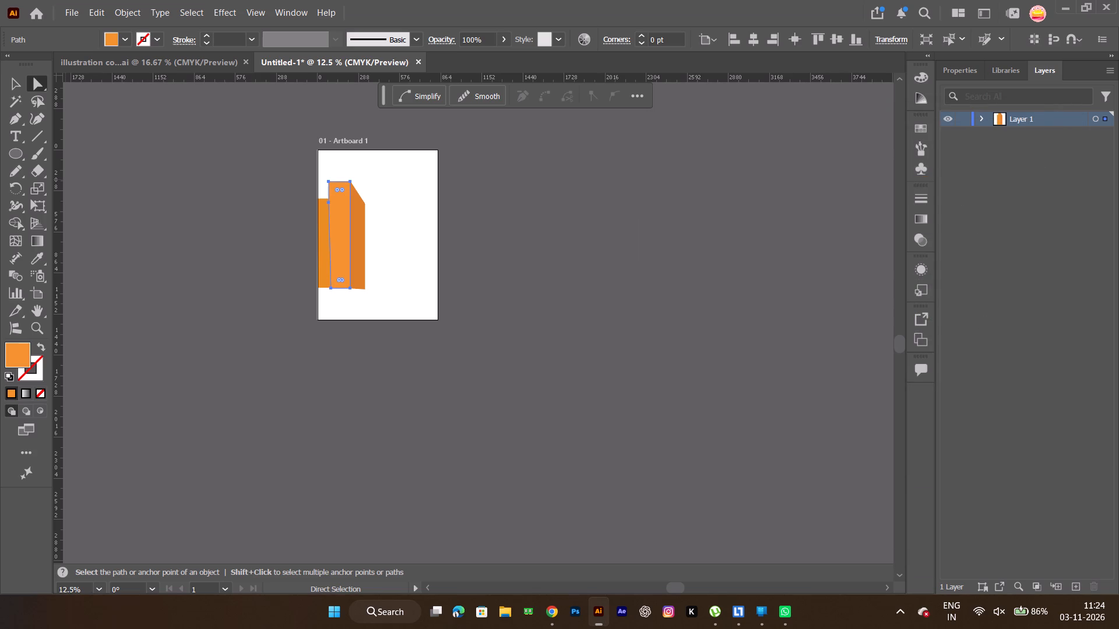
Expand Layer 1, move the shorter block's path above the taller block's path in the stacking order, and deselect.
click(983, 119)
click(998, 160)
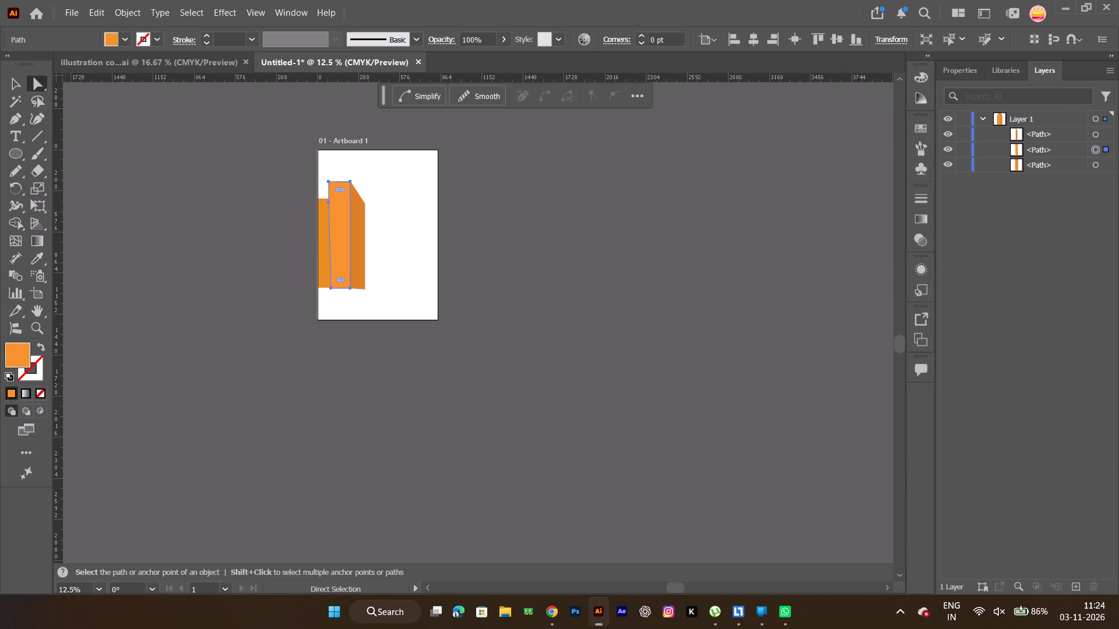
drag(1029, 168, 1024, 145)
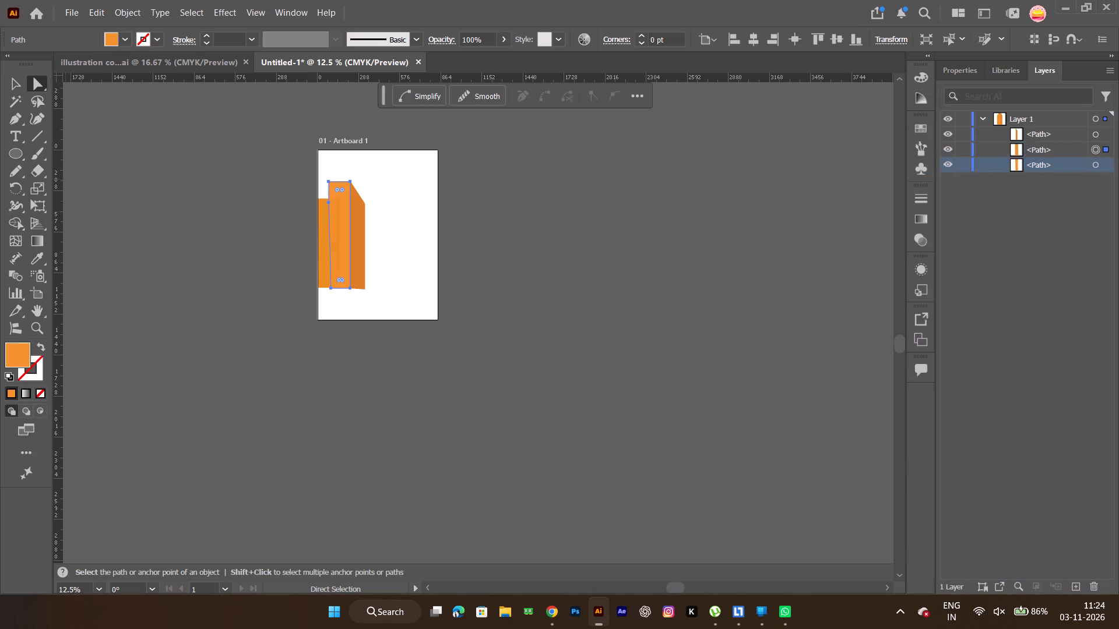
click(708, 250)
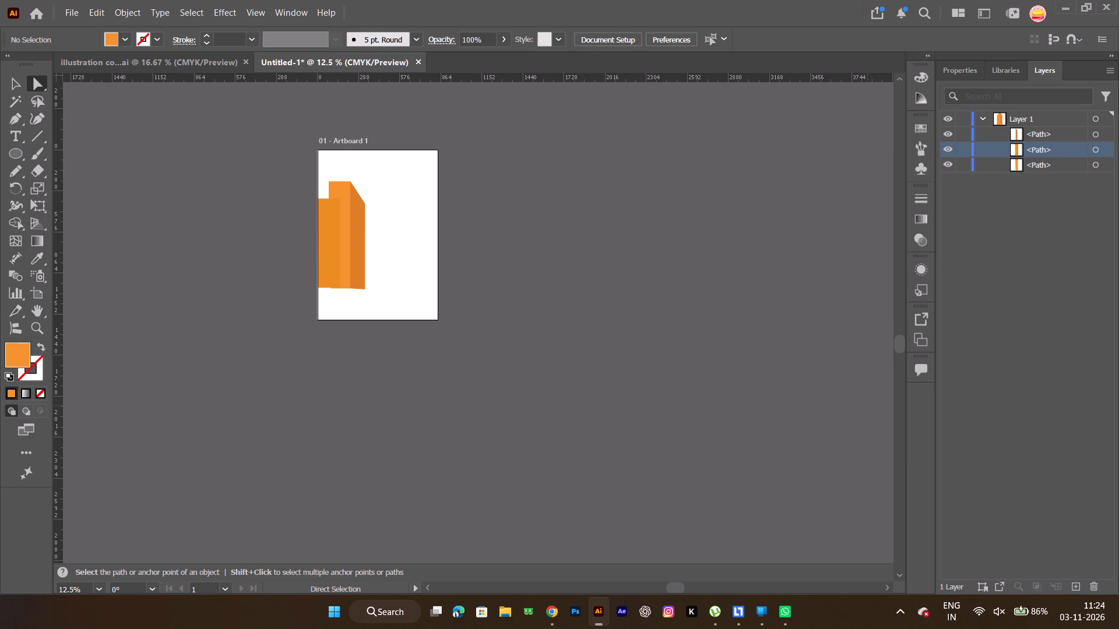
Examine the Pinterest street reference and the related city illustrations below it in Chrome, and return to Illustrator.
key(alt+Tab)
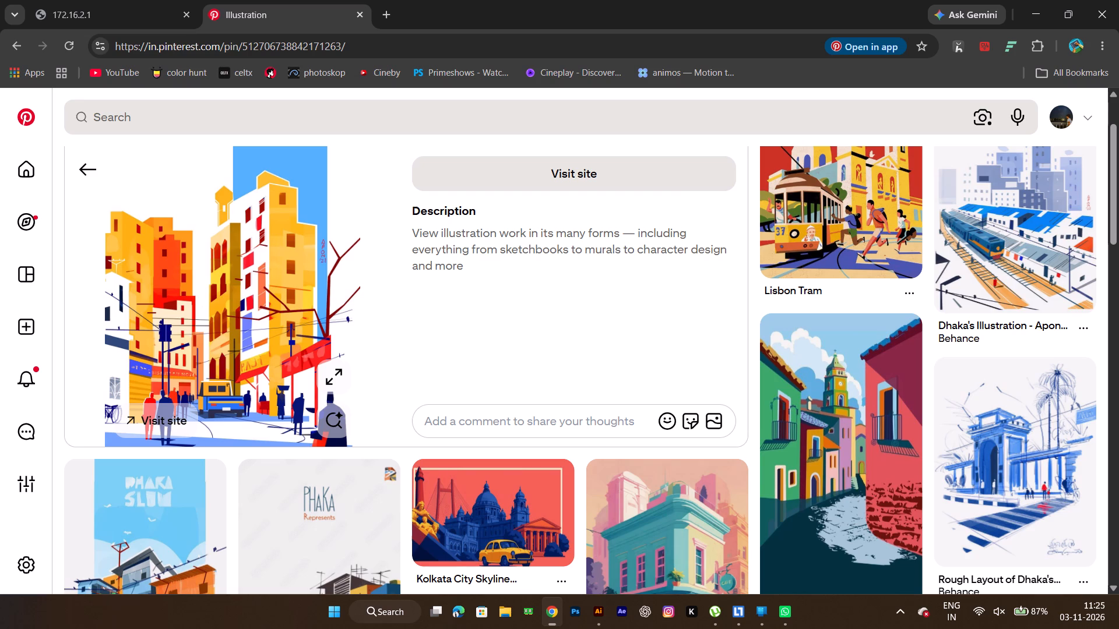
scroll(235, 182, down, 2)
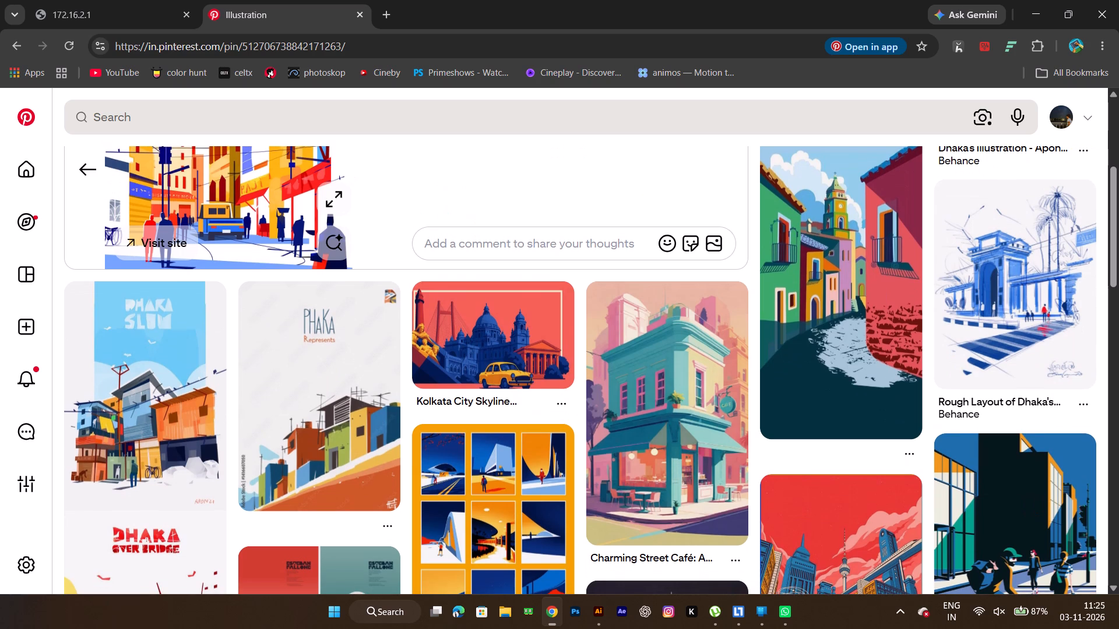
scroll(235, 178, down, 1)
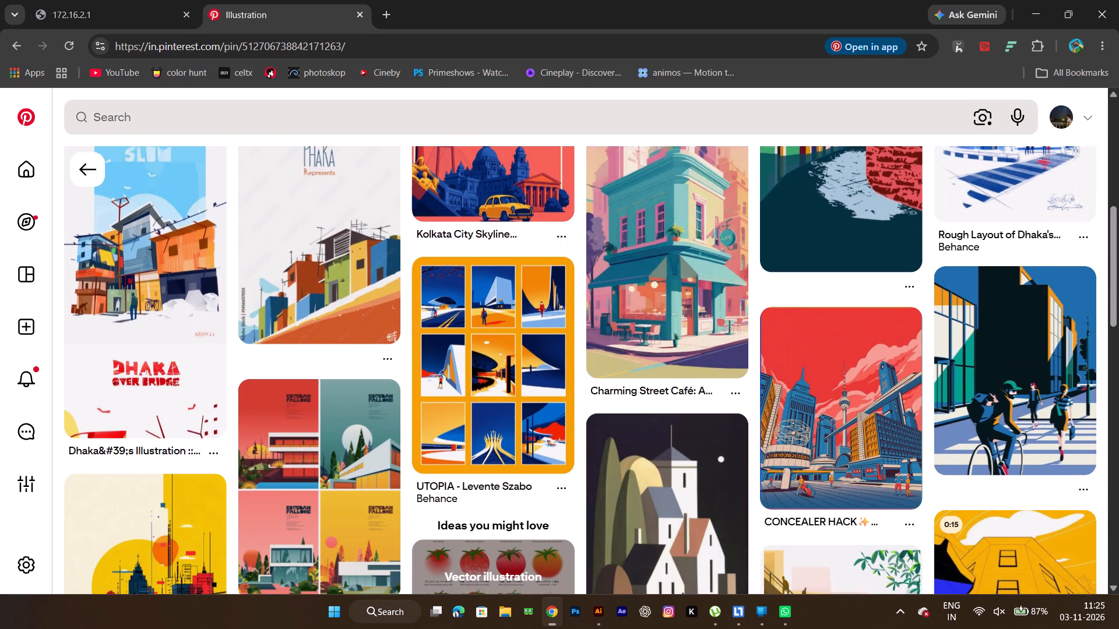
scroll(248, 91, up, 1)
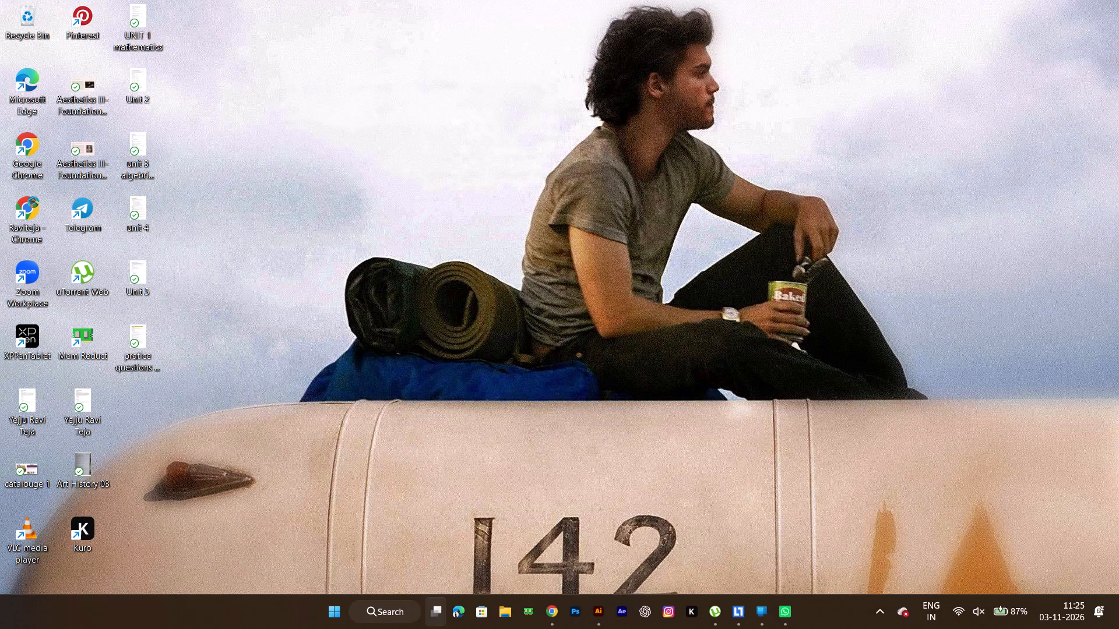
scroll(248, 91, up, 2)
key(alt+Tab)
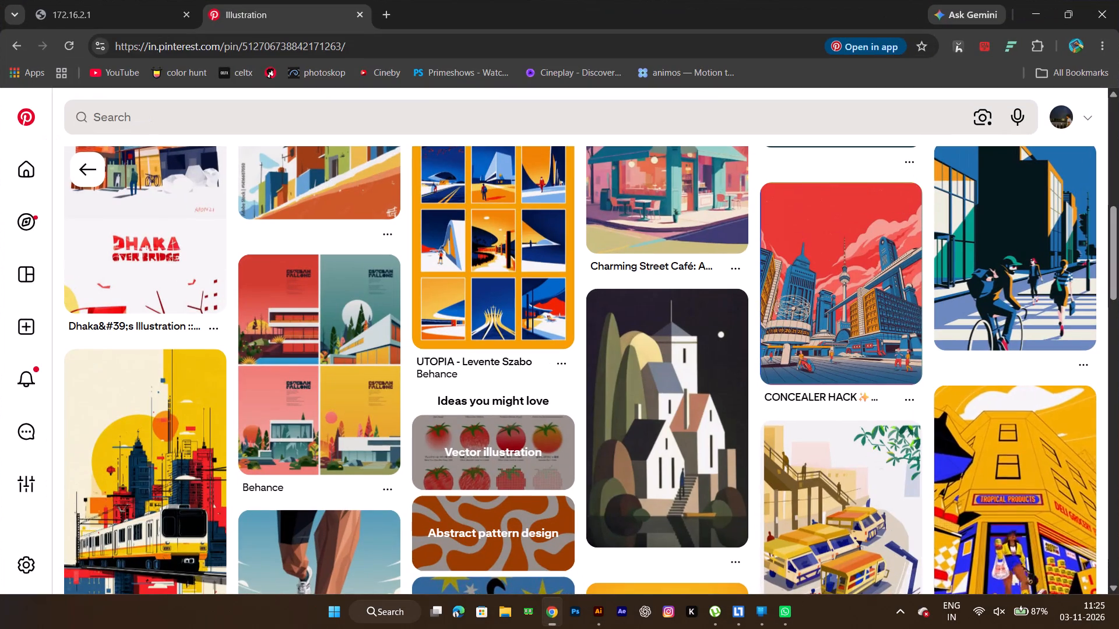
scroll(248, 91, up, 11)
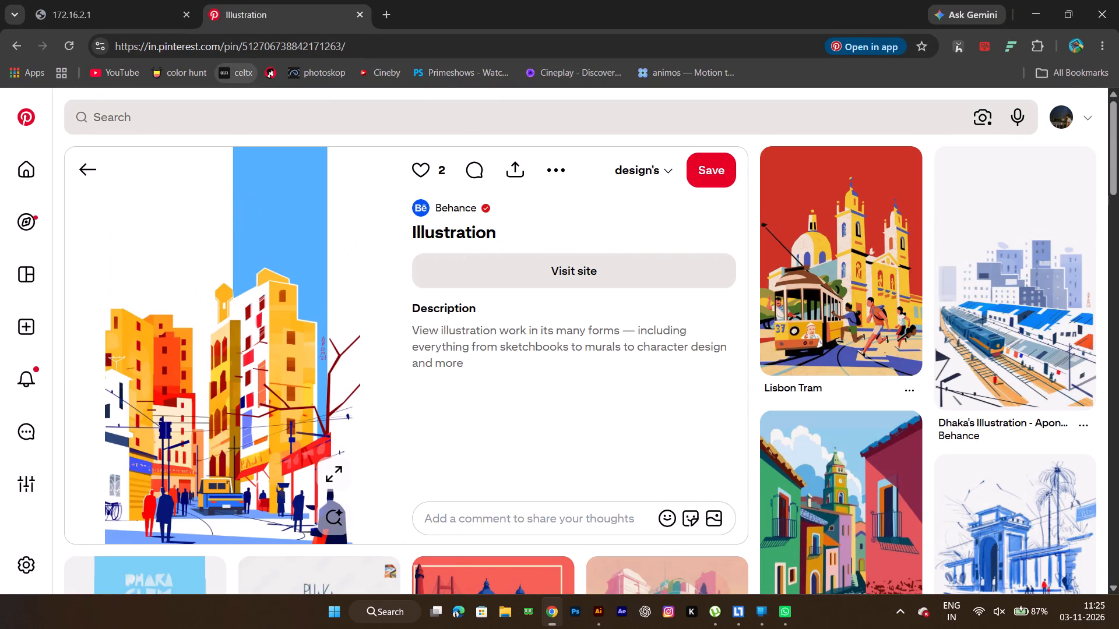
key(alt+Tab)
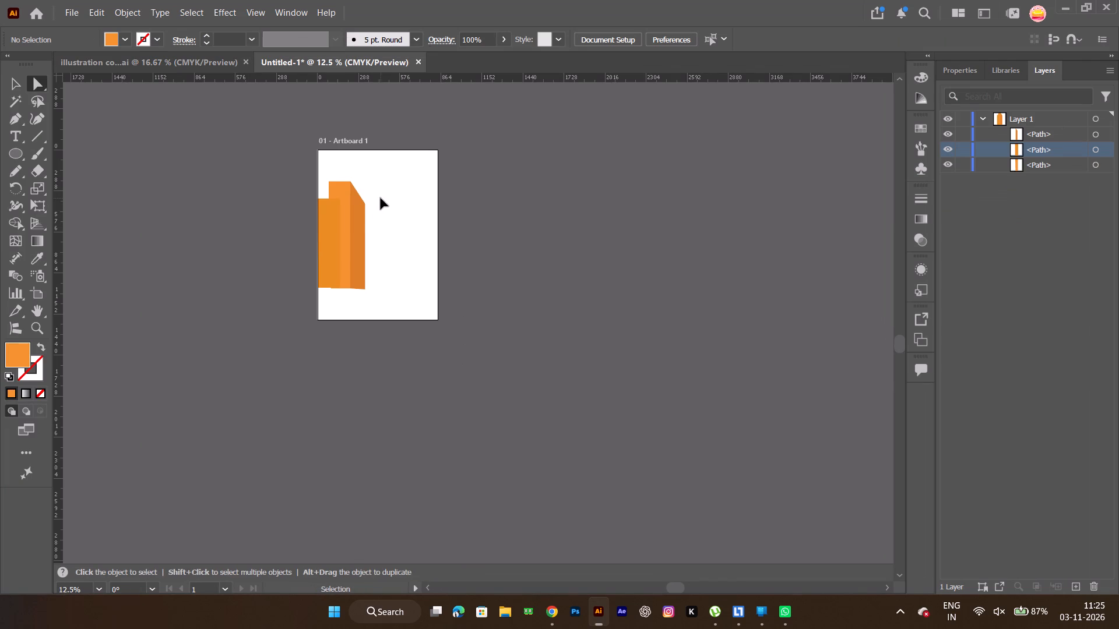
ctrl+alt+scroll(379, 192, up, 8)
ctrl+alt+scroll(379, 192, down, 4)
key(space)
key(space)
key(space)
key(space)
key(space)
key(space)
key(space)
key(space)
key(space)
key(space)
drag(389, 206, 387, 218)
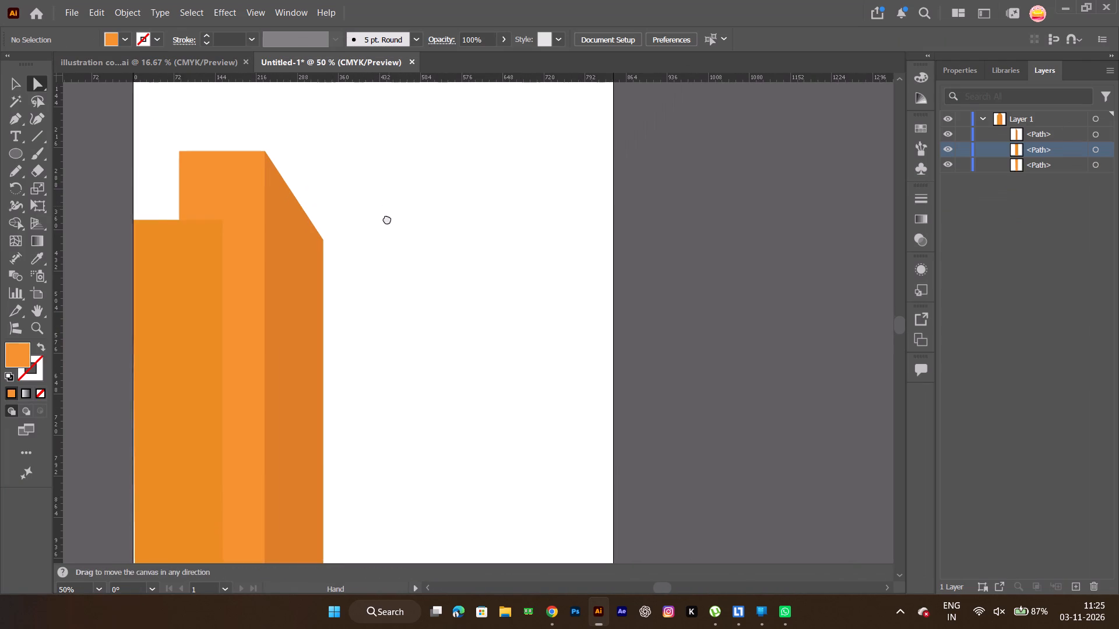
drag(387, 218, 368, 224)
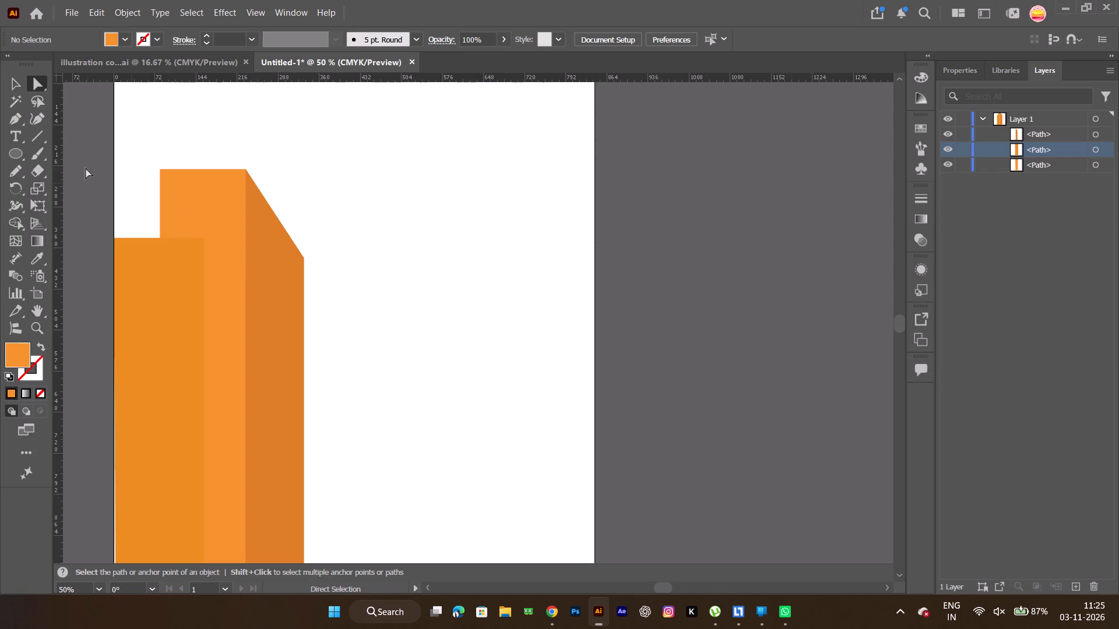
Draw a four-sided orange face with the Pen tool, overlapping the taller block's side face, its top sloping up to about X 382, Y 268 pt.
click(12, 111)
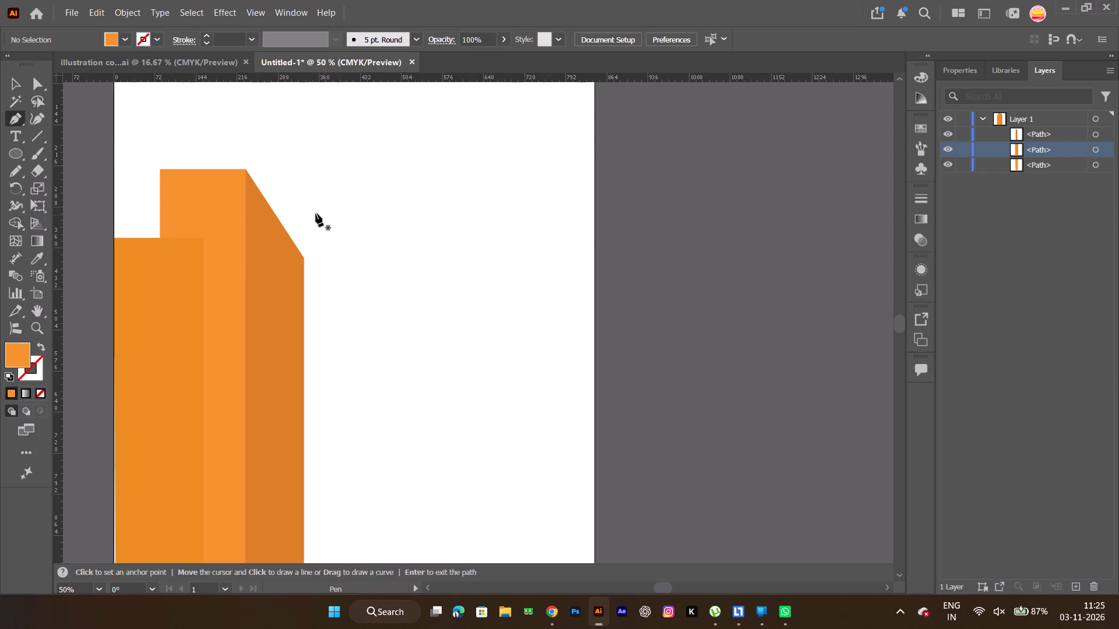
click(270, 215)
key(alt+Tab)
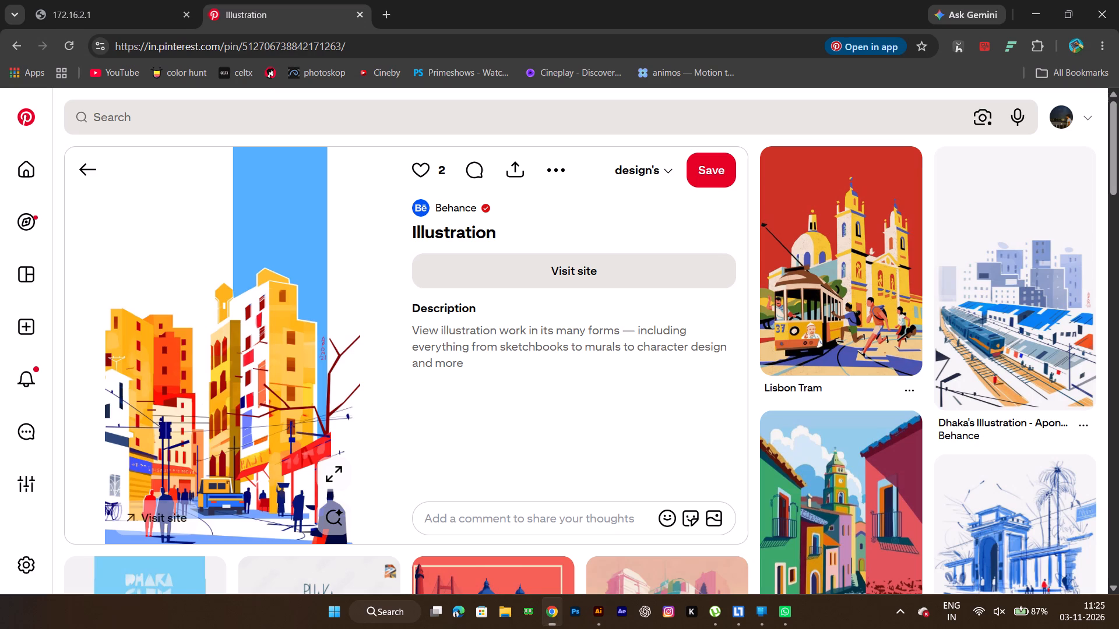
key(alt+Tab)
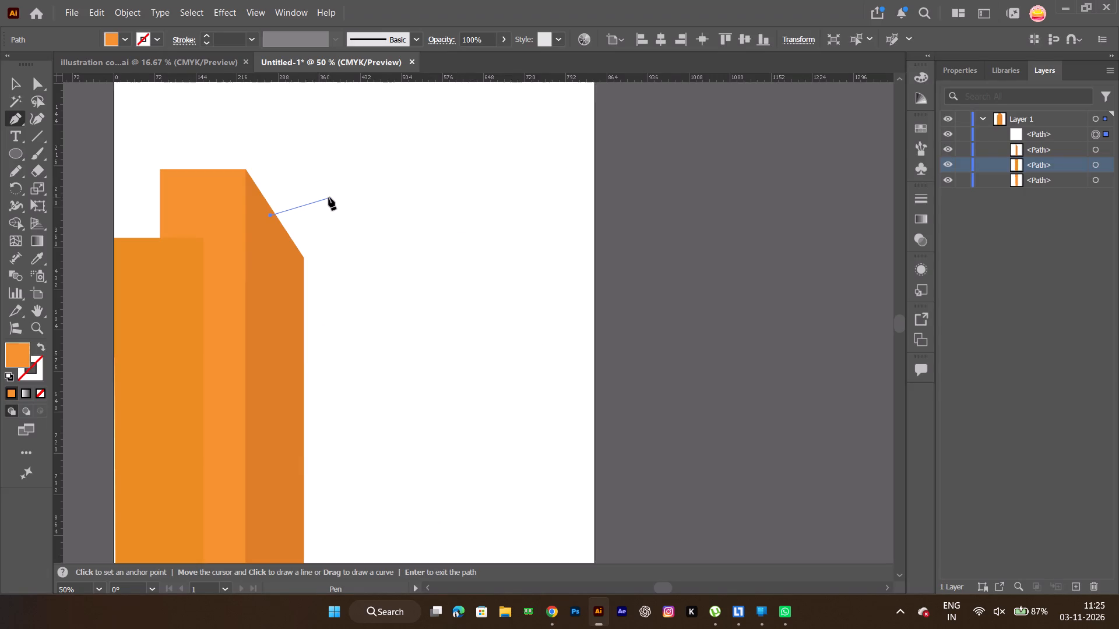
click(332, 196)
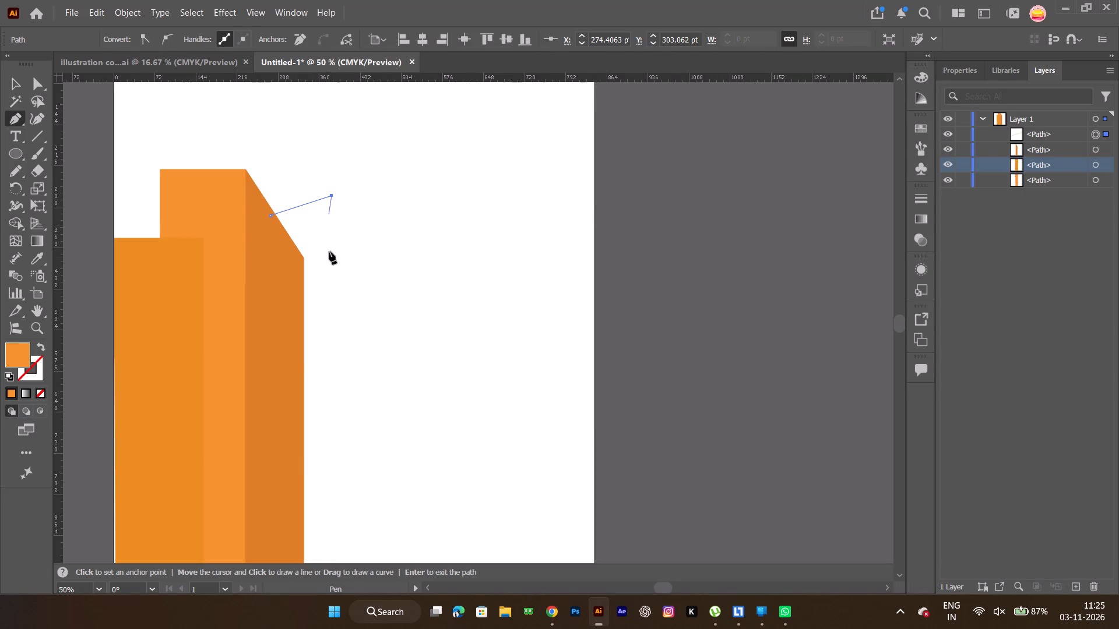
ctrl+alt+scroll(343, 336, down, 4)
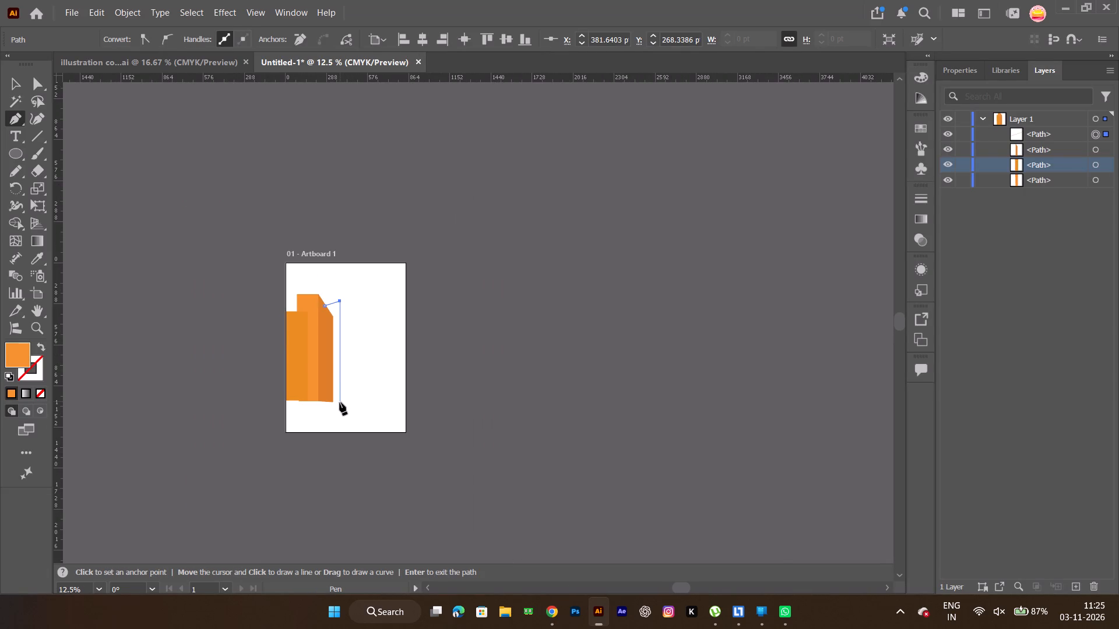
shift+click(340, 402)
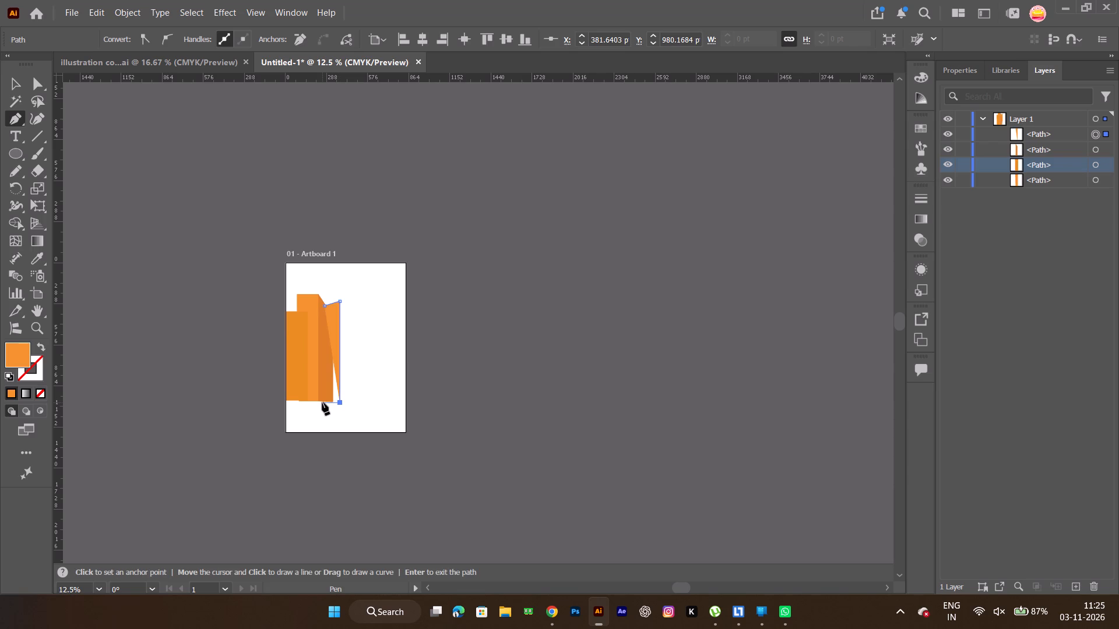
click(324, 401)
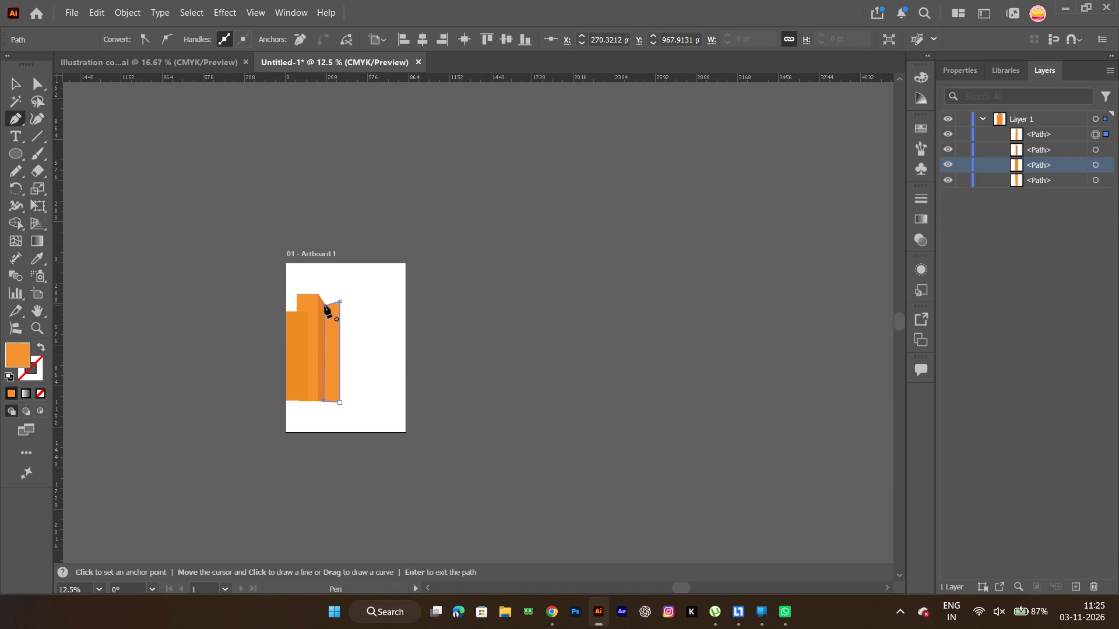
click(325, 305)
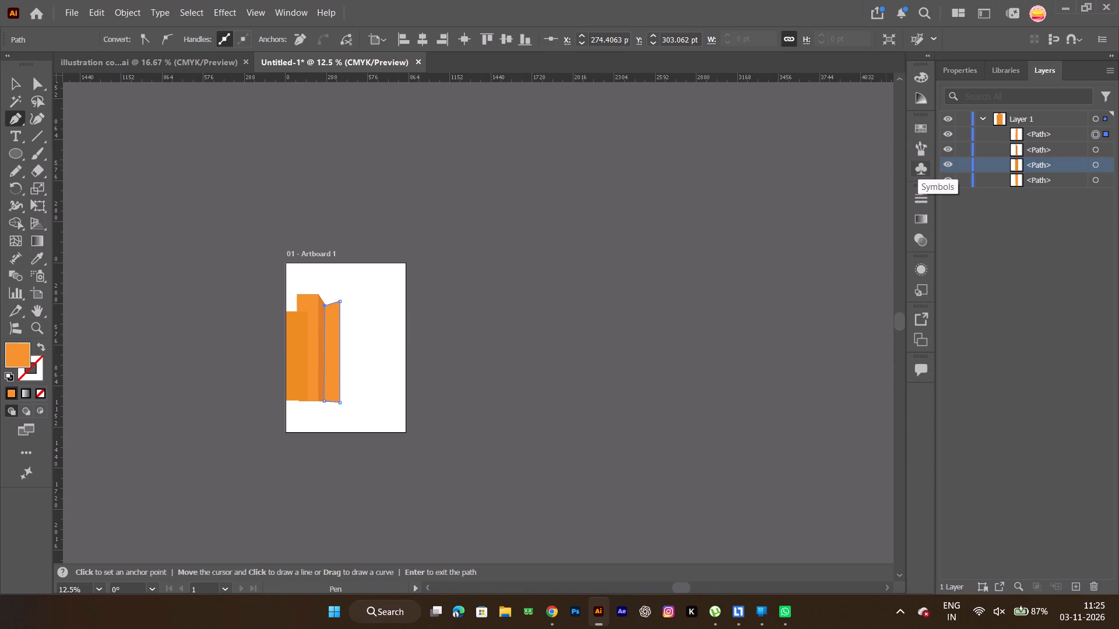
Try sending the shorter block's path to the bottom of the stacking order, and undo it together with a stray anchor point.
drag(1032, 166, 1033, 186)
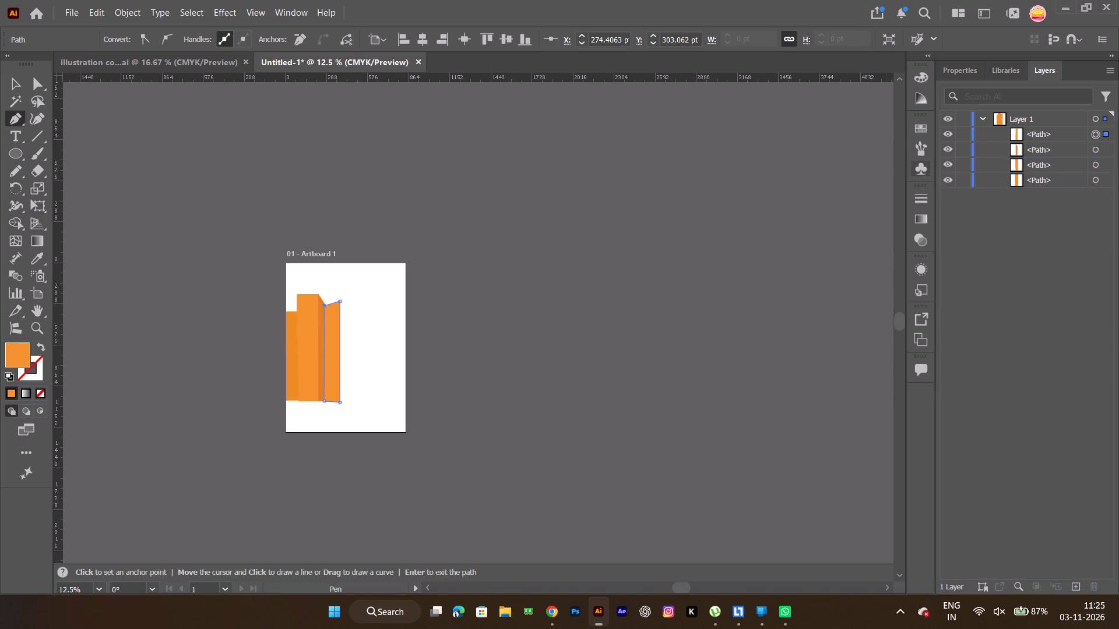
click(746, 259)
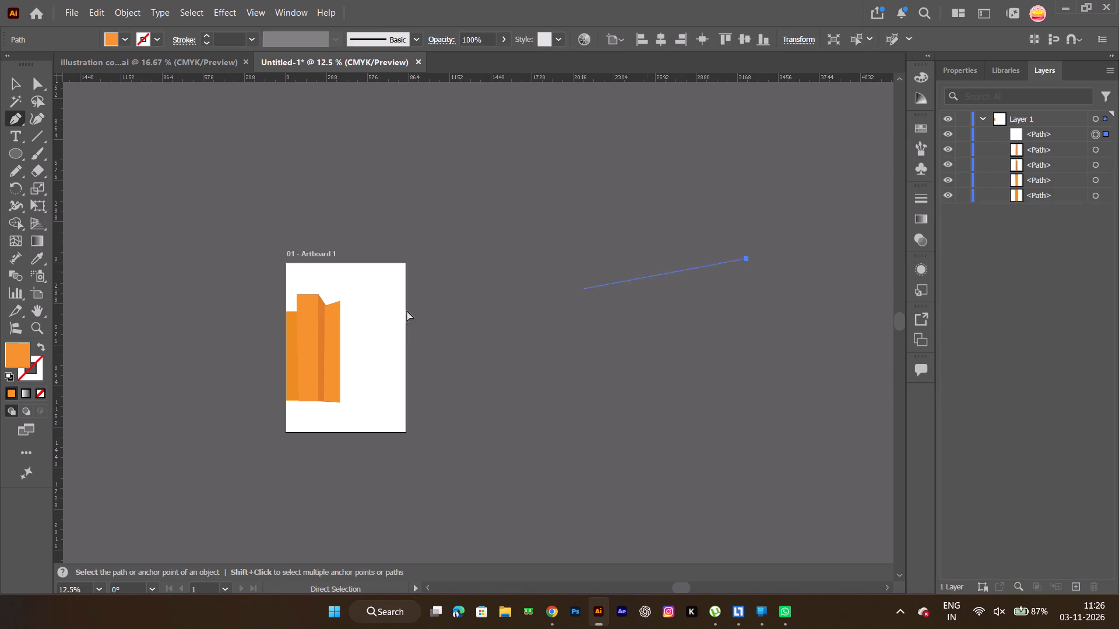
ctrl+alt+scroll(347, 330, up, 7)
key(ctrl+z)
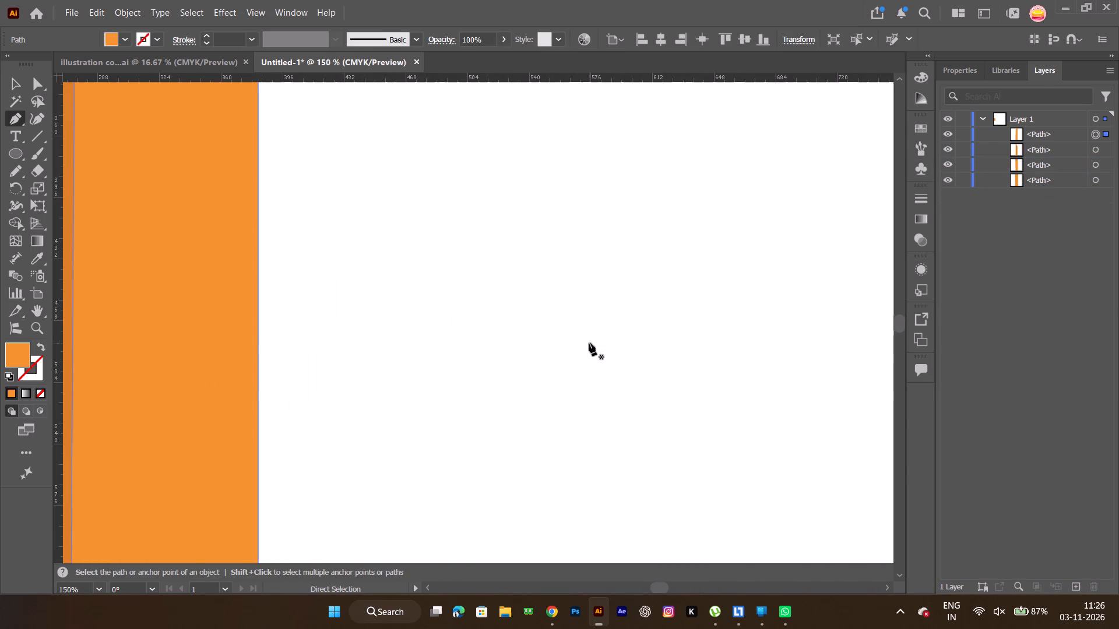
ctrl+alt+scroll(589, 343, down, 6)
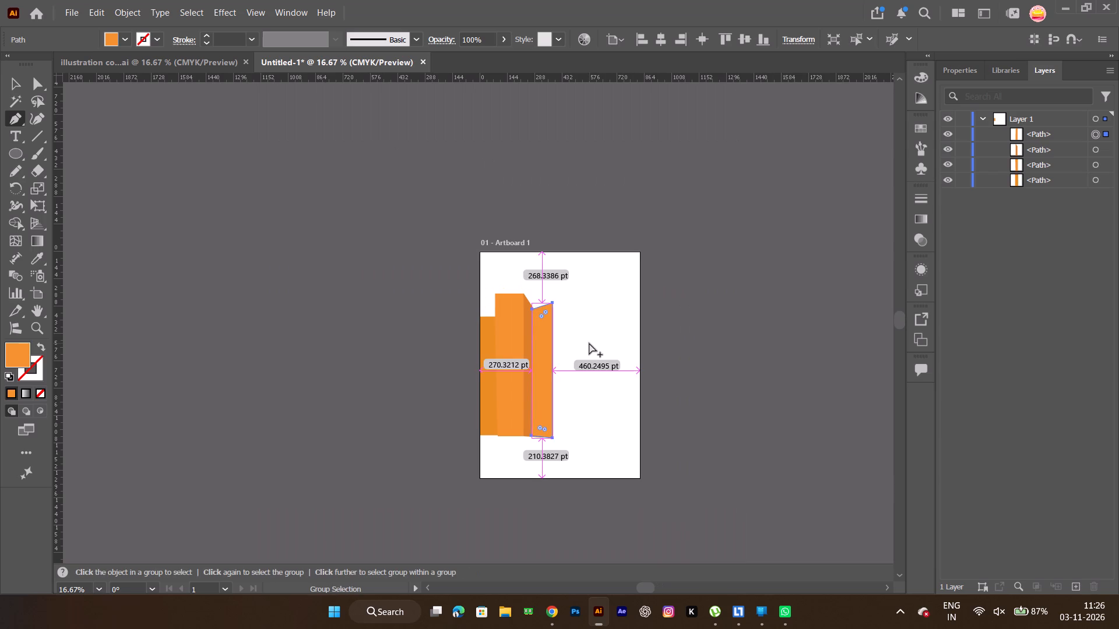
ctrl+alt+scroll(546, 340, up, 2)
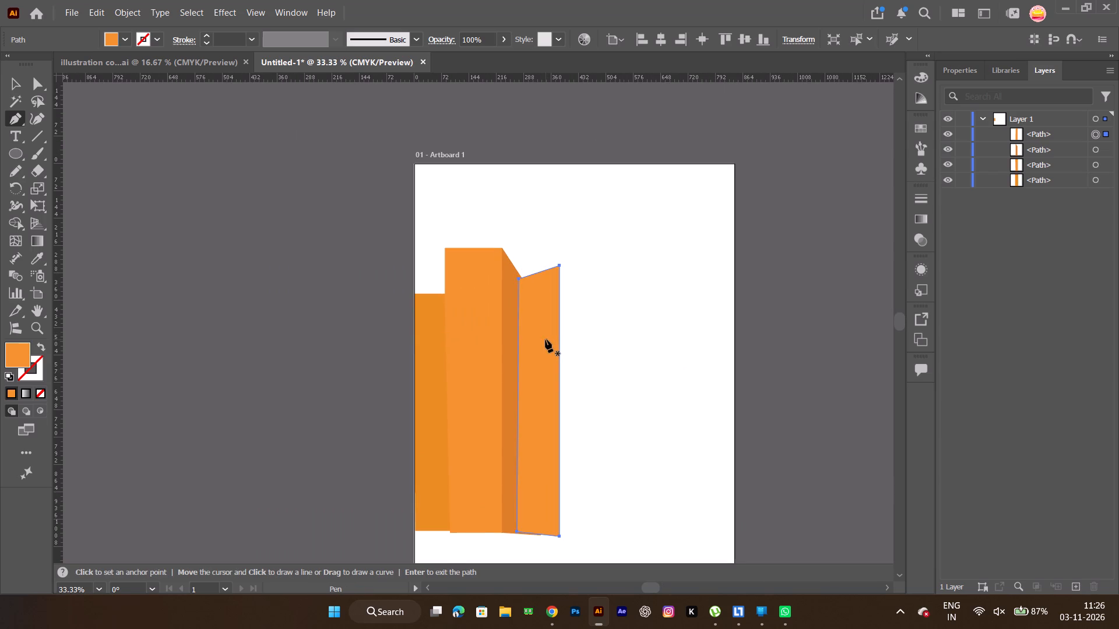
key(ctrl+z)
Move the new slanted face's path to the bottom of Layer 1, behind the darker side face, and deselect it.
drag(1048, 133, 1048, 189)
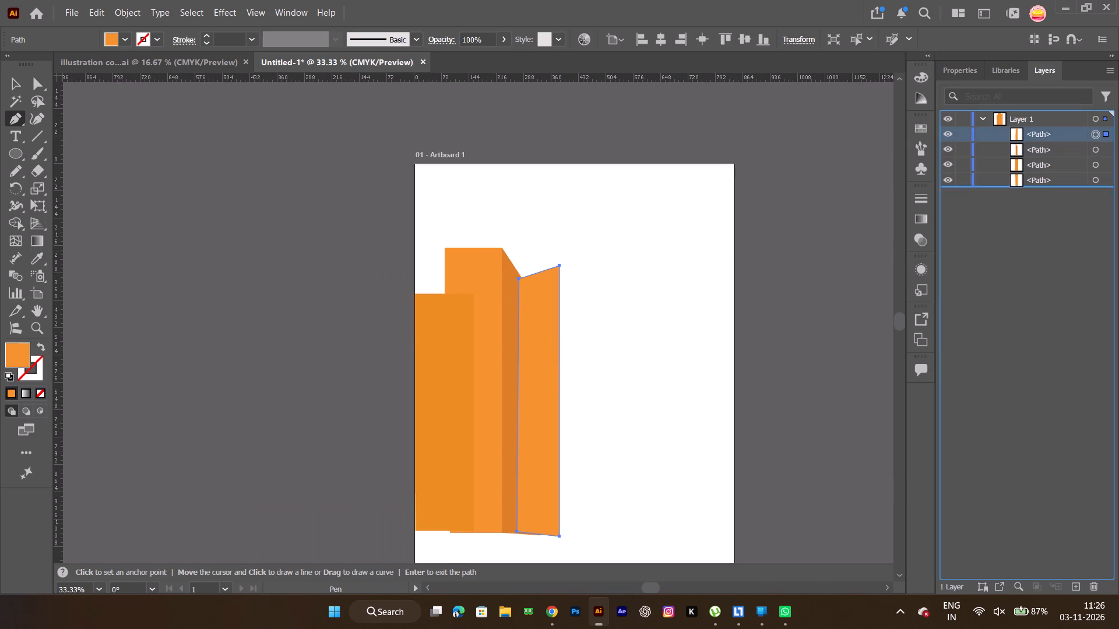
drag(1048, 189, 1050, 185)
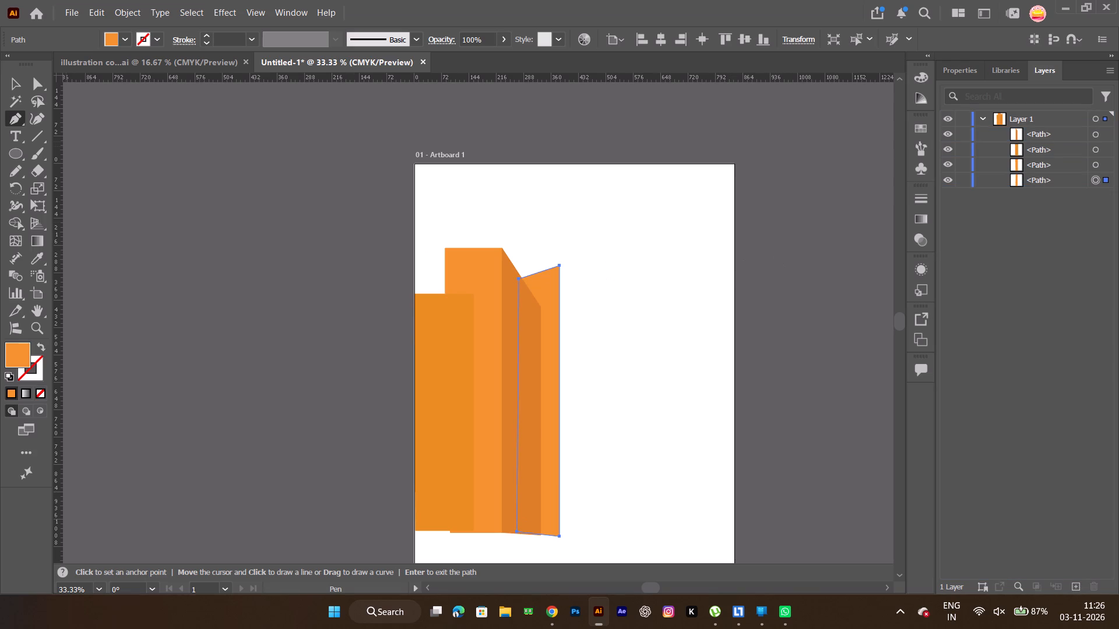
key(v)
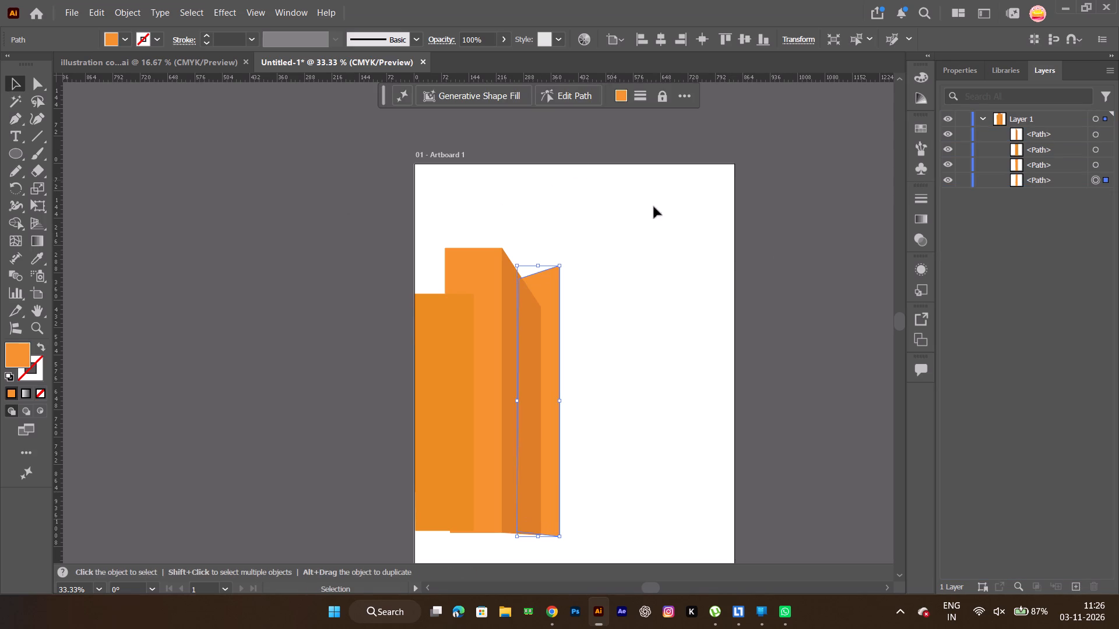
click(768, 248)
Compare the buildings with the Pinterest street reference and inspect the slanted face's upper outer corner up close.
key(space)
key(space)
key(space)
key(space)
key(space)
key(space)
drag(630, 330, 543, 314)
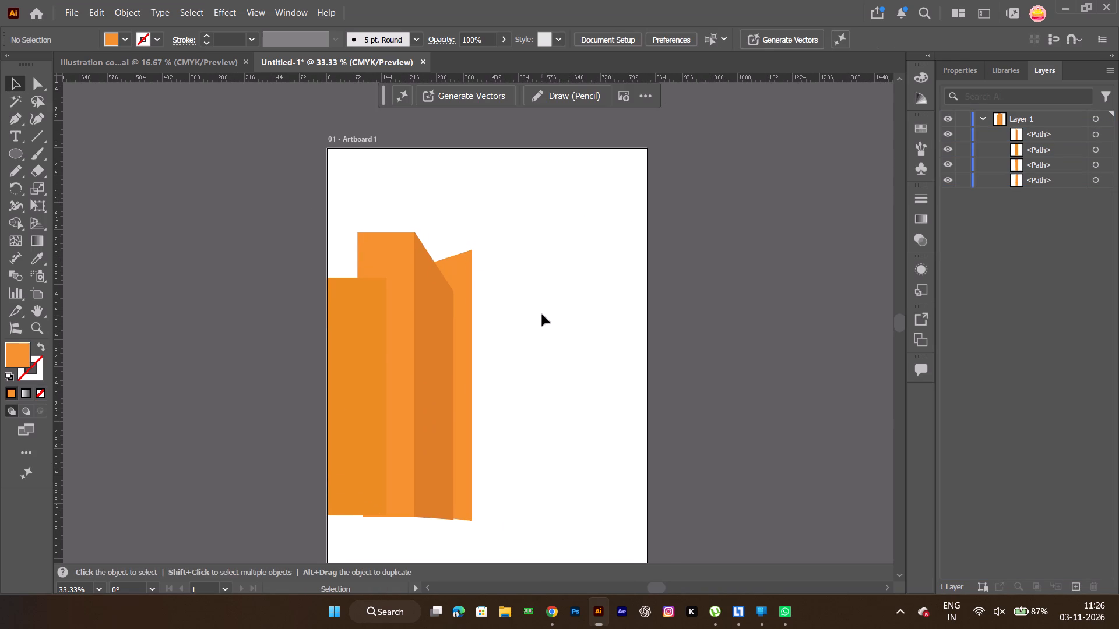
key(alt+Tab)
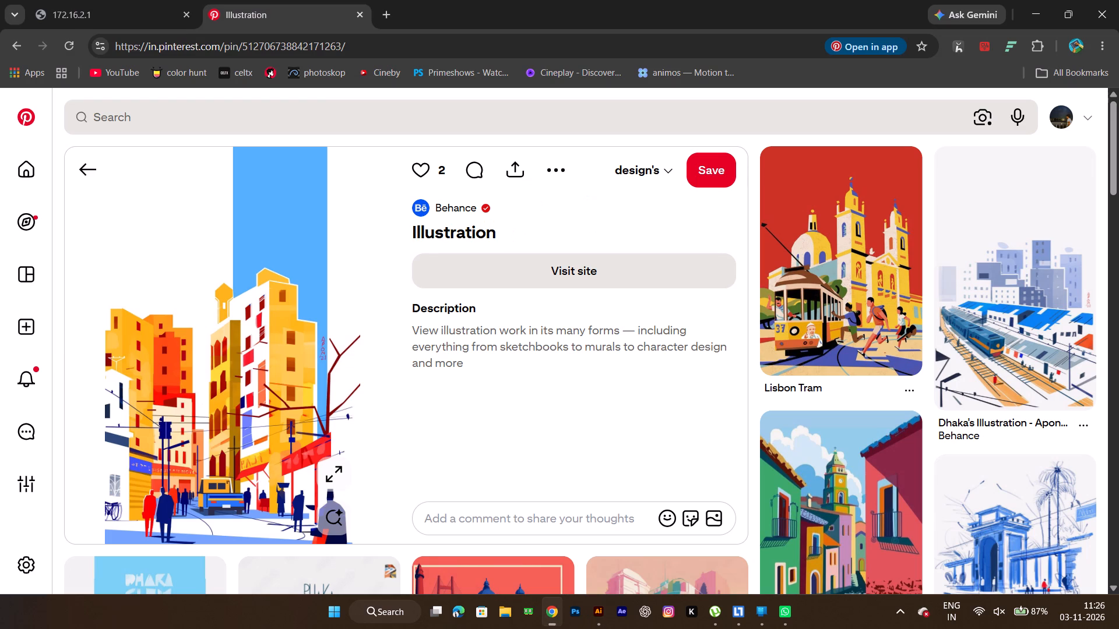
key(alt+Tab)
ctrl+scroll(472, 259, up, 3)
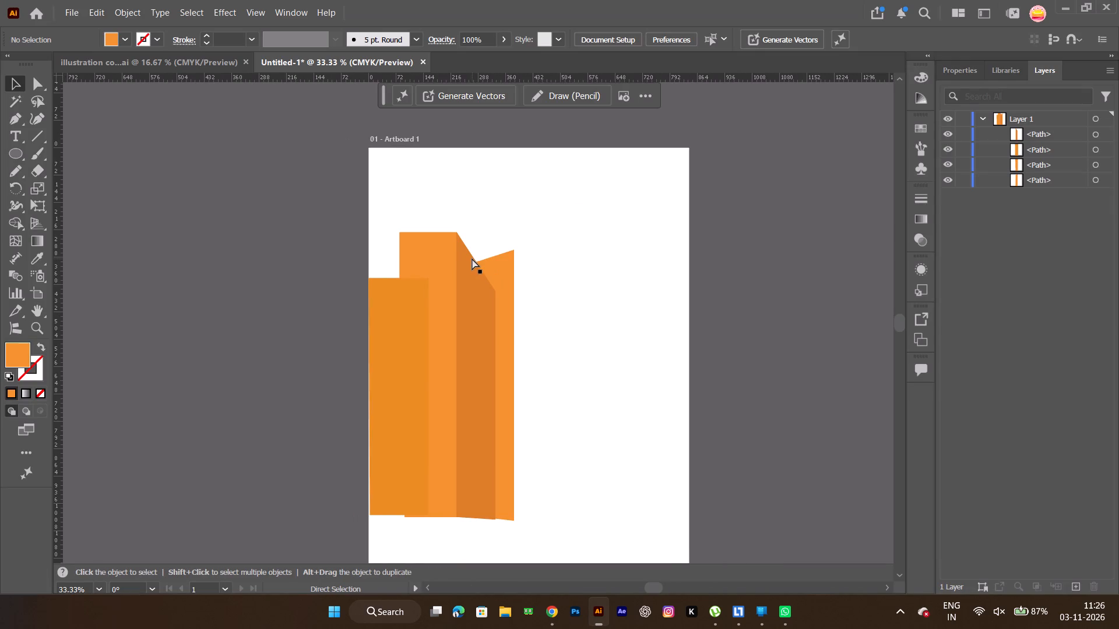
ctrl+alt+scroll(541, 274, up, 7)
ctrl+alt+scroll(541, 274, down, 3)
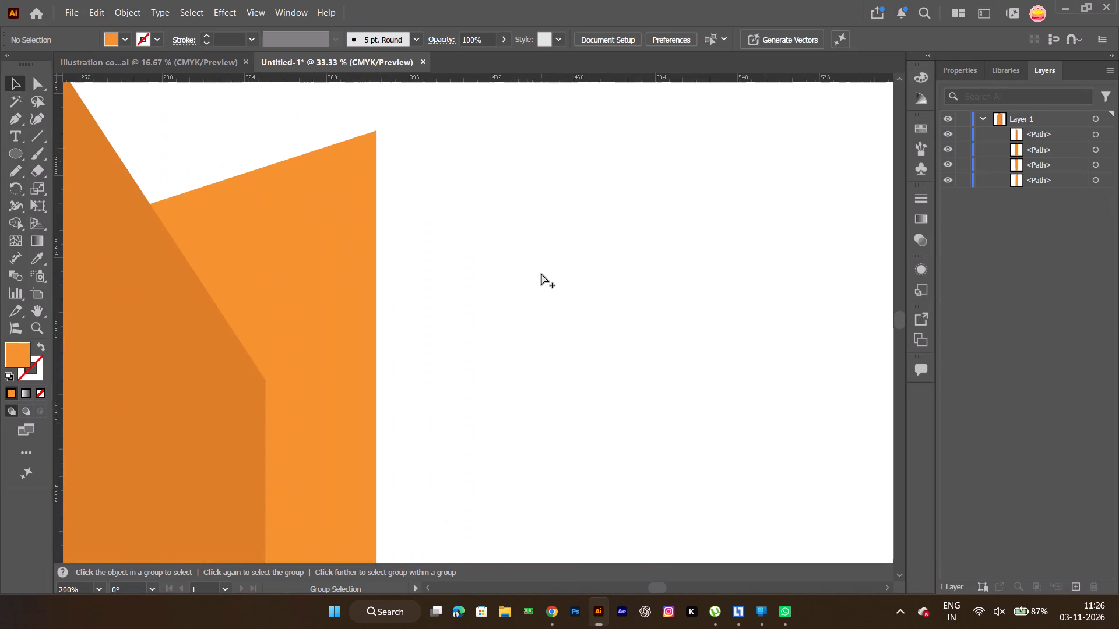
ctrl+alt+scroll(417, 170, up, 17)
key(space)
key(space)
key(space)
key(space)
key(space)
key(space)
key(space)
key(space)
key(space)
key(space)
key(space)
key(space)
key(space)
key(space)
key(space)
key(space)
key(space)
key(space)
key(space)
key(space)
drag(466, 174, 331, 500)
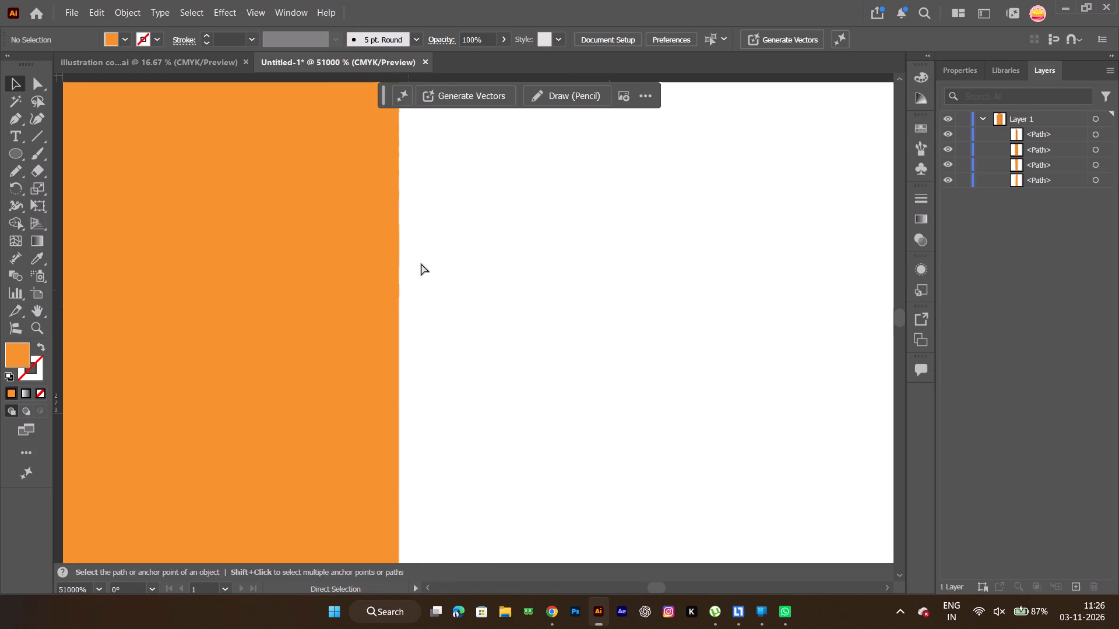
ctrl+alt+scroll(421, 263, down, 6)
key(space)
drag(339, 251, 404, 191)
ctrl+alt+scroll(404, 191, down, 2)
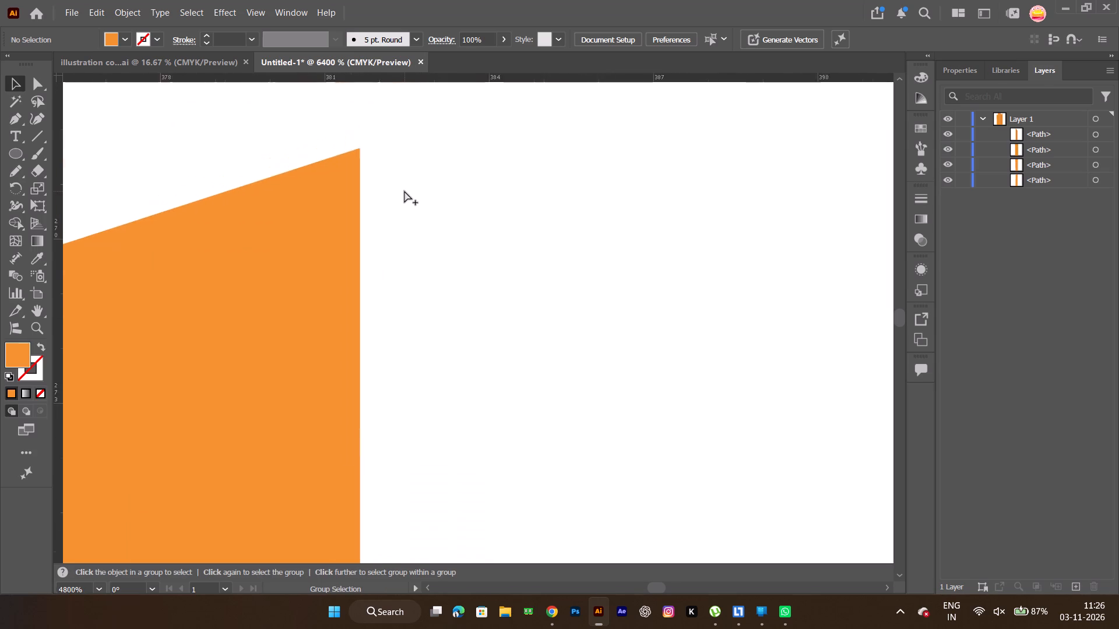
ctrl+alt+scroll(404, 191, down, 15)
key(space)
key(space)
key(space)
key(space)
key(space)
key(space)
key(space)
key(space)
key(space)
key(space)
key(space)
key(space)
key(space)
key(space)
drag(423, 213, 385, 221)
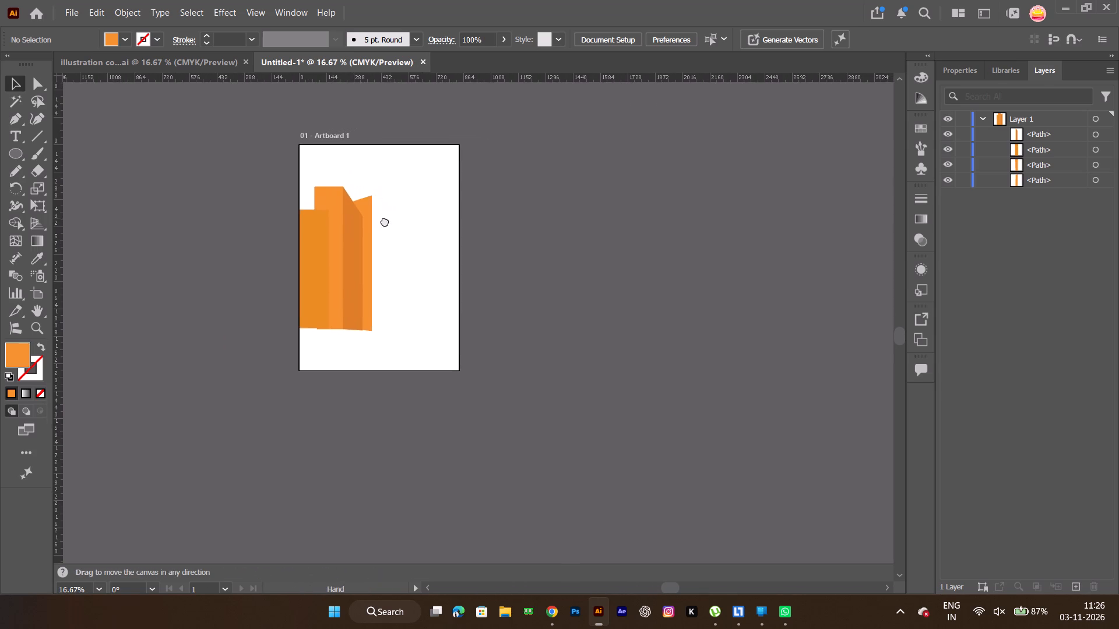
drag(385, 221, 361, 251)
ctrl+alt+scroll(327, 235, up, 4)
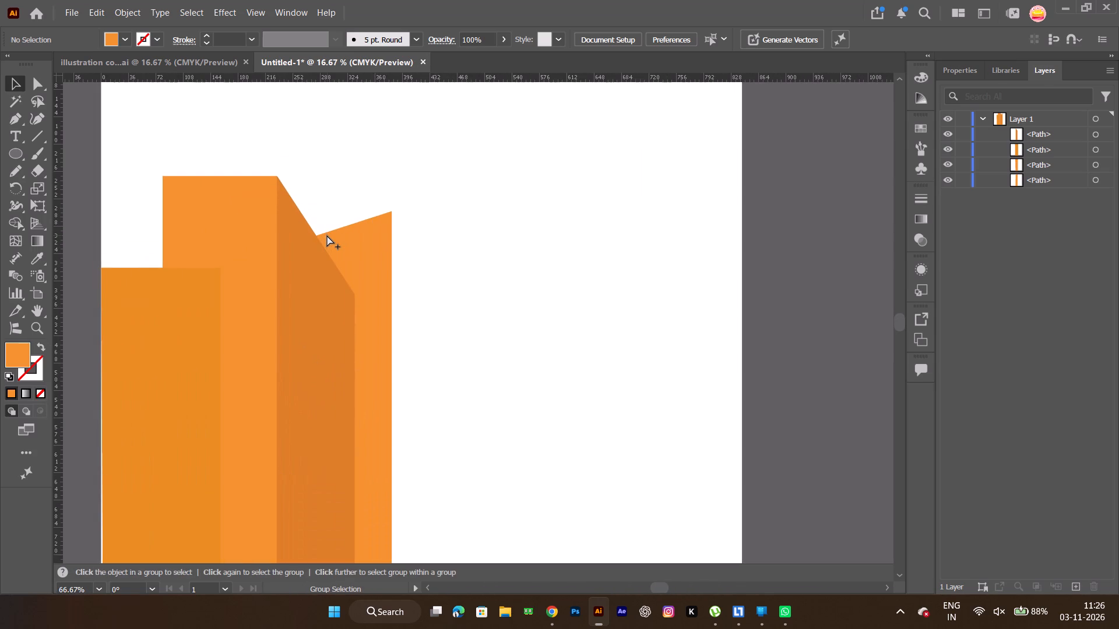
Start a new Pen path at the slanted face's upper outer corner and draw its horizontal top edge to about X 517, Y 268 pt.
click(6, 118)
ctrl+alt+scroll(404, 209, up, 7)
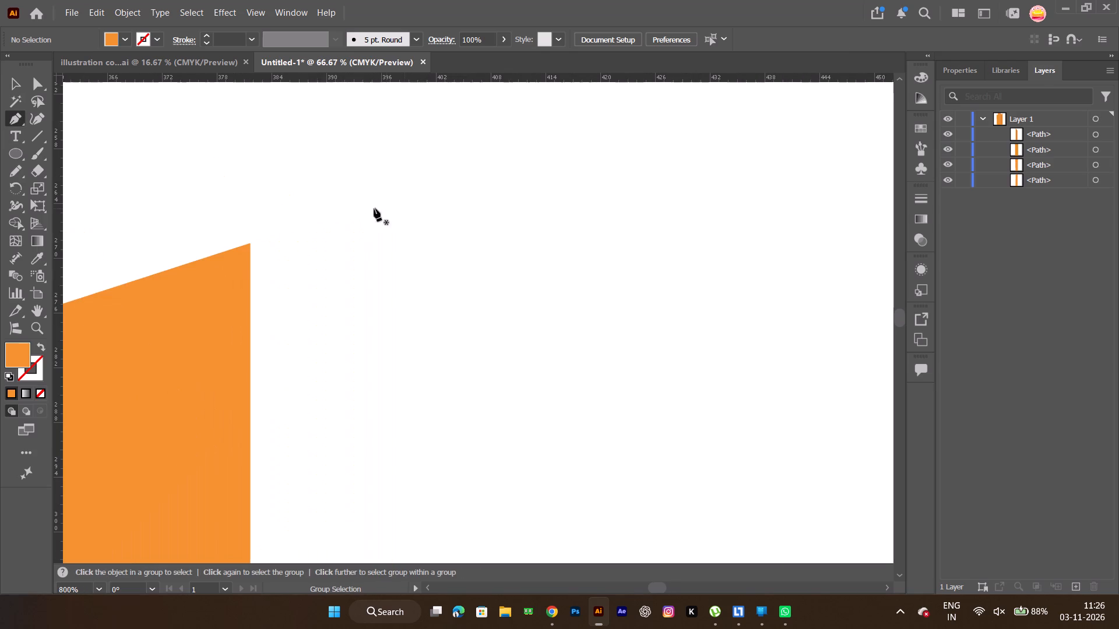
ctrl+alt+scroll(247, 244, up, 7)
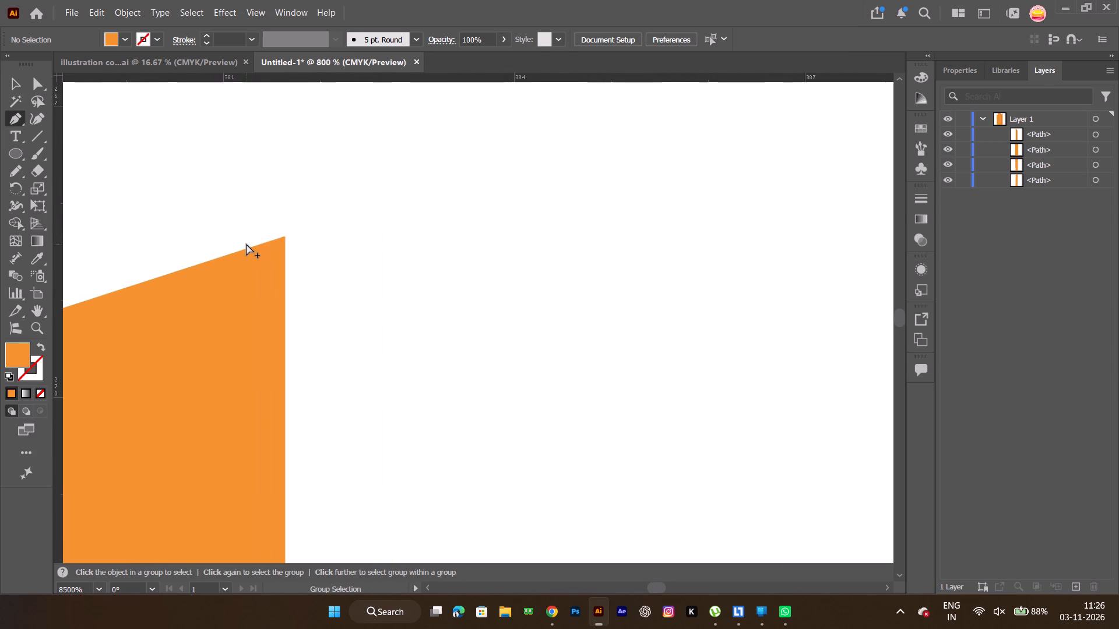
ctrl+alt+scroll(247, 244, up, 8)
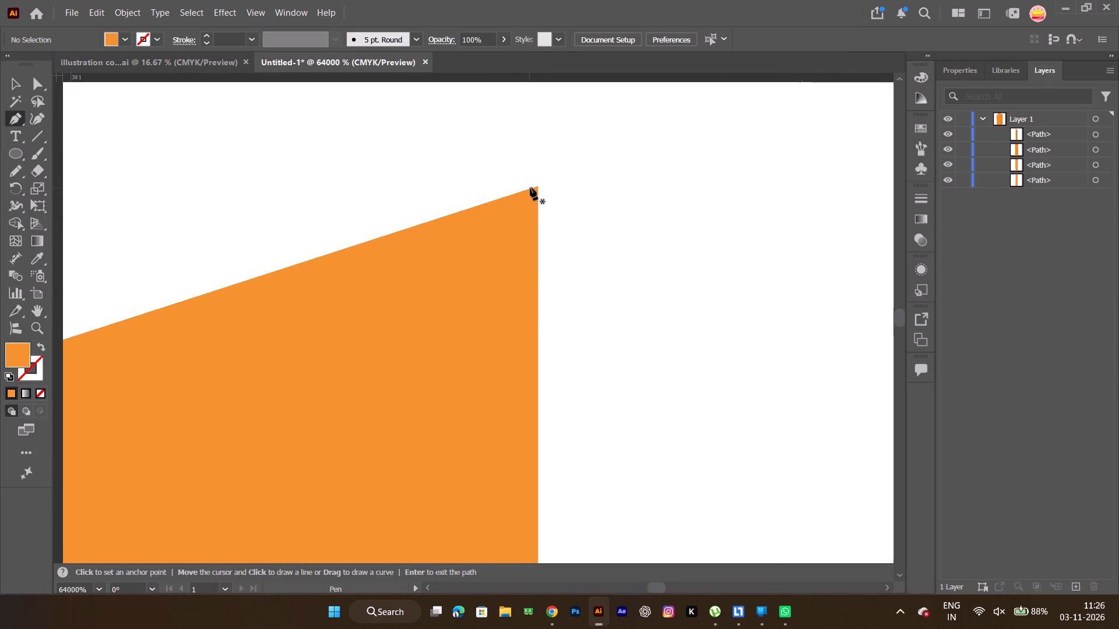
click(536, 188)
ctrl+alt+scroll(595, 195, down, 3)
key(space)
key(space)
key(space)
key(space)
key(space)
drag(461, 402, 480, 366)
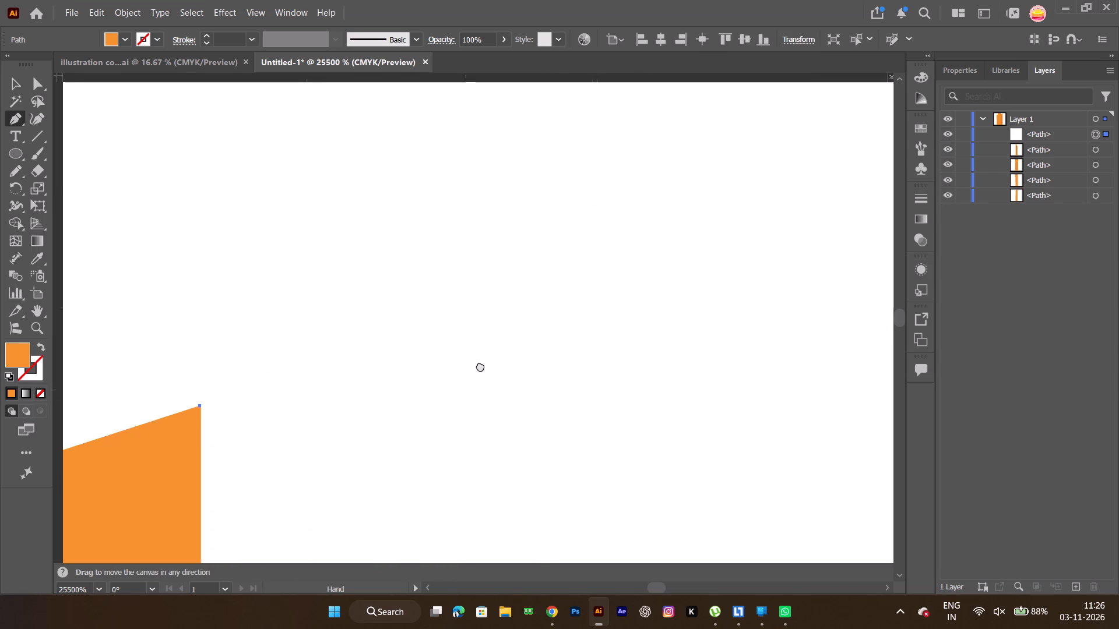
drag(480, 366, 485, 351)
ctrl+alt+scroll(502, 370, down, 6)
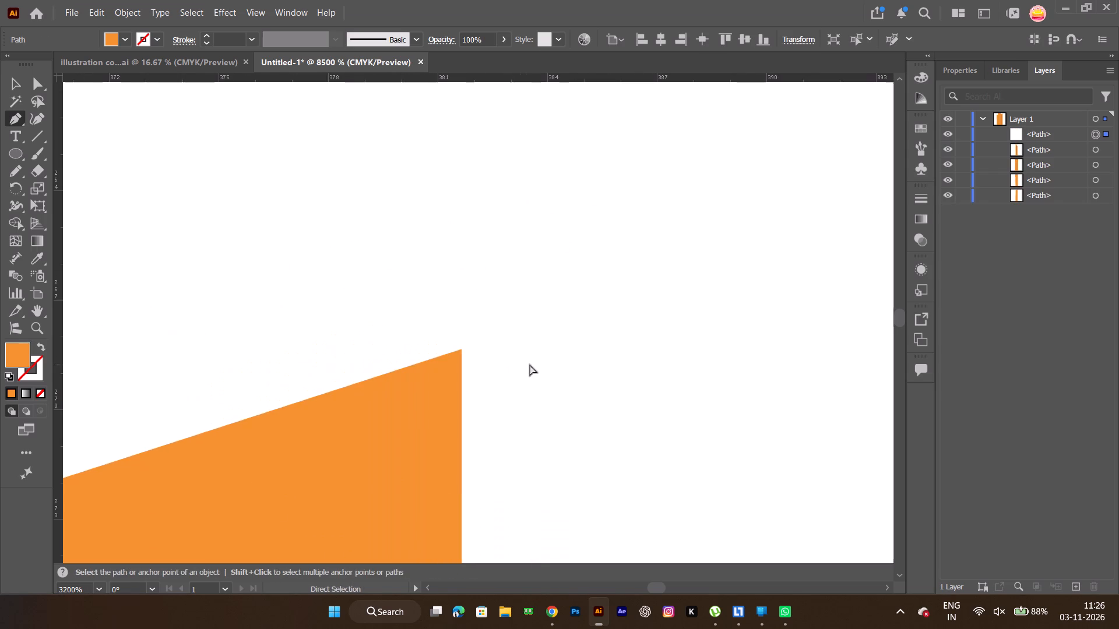
key(space)
key(space)
key(space)
key(space)
key(space)
key(space)
drag(611, 344, 400, 316)
ctrl+alt+scroll(400, 316, down, 14)
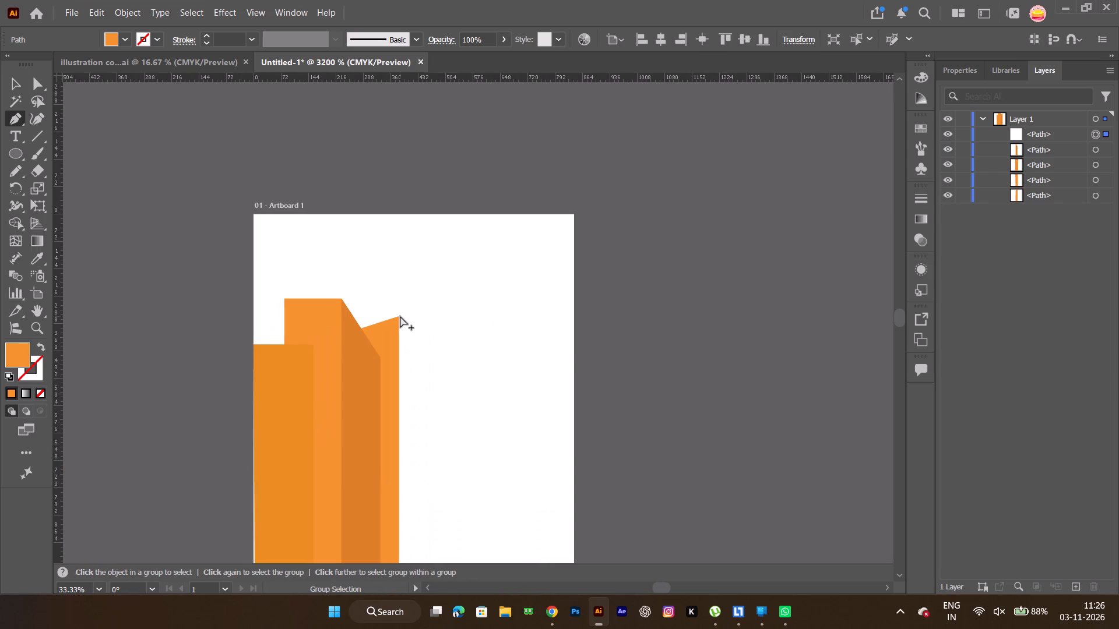
key(alt+Tab)
key(alt+Tab)
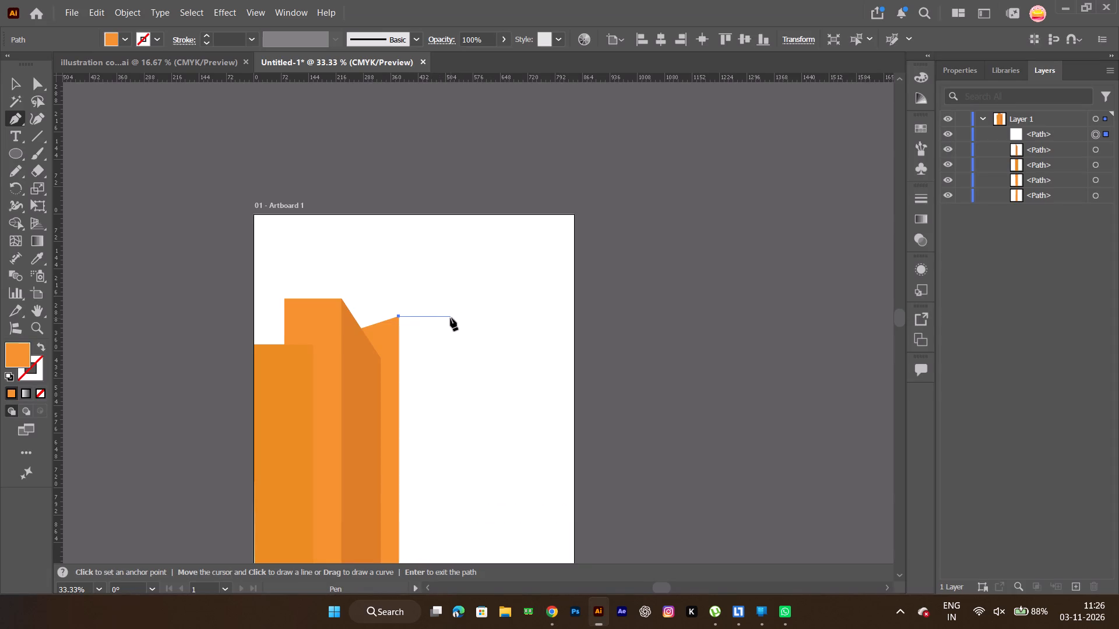
shift+click(451, 318)
Extend the new face's outer edge straight down to about X 517, Y 987 pt, checking the Pinterest street reference.
ctrl+alt+scroll(453, 416, down, 2)
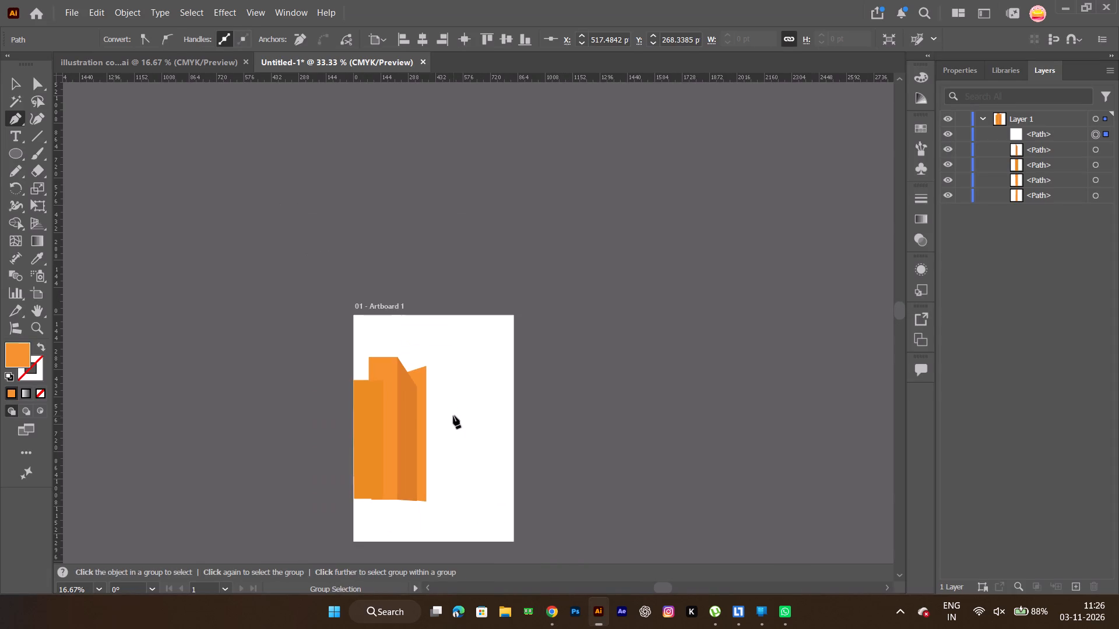
key(alt+Tab)
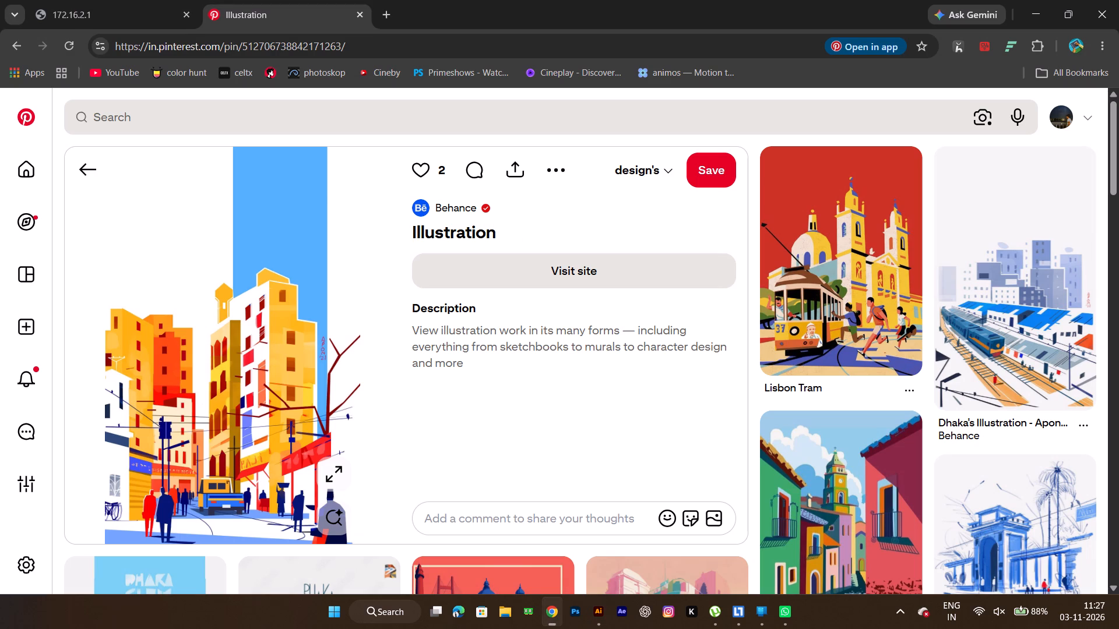
key(alt+Tab)
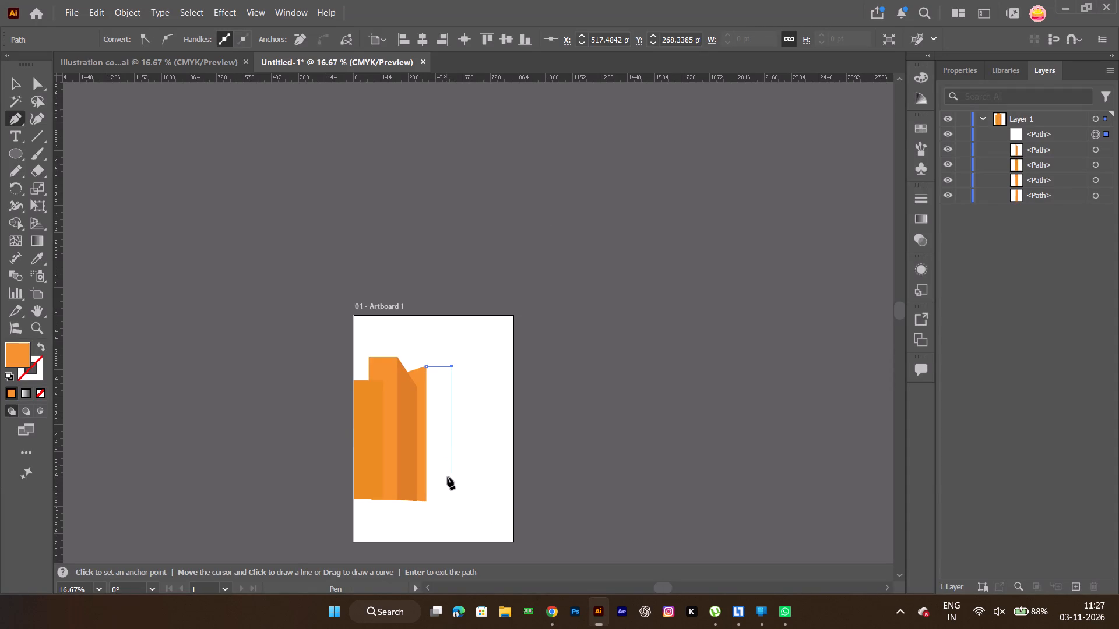
shift+click(451, 503)
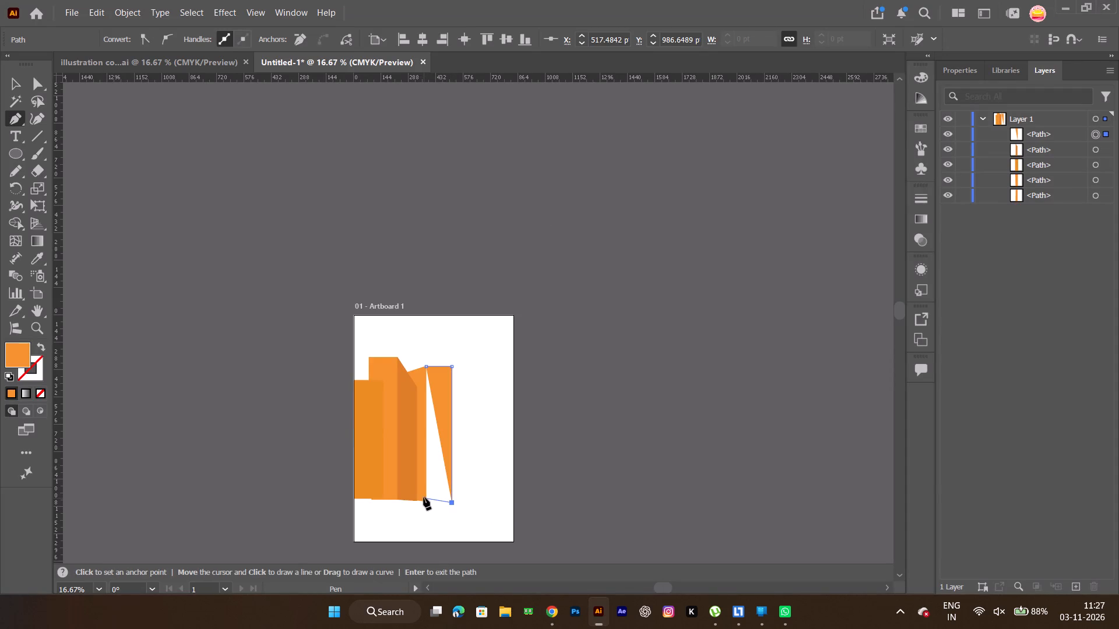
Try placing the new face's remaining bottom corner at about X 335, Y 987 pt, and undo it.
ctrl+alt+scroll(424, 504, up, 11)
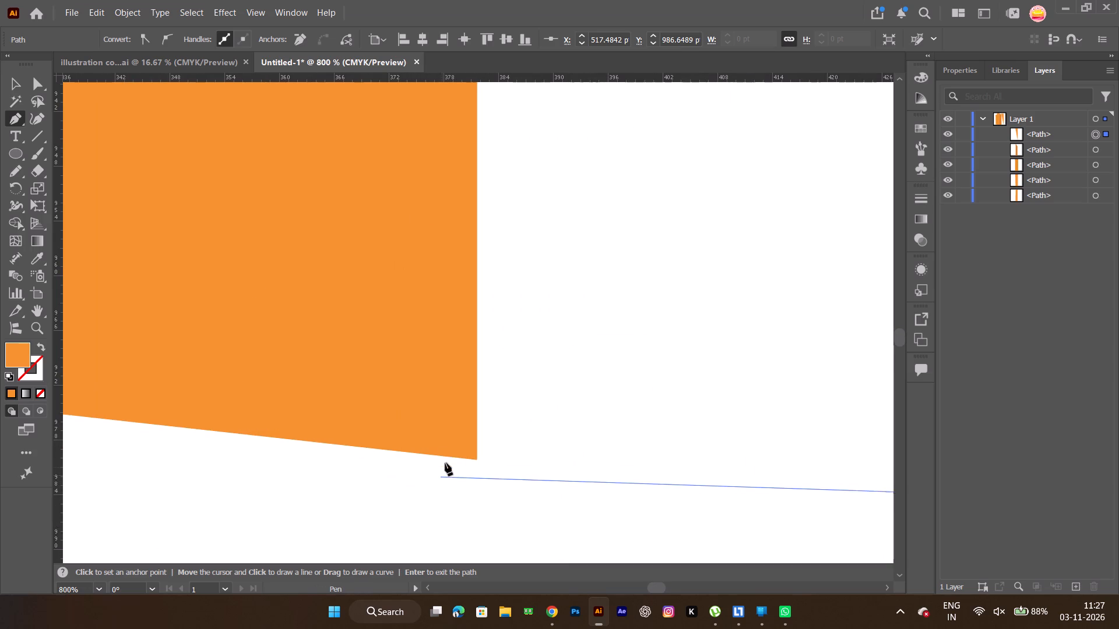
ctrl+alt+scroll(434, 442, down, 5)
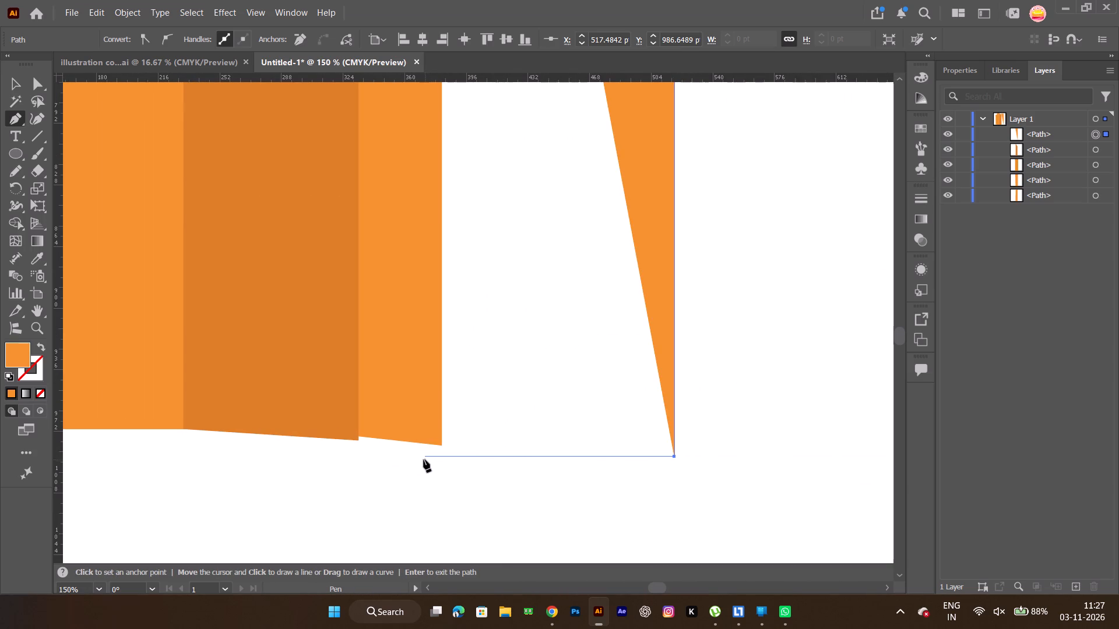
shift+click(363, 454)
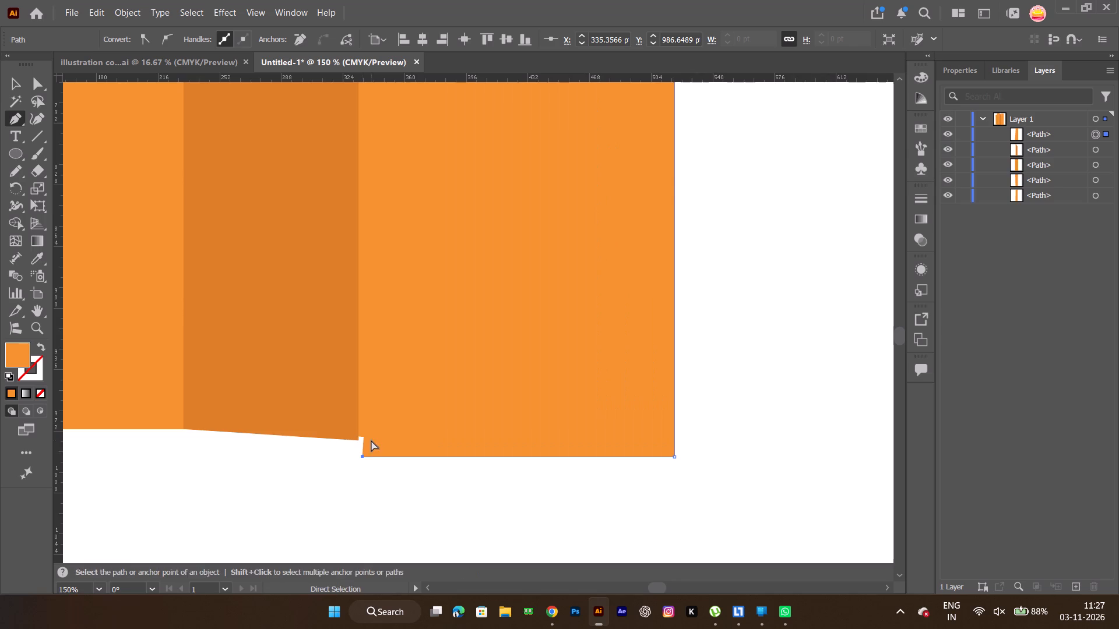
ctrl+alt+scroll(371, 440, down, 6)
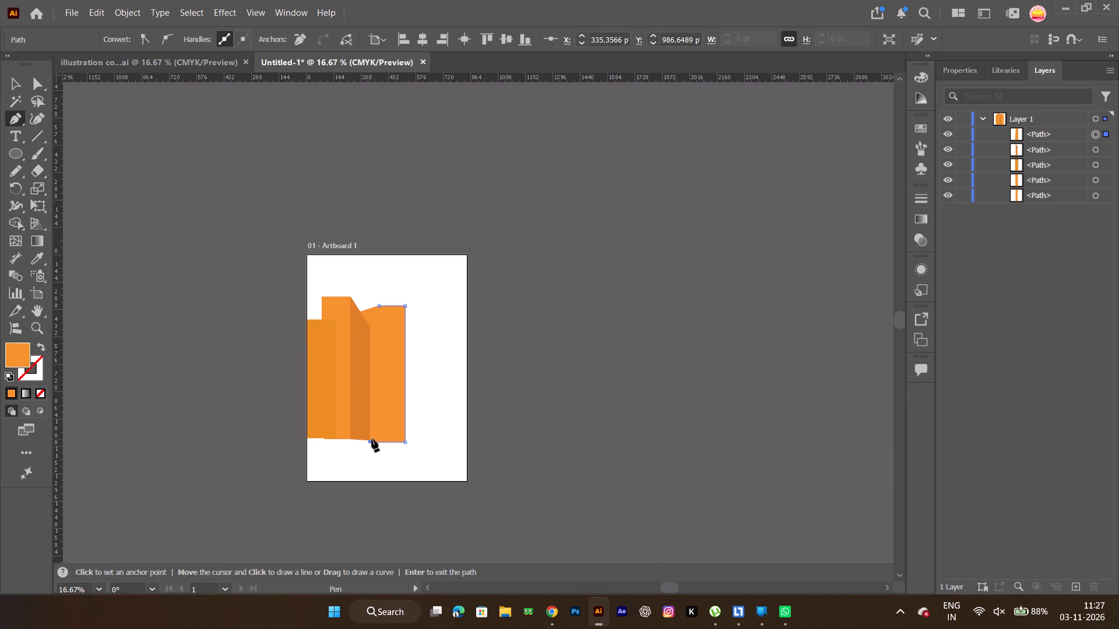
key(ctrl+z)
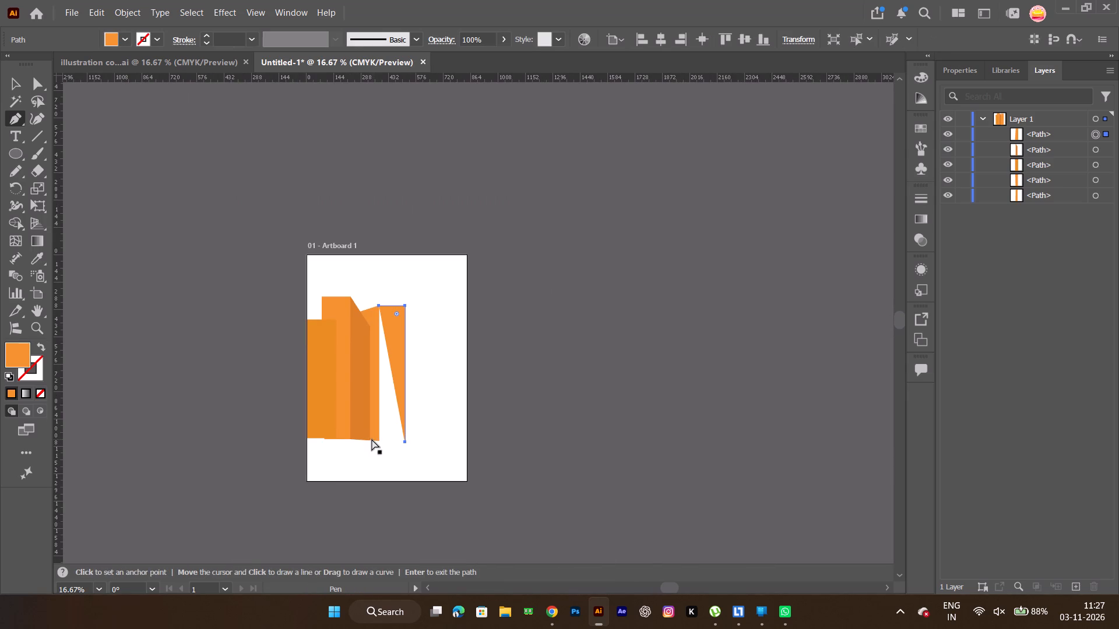
Place the remaining bottom corner at about X 377, Y 987 pt and close the flat-topped orange face at its starting corner.
ctrl+alt+scroll(374, 439, up, 2)
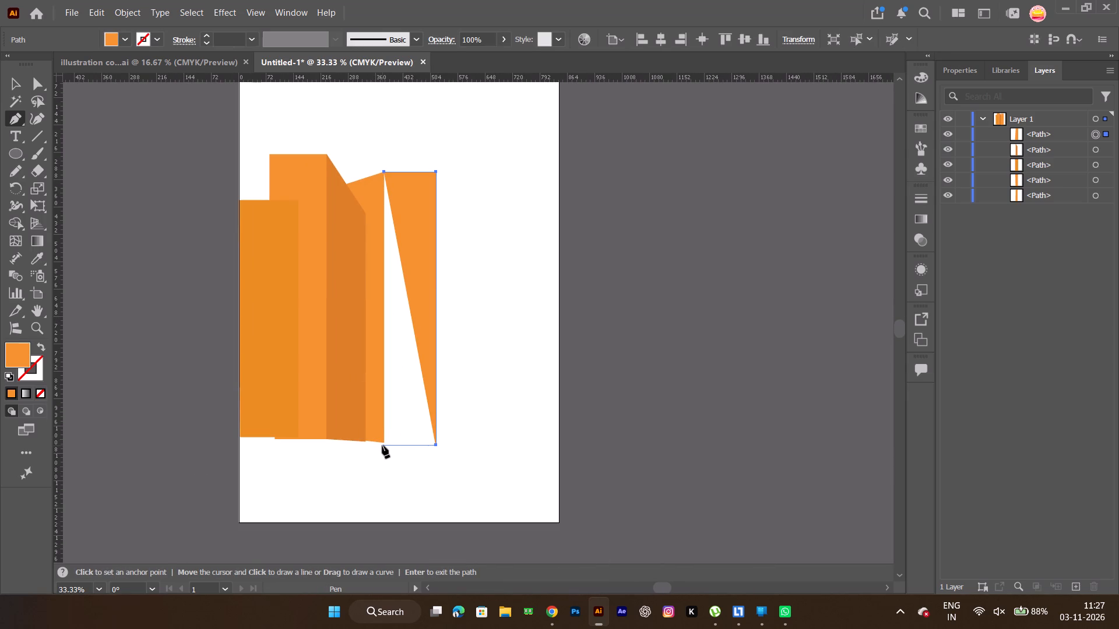
shift+click(382, 446)
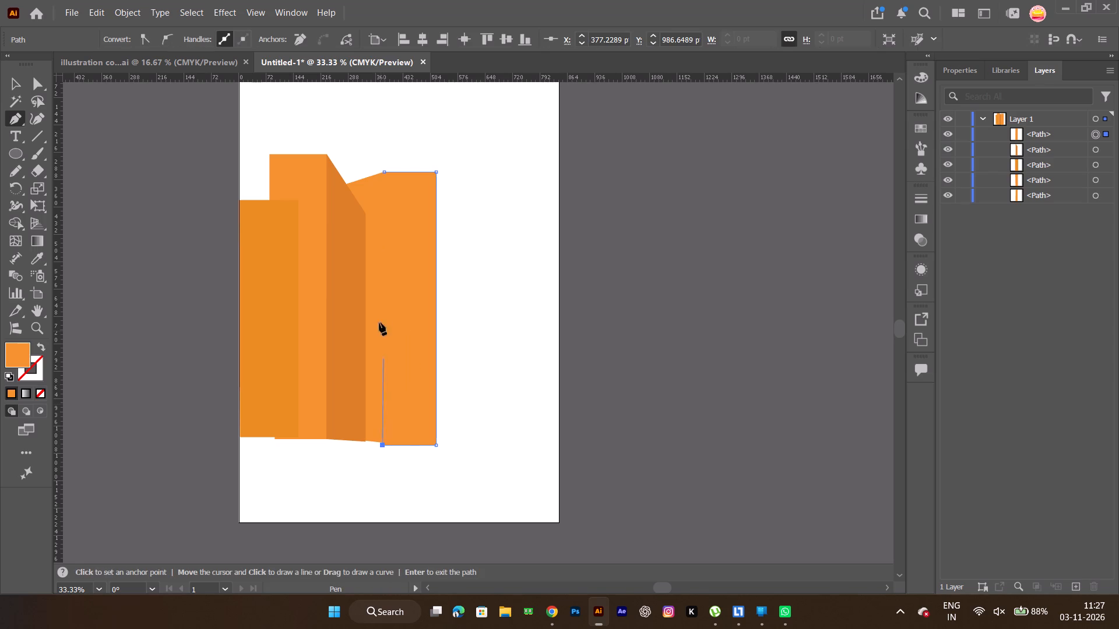
shift+click(382, 171)
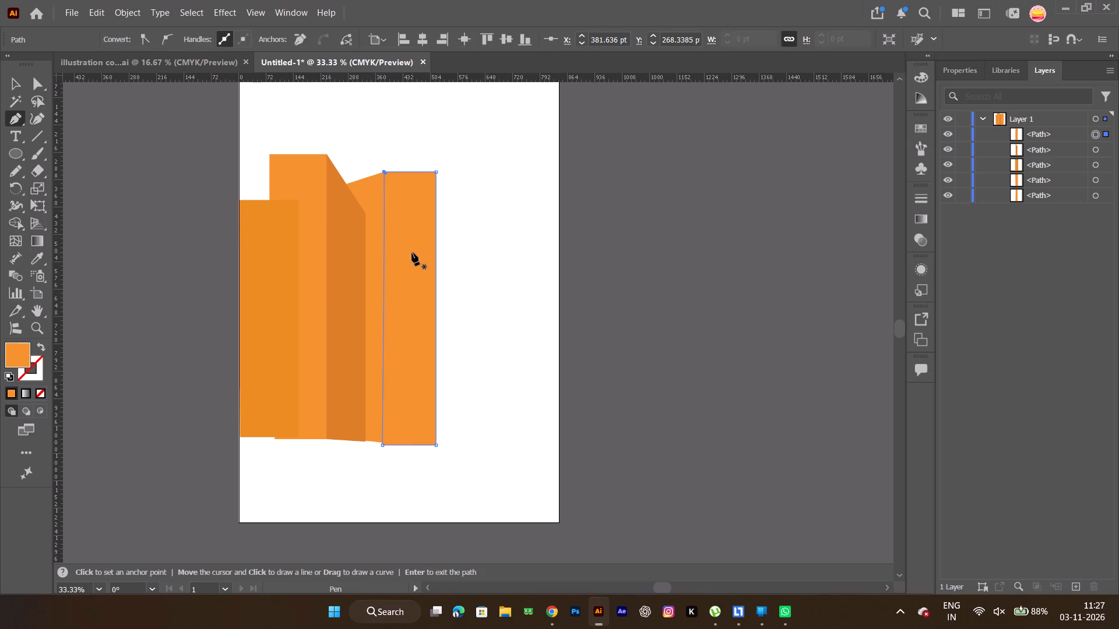
Check the Pinterest reference, then select the slanted face behind the darker side face and open its fill colour for editing.
key(alt+Tab)
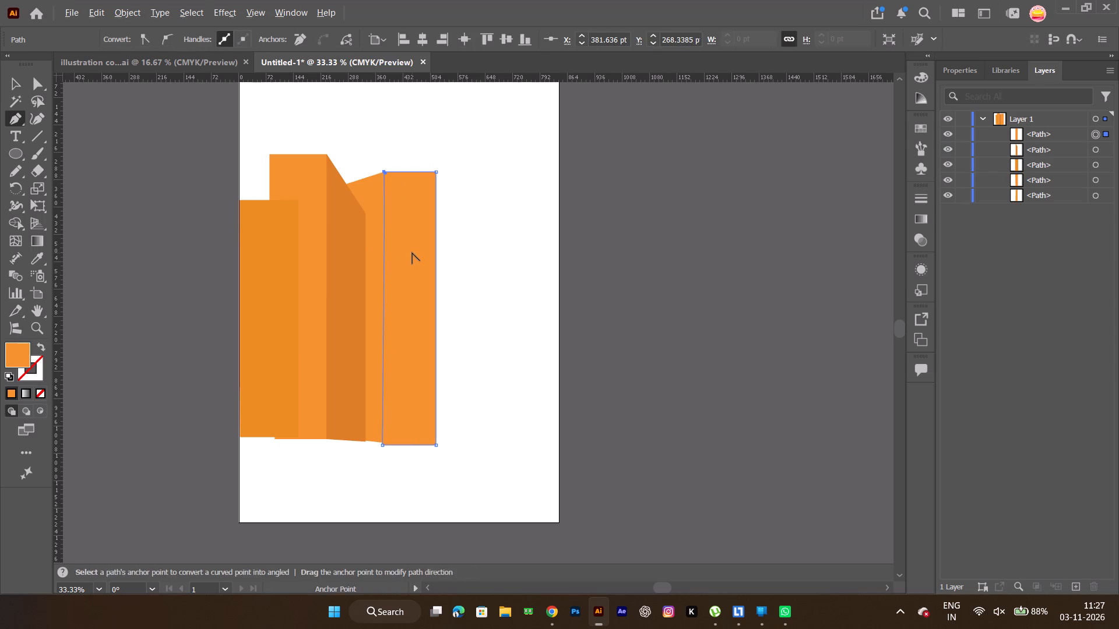
key(alt+Tab)
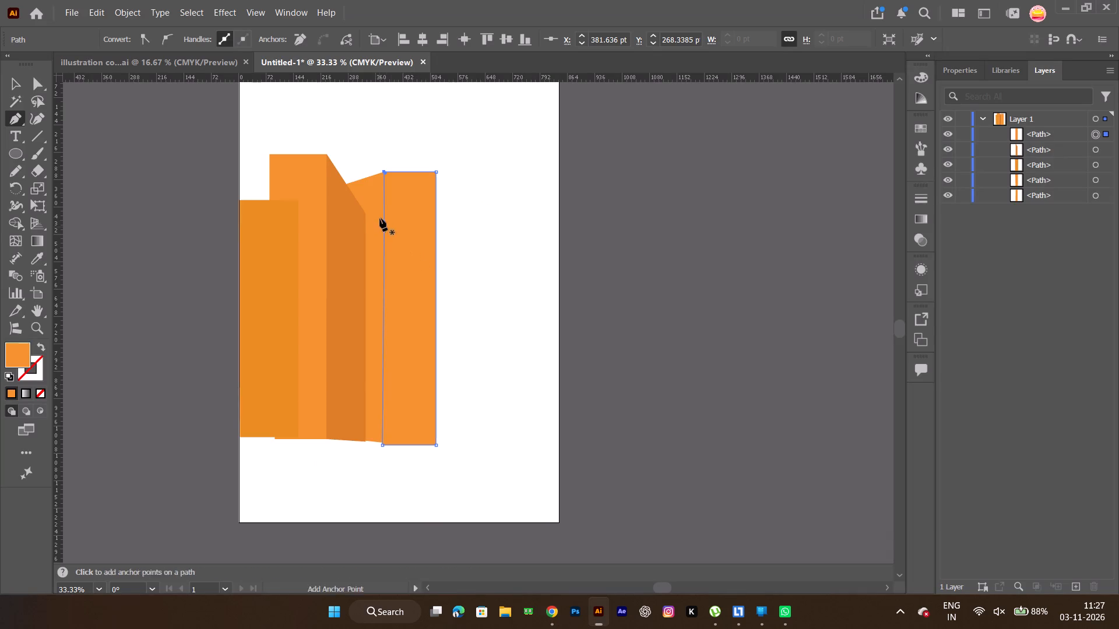
key(v)
click(368, 191)
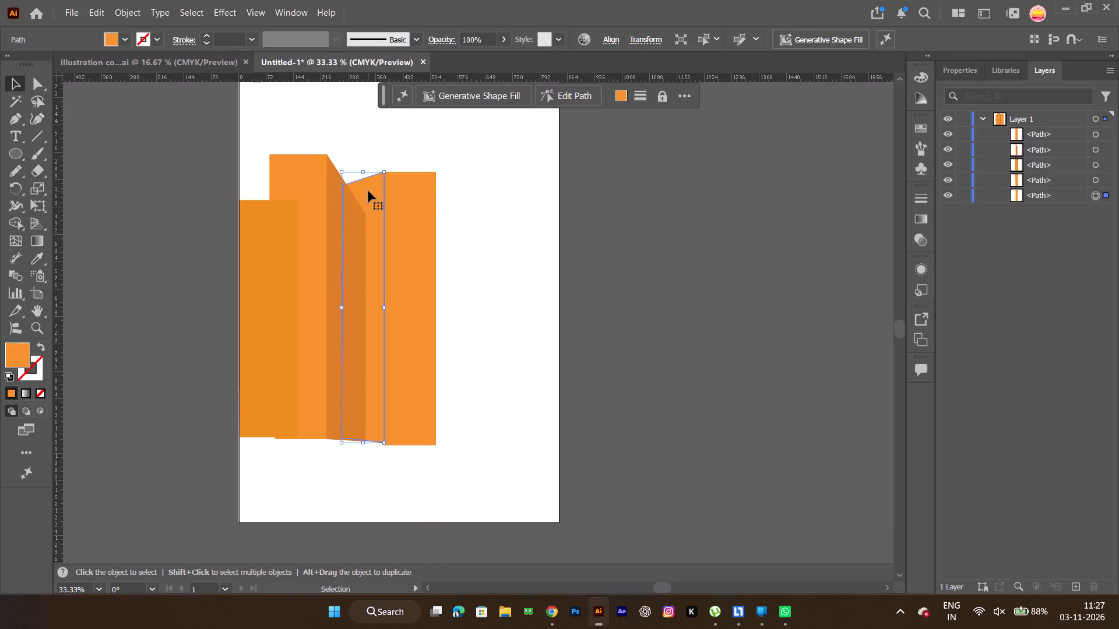
click(14, 353)
click(19, 347)
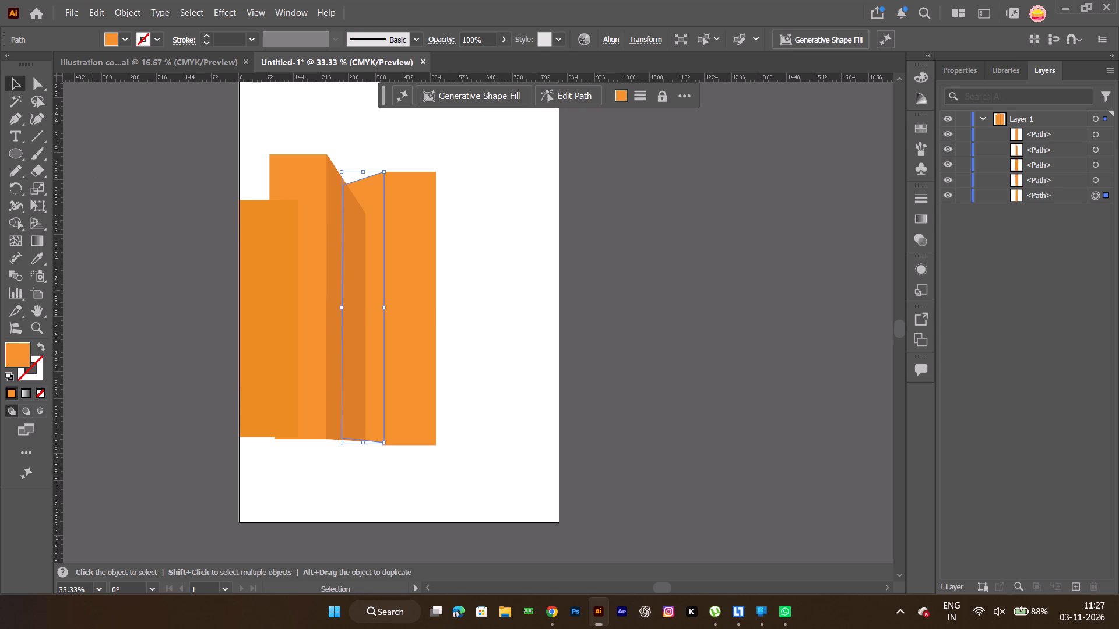